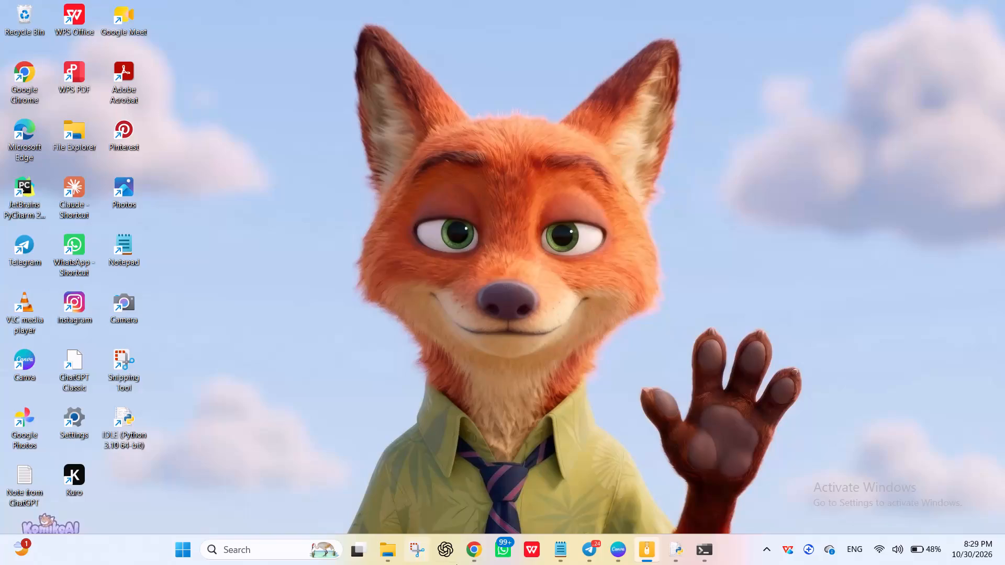
Switch to Canva and delete the couple photo from the upper half of the photo collage page.
{"action": "left_click", "coordinate": [623, 553]}
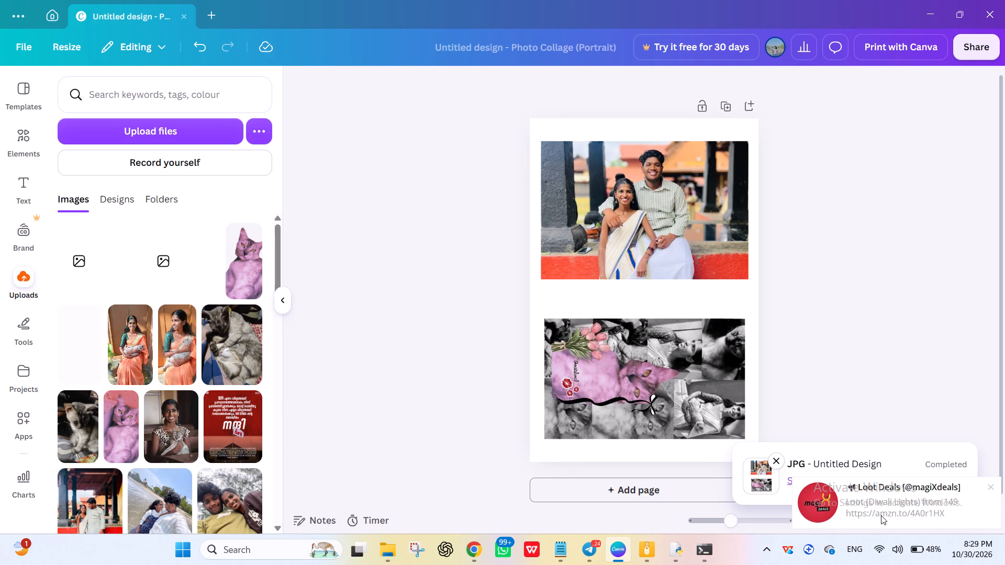
{"action": "left_click", "coordinate": [644, 253]}
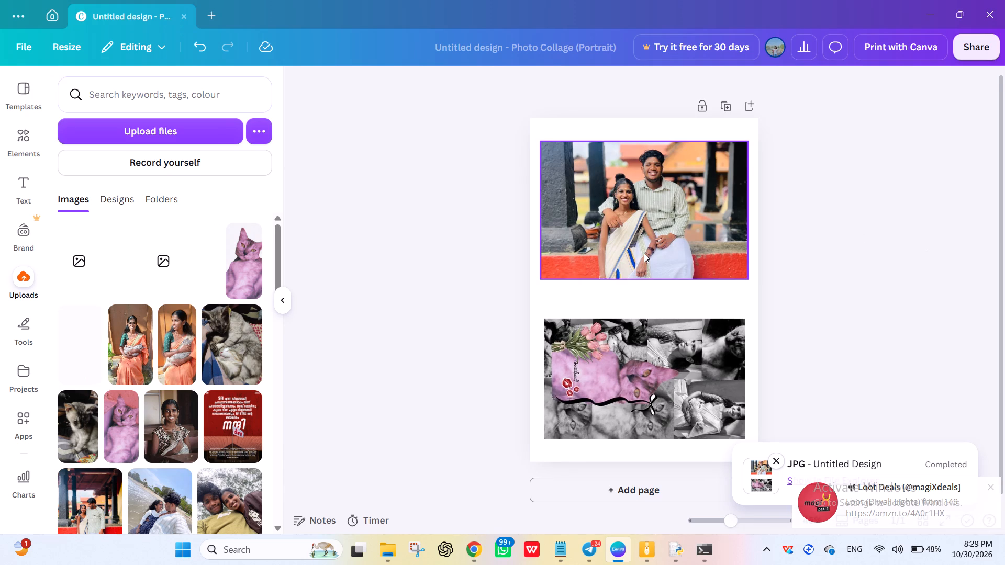
{"action": "left_click", "coordinate": [680, 309]}
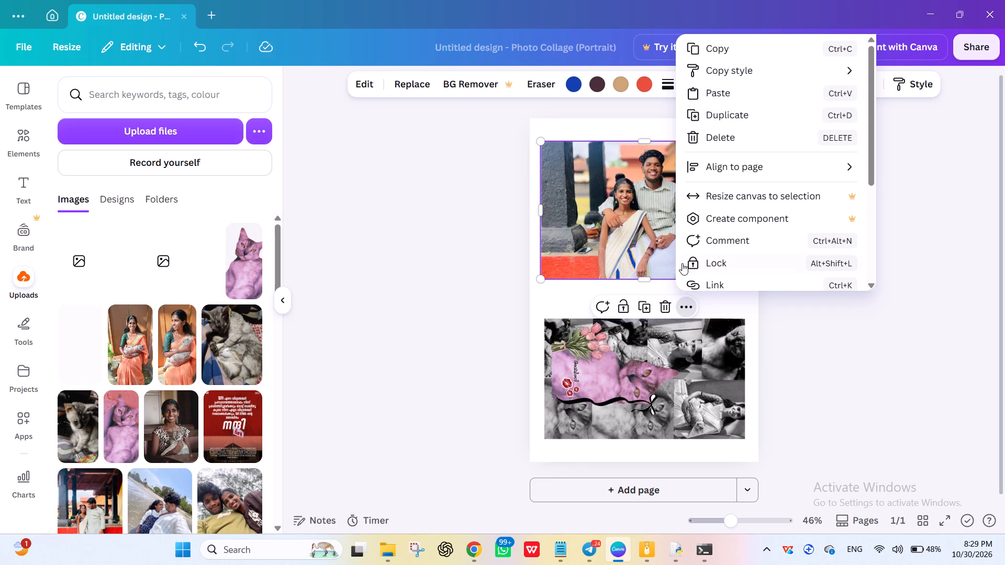
{"action": "left_click", "coordinate": [486, 332]}
{"action": "left_click", "coordinate": [669, 253]}
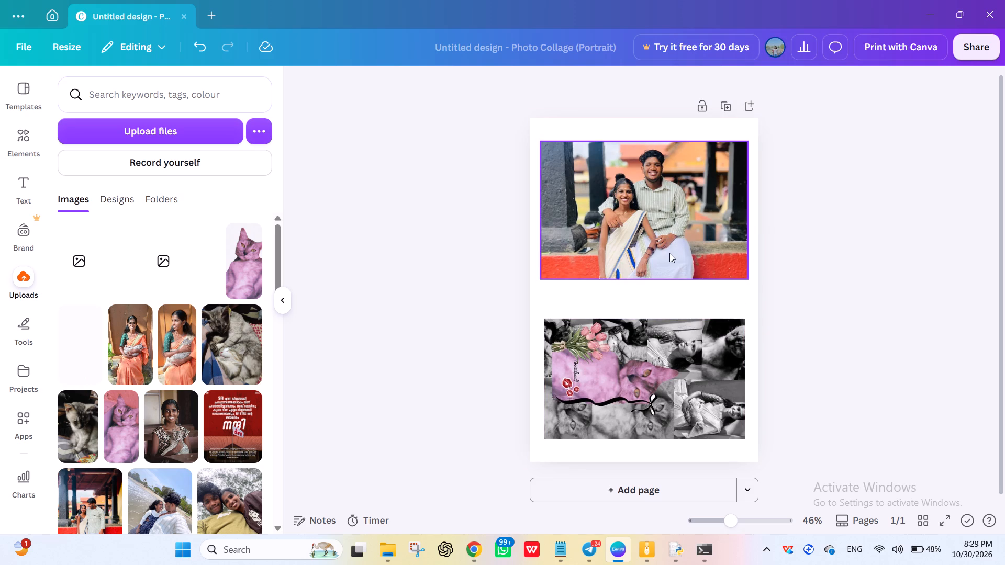
{"action": "left_click", "coordinate": [663, 306]}
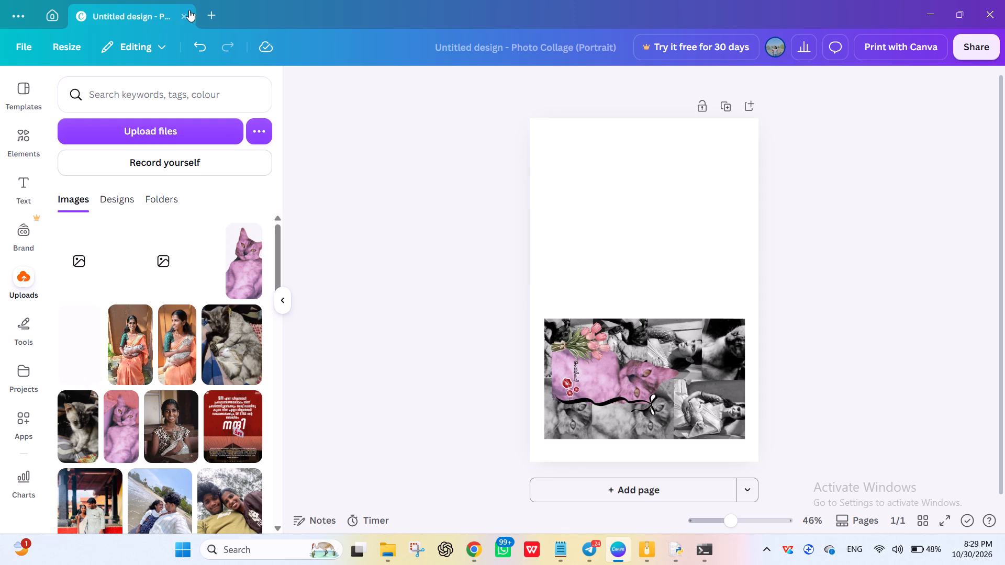
Close the photo collage design and open the list of all projects.
{"action": "left_click", "coordinate": [183, 13]}
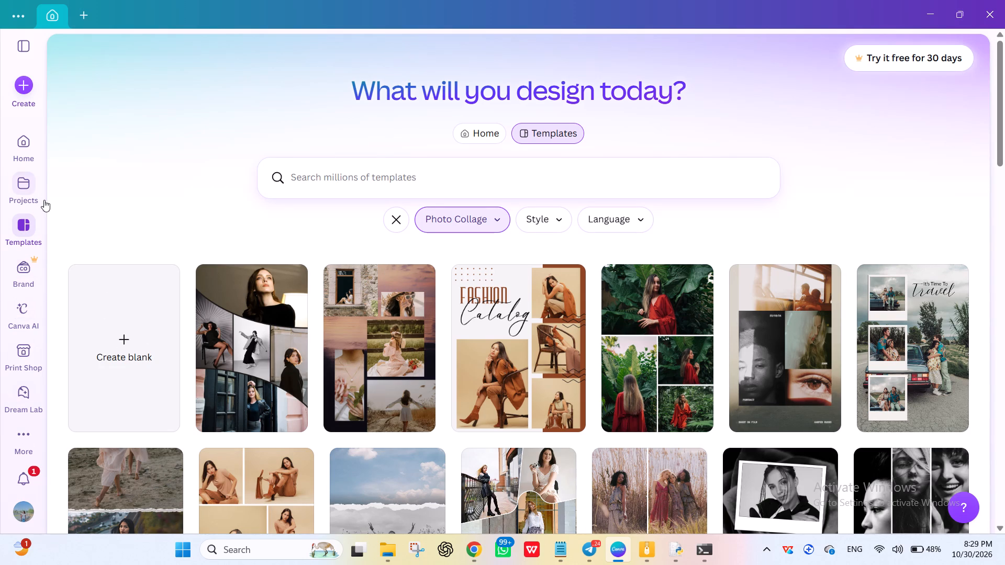
{"action": "left_click", "coordinate": [32, 191]}
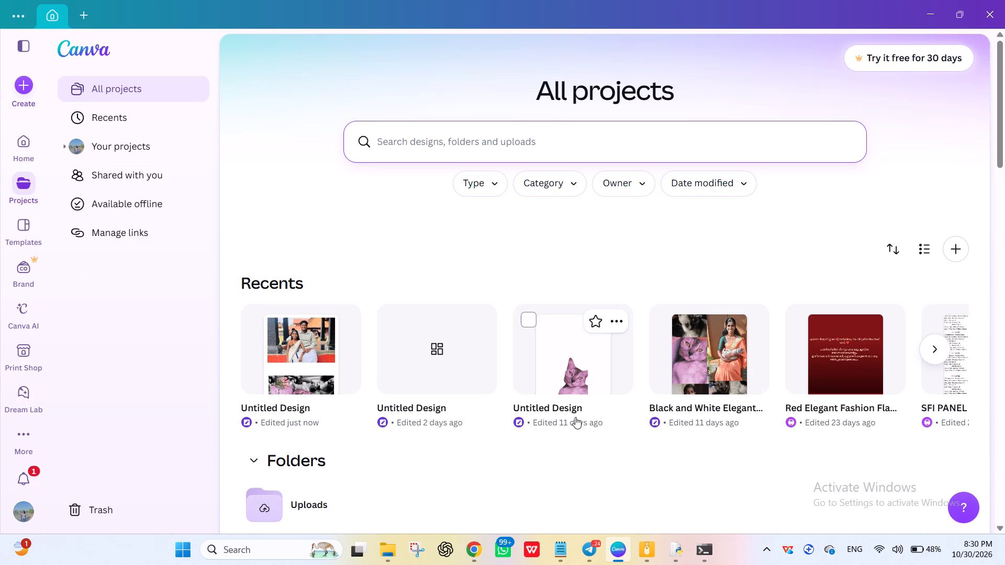
Look through the recent projects and collapse the Folders section.
{"action": "scroll", "coordinate": [833, 448], "scroll_direction": "left", "scroll_amount": 2}
{"action": "scroll", "coordinate": [831, 380], "scroll_direction": "left", "scroll_amount": 13}
{"action": "scroll", "coordinate": [831, 380], "scroll_direction": "left", "scroll_amount": 13}
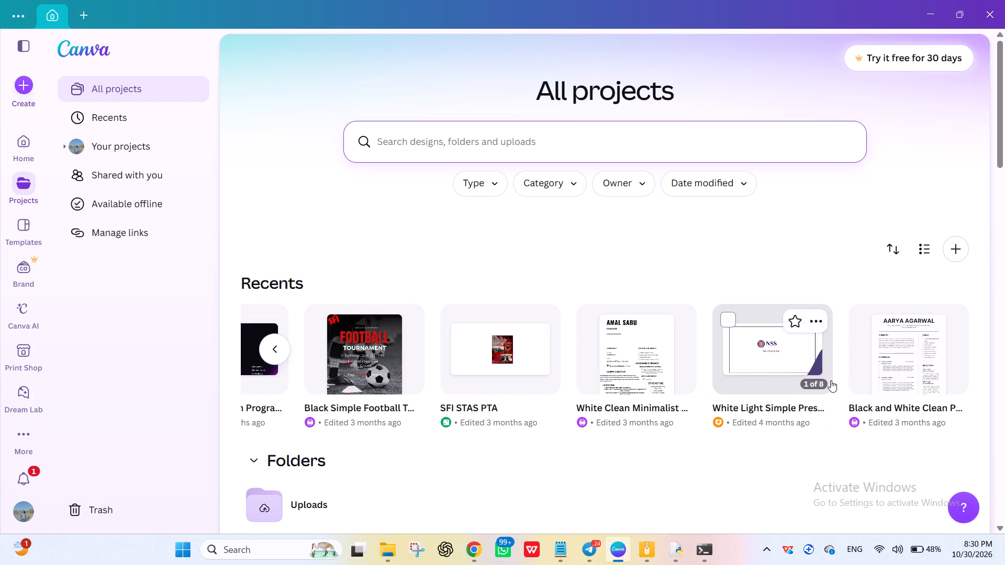
{"action": "scroll", "coordinate": [920, 346], "scroll_direction": "down", "scroll_amount": 1}
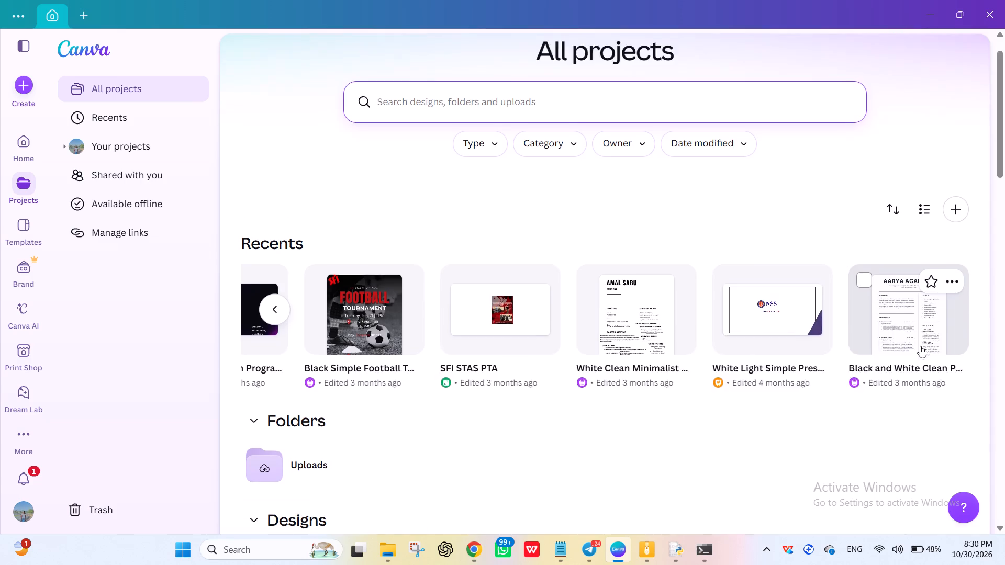
{"action": "scroll", "coordinate": [920, 346], "scroll_direction": "down", "scroll_amount": 3}
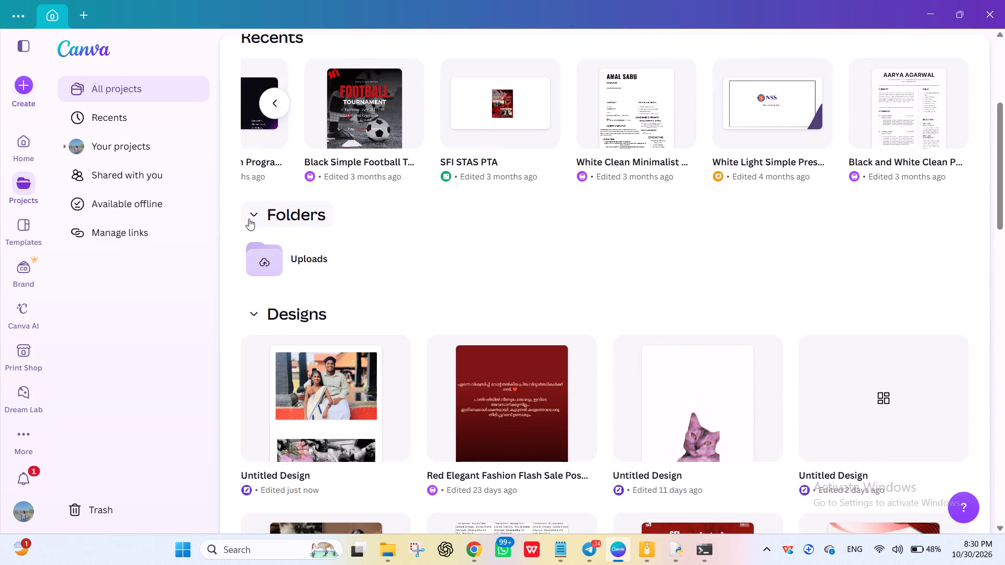
{"action": "left_click", "coordinate": [249, 219]}
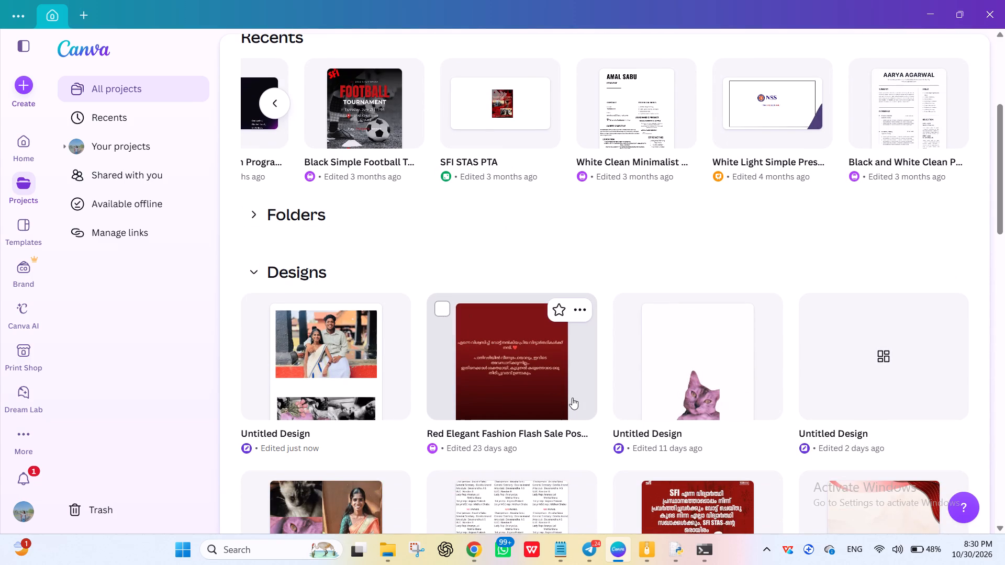
Look through all saved designs in the Designs section, down to the oldest ones.
{"action": "scroll", "coordinate": [572, 398], "scroll_direction": "left", "scroll_amount": 6}
{"action": "scroll", "coordinate": [572, 398], "scroll_direction": "down", "scroll_amount": 8}
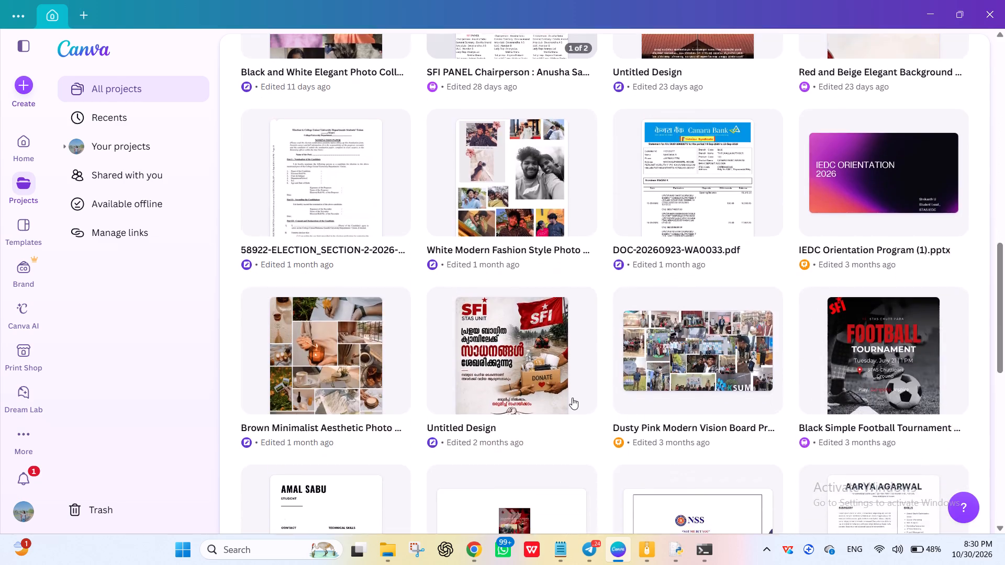
{"action": "scroll", "coordinate": [572, 398], "scroll_direction": "down", "scroll_amount": 6}
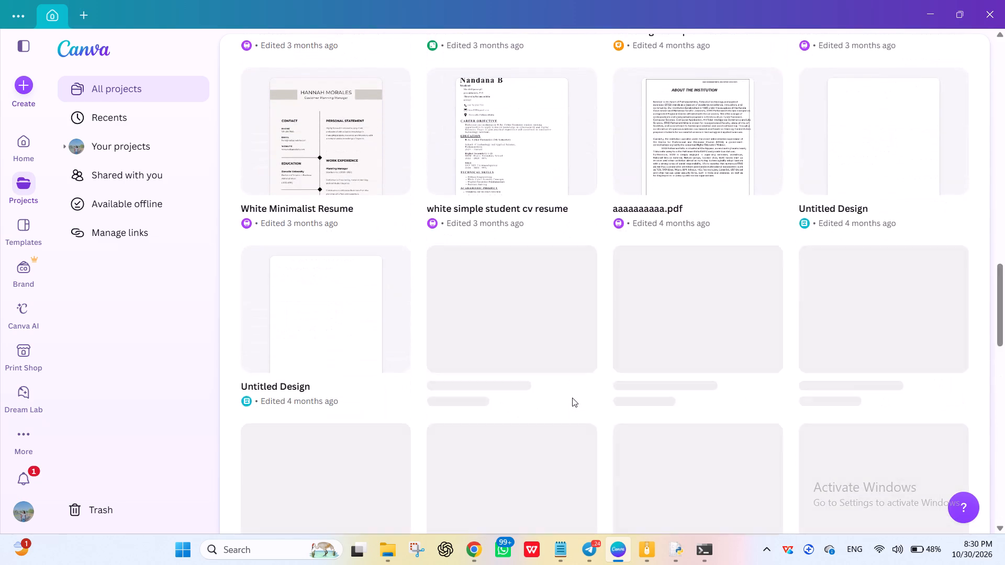
{"action": "scroll", "coordinate": [572, 398], "scroll_direction": "down", "scroll_amount": 2}
{"action": "scroll", "coordinate": [572, 398], "scroll_direction": "up", "scroll_amount": 1}
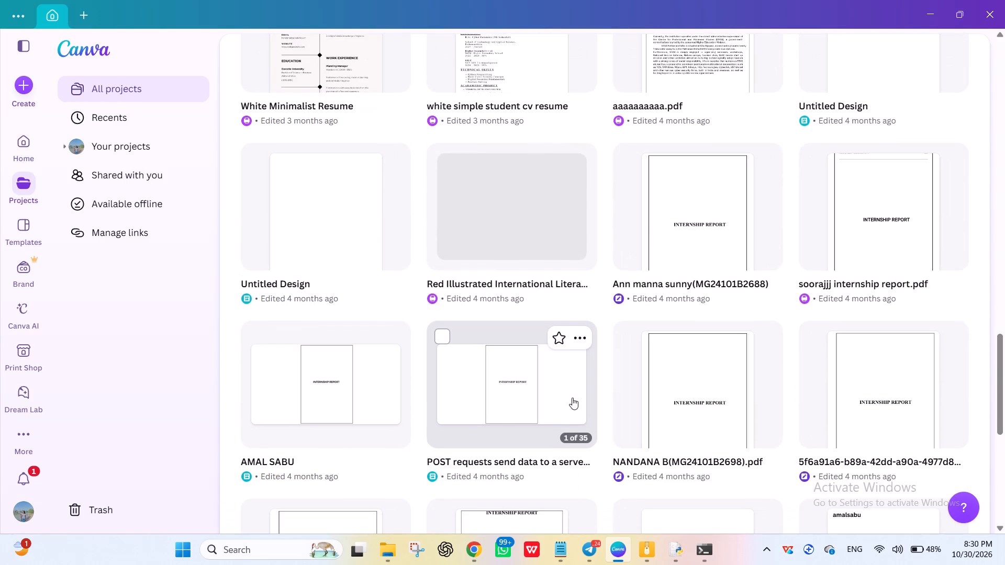
{"action": "scroll", "coordinate": [572, 398], "scroll_direction": "up", "scroll_amount": 1}
{"action": "scroll", "coordinate": [572, 398], "scroll_direction": "down", "scroll_amount": 4}
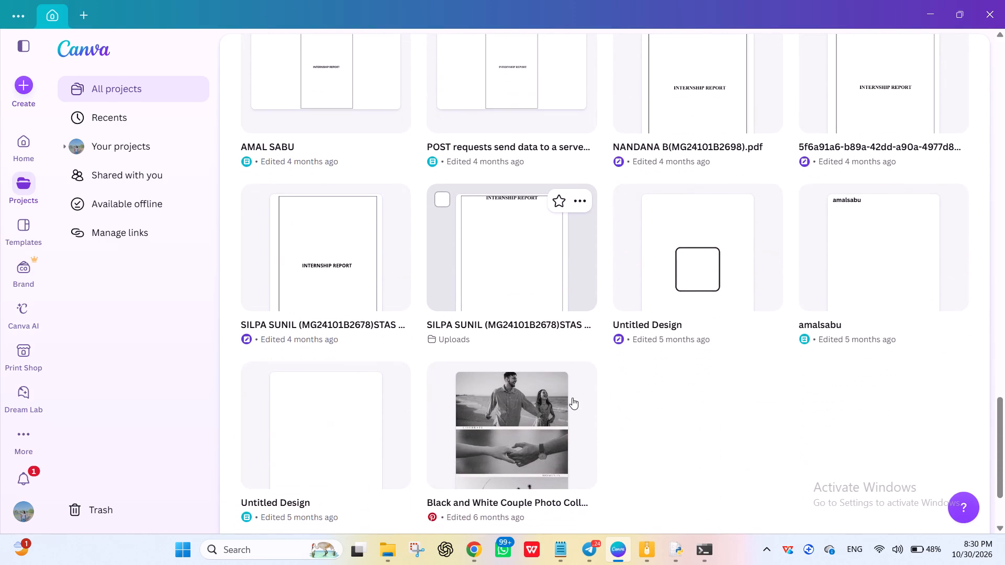
{"action": "scroll", "coordinate": [572, 398], "scroll_direction": "down", "scroll_amount": 5}
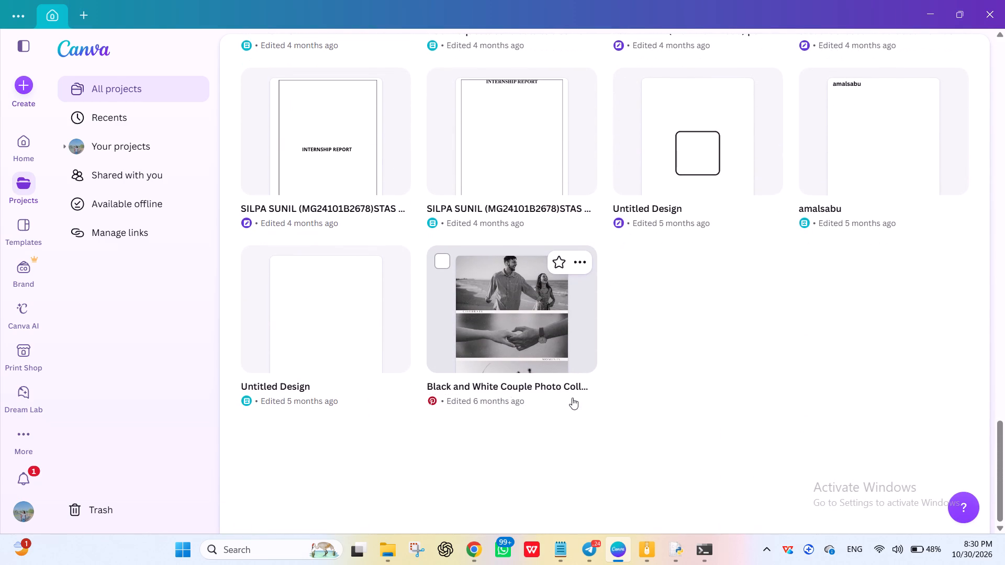
{"action": "scroll", "coordinate": [572, 398], "scroll_direction": "up", "scroll_amount": 6}
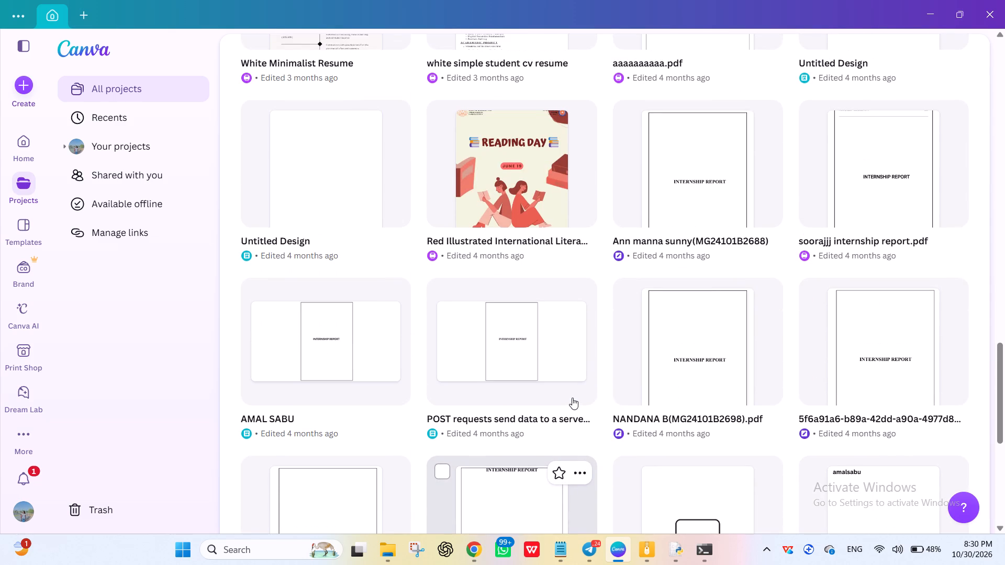
{"action": "scroll", "coordinate": [572, 398], "scroll_direction": "up", "scroll_amount": 2}
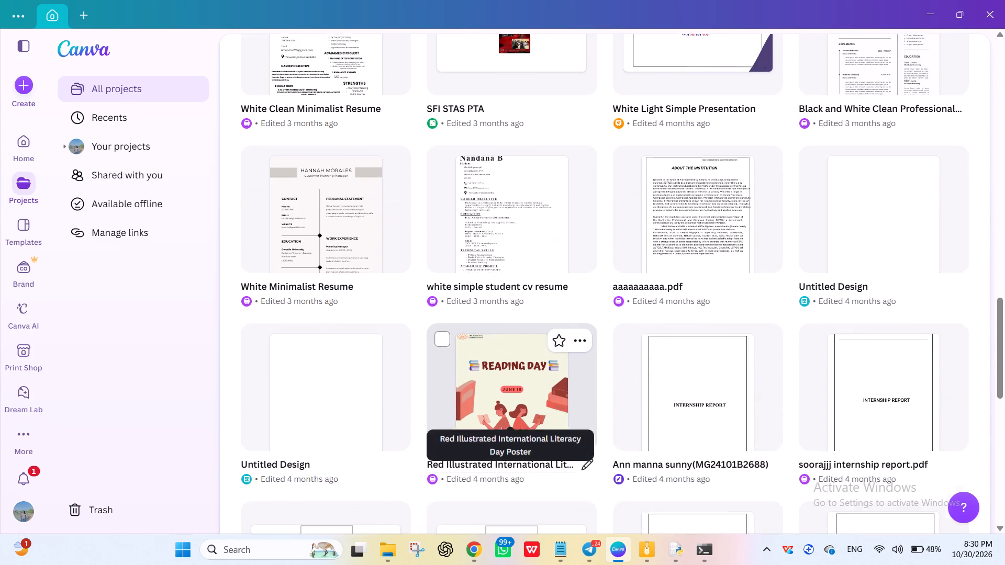
{"action": "scroll", "coordinate": [572, 398], "scroll_direction": "up", "scroll_amount": 14}
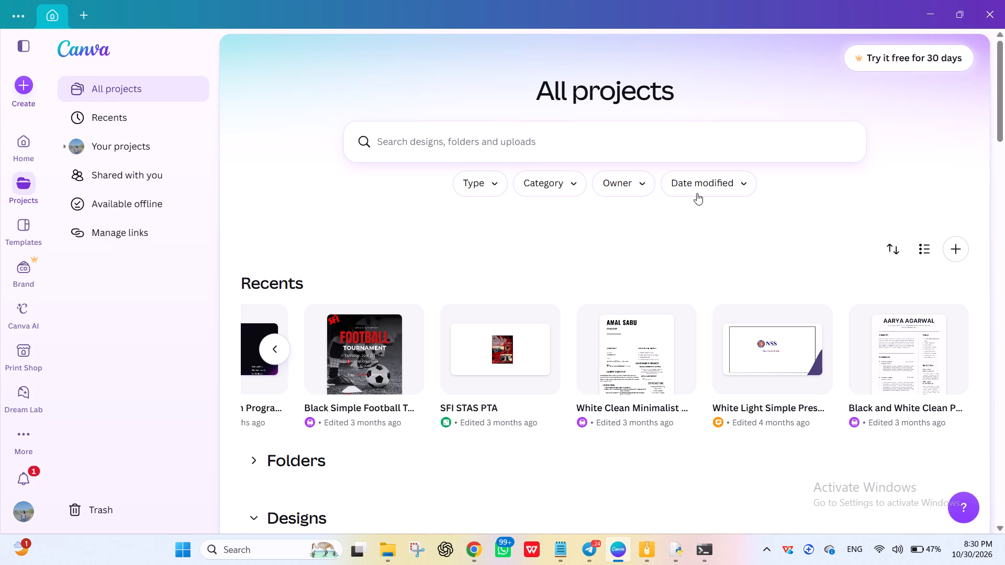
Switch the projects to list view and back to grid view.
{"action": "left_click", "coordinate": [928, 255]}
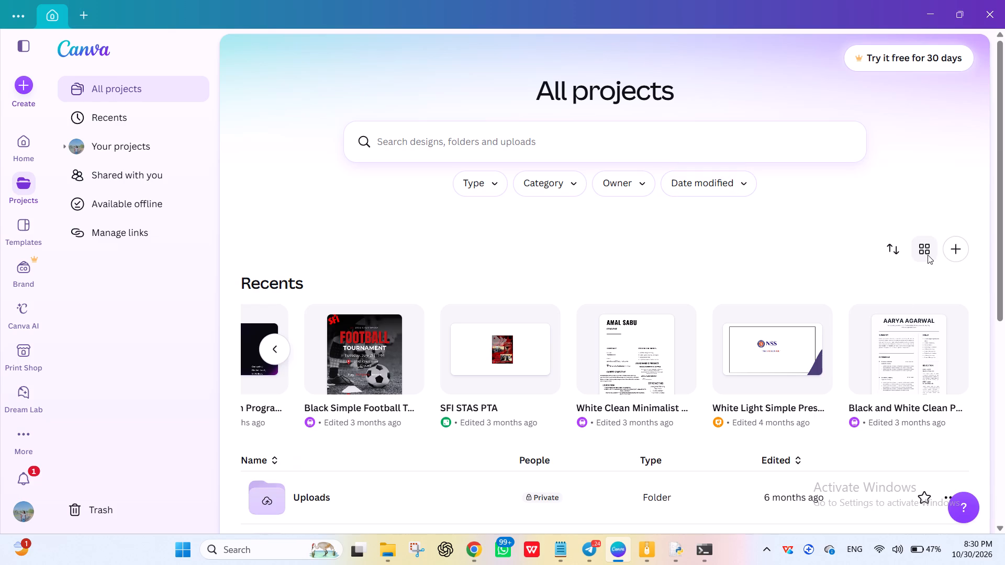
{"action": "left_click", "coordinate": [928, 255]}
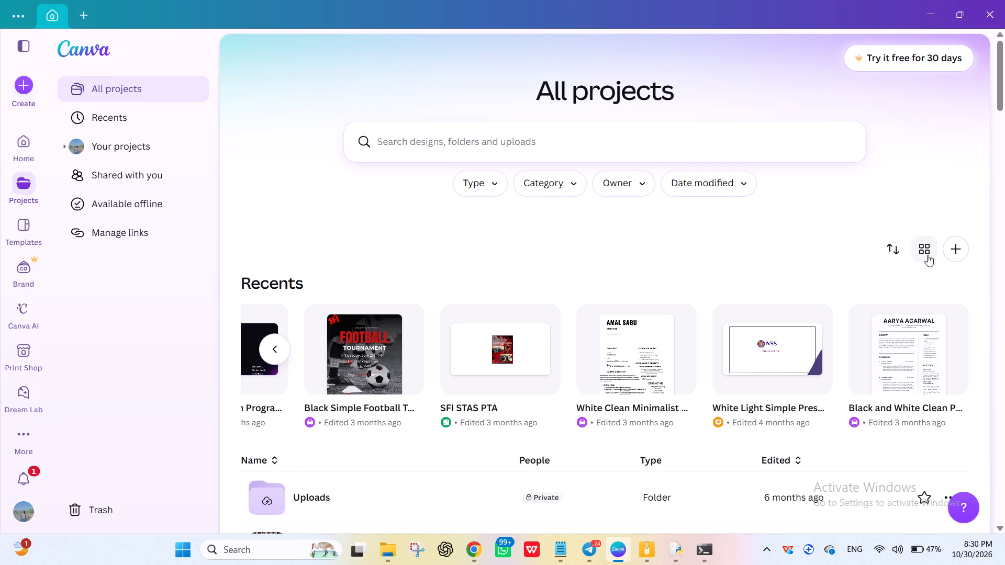
Move the most recently edited Untitled Design, the collage with the couple photo, to Trash.
{"action": "scroll", "coordinate": [928, 255], "scroll_direction": "down", "scroll_amount": 3}
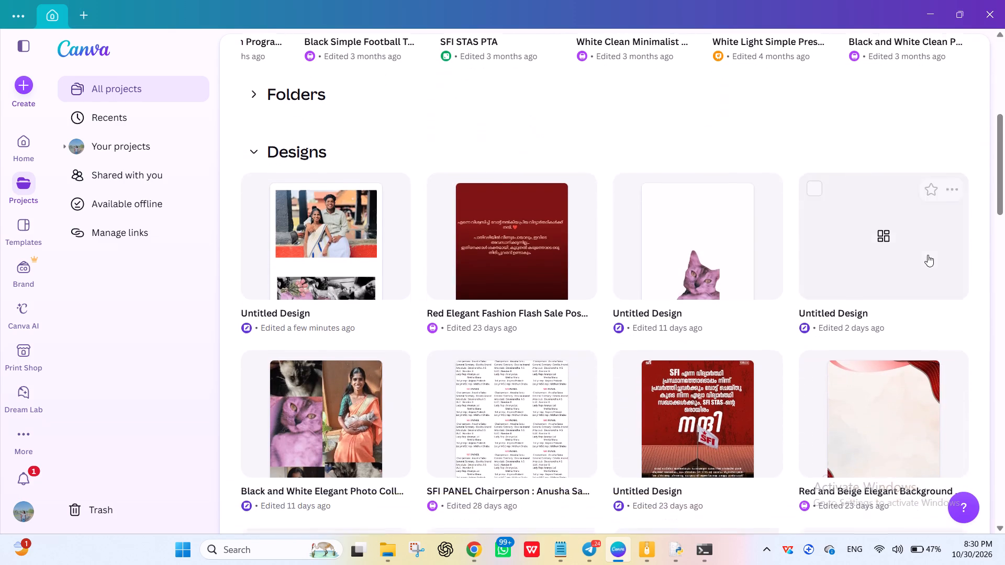
{"action": "scroll", "coordinate": [928, 255], "scroll_direction": "down", "scroll_amount": 2}
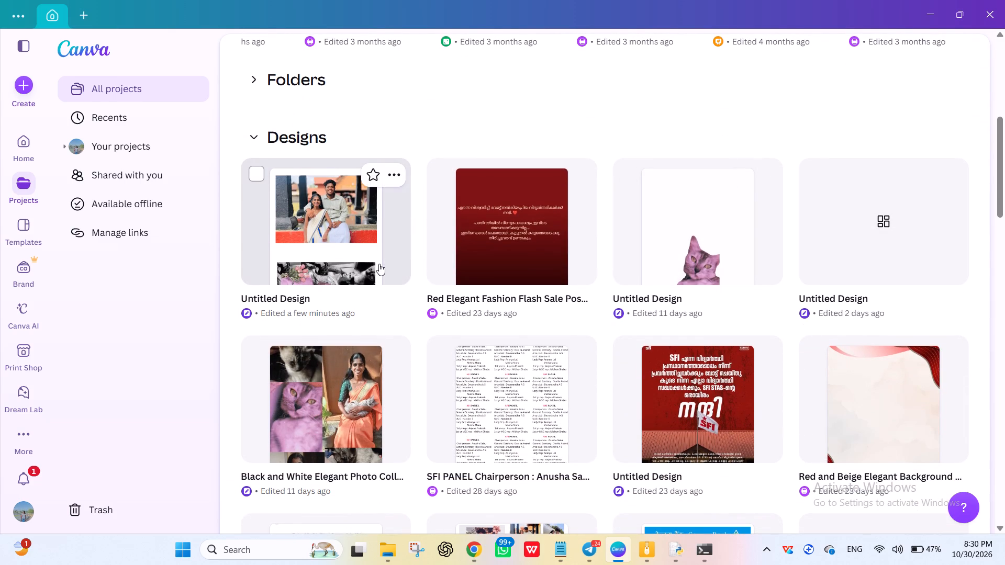
{"action": "left_click", "coordinate": [390, 177]}
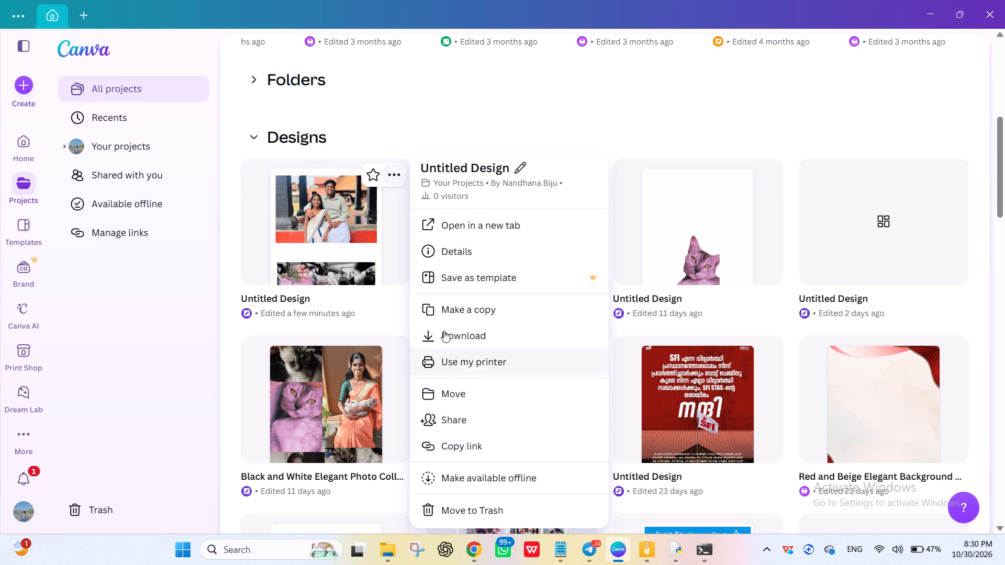
{"action": "scroll", "coordinate": [475, 416], "scroll_direction": "down", "scroll_amount": 2}
{"action": "left_click", "coordinate": [454, 515]}
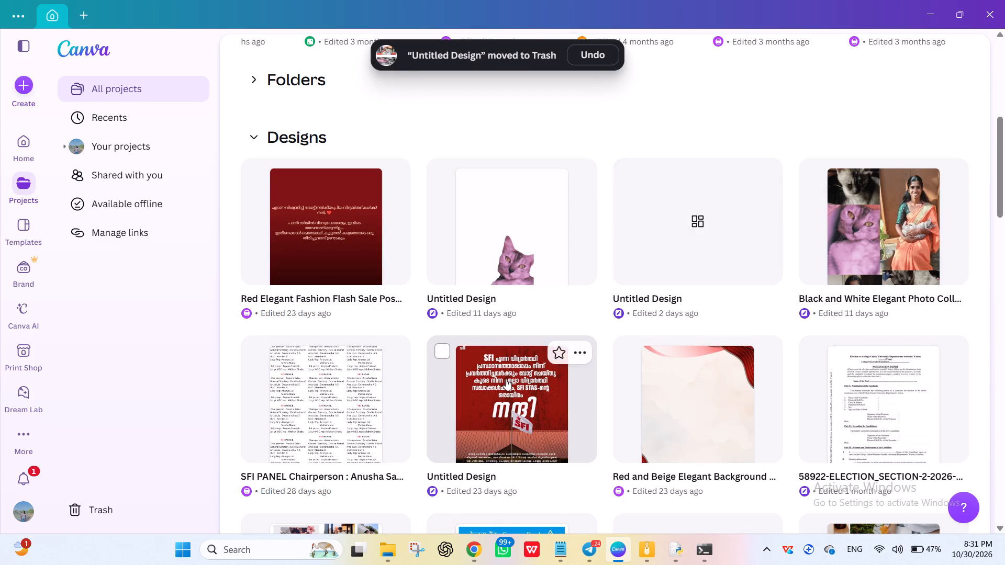
Look through the remaining designs down to the end of the project list.
{"action": "scroll", "coordinate": [506, 379], "scroll_direction": "down", "scroll_amount": 4}
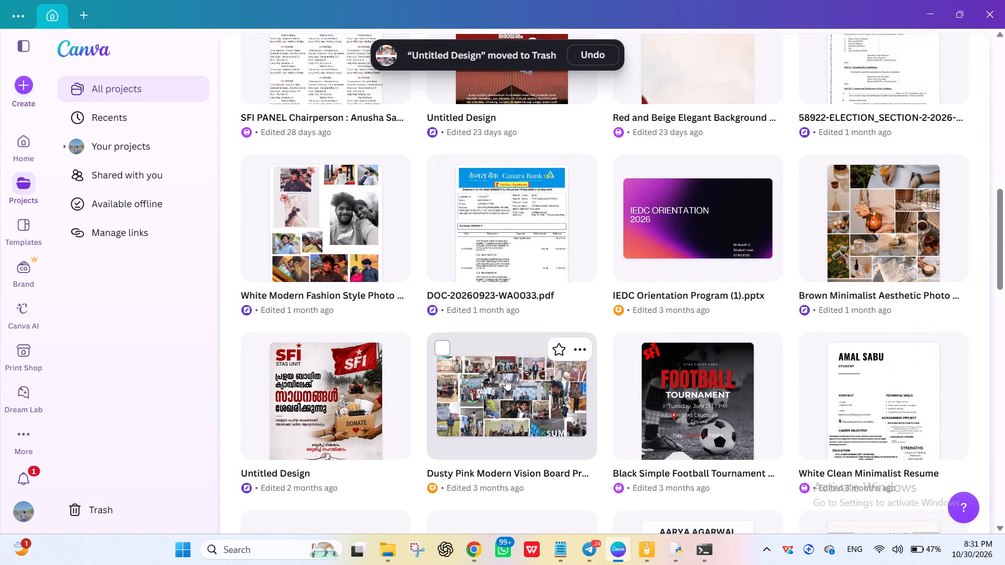
{"action": "scroll", "coordinate": [506, 379], "scroll_direction": "down", "scroll_amount": 4}
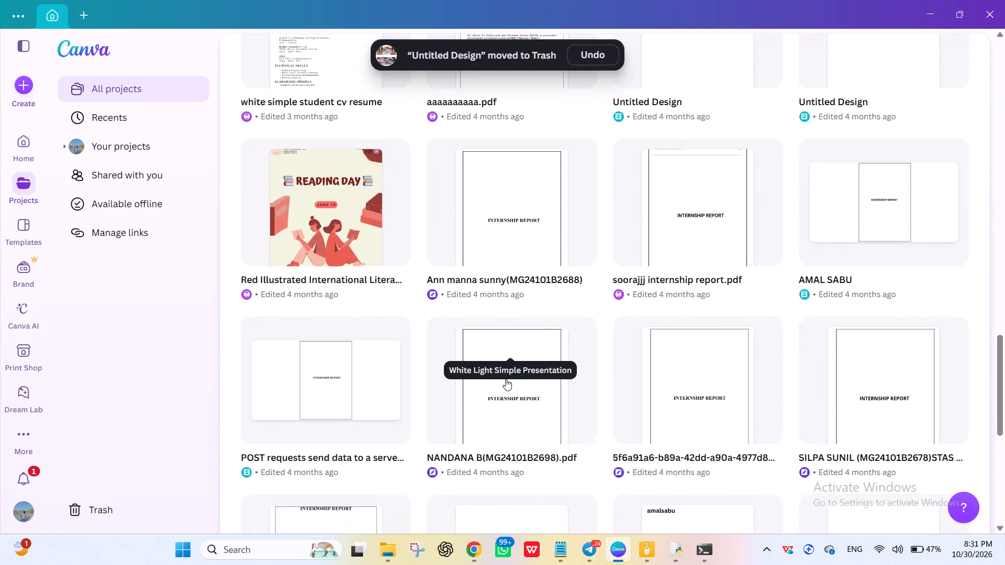
{"action": "scroll", "coordinate": [506, 379], "scroll_direction": "down", "scroll_amount": 3}
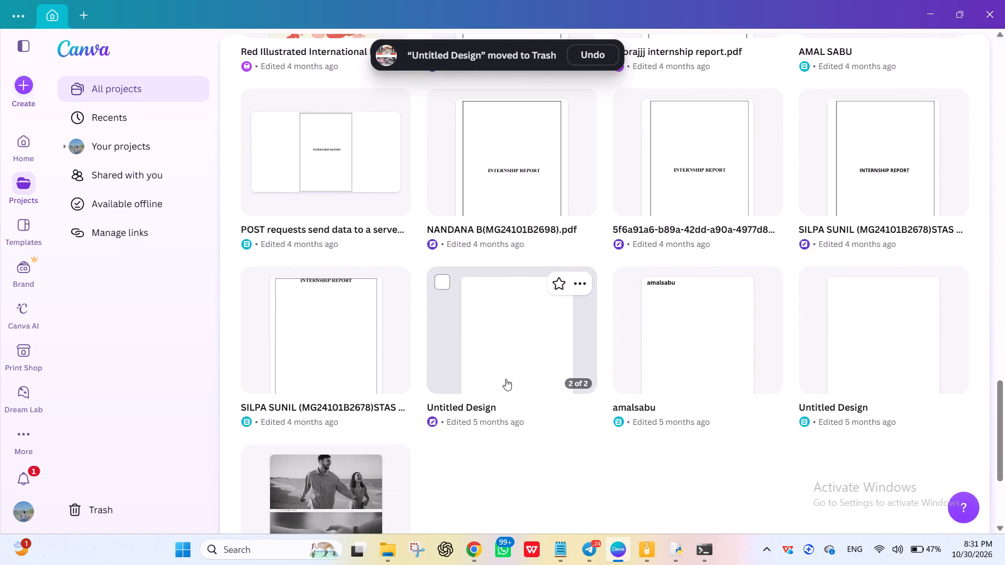
{"action": "scroll", "coordinate": [506, 379], "scroll_direction": "down", "scroll_amount": 3}
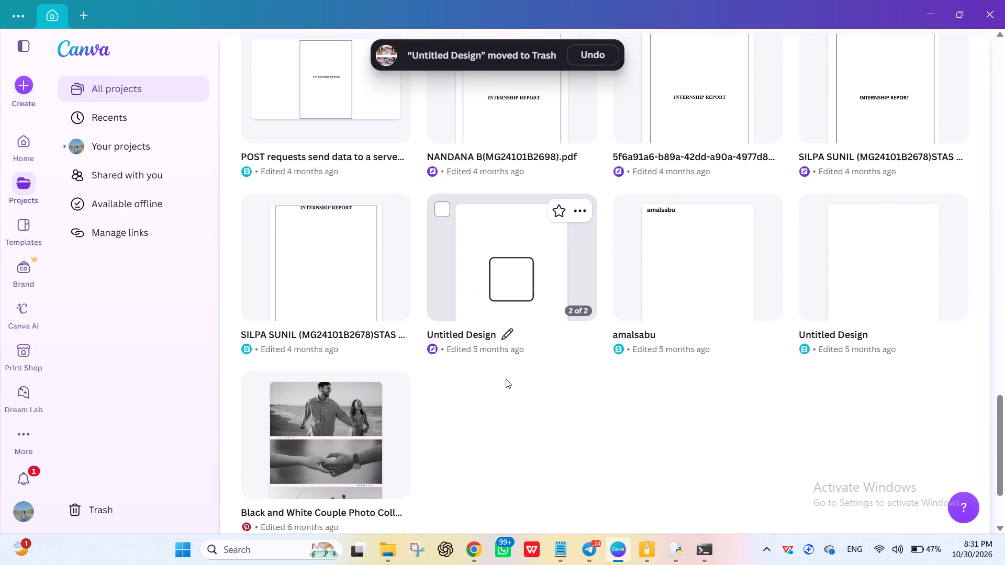
{"action": "scroll", "coordinate": [506, 379], "scroll_direction": "down", "scroll_amount": 2}
{"action": "scroll", "coordinate": [309, 172], "scroll_direction": "up", "scroll_amount": 3}
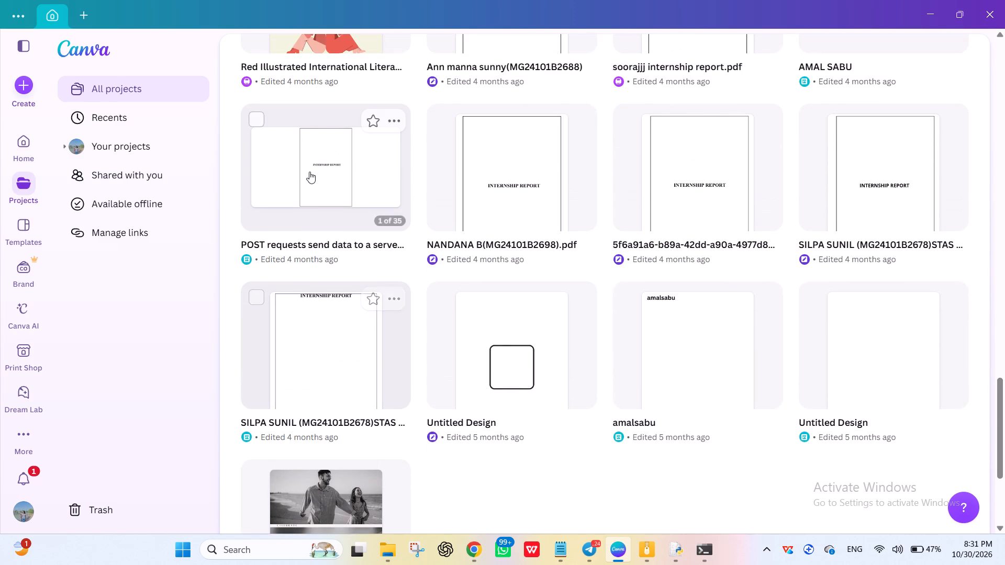
{"action": "scroll", "coordinate": [309, 172], "scroll_direction": "up", "scroll_amount": 1}
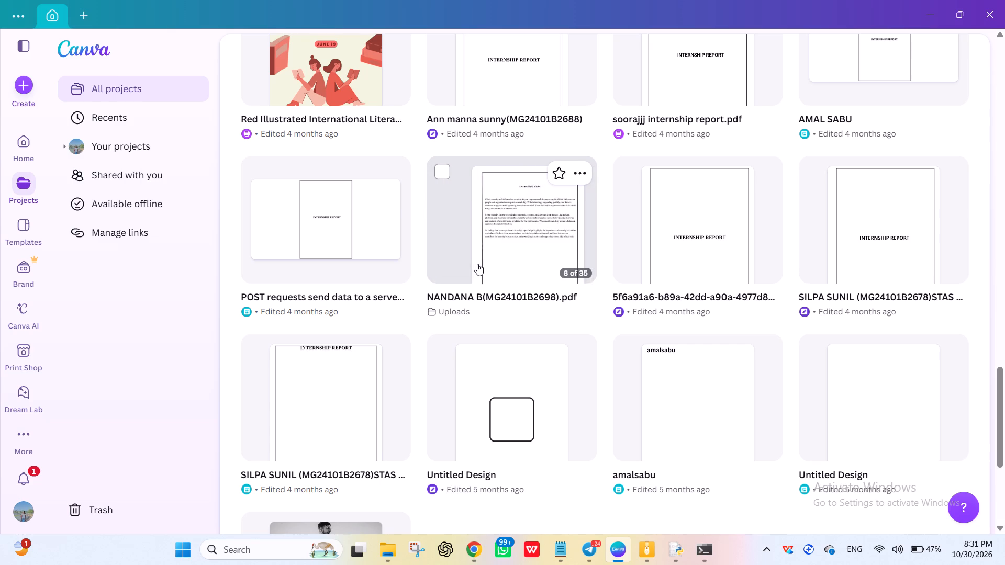
{"action": "scroll", "coordinate": [477, 264], "scroll_direction": "down", "scroll_amount": 4}
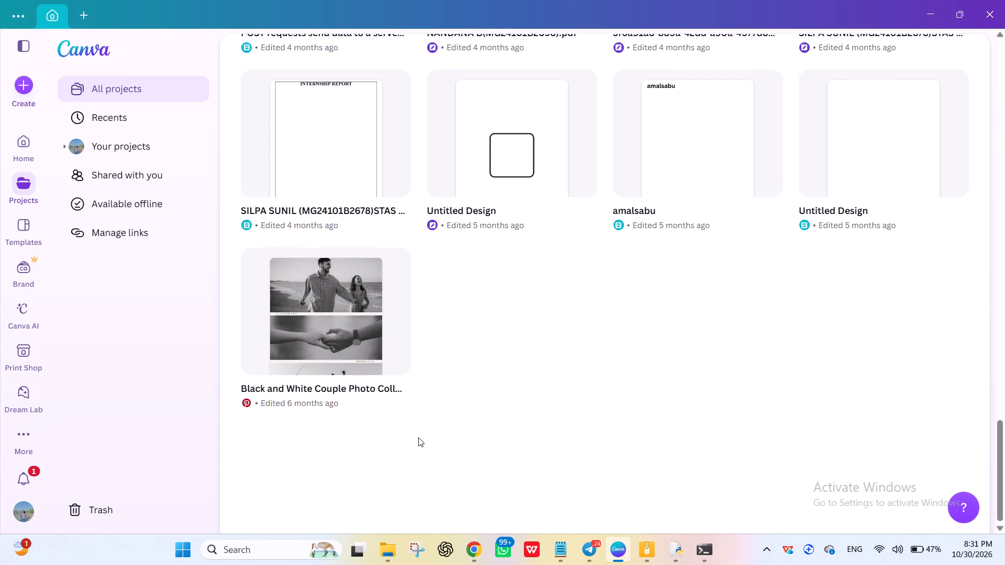
{"action": "left_click", "coordinate": [130, 344]}
Check the contents of the Folders section and look through all the designs again down to the oldest ones.
{"action": "scroll", "coordinate": [524, 314], "scroll_direction": "up", "scroll_amount": 13}
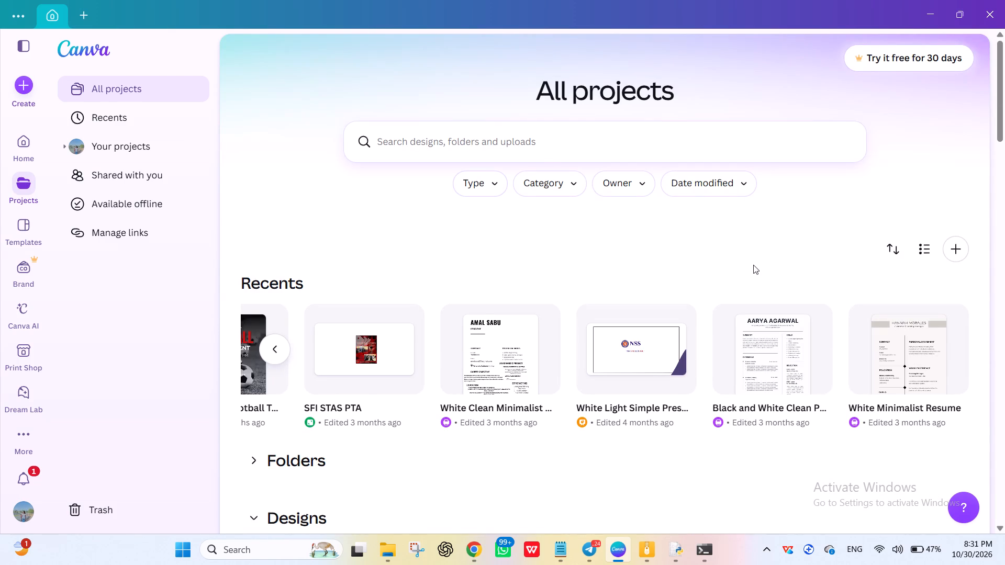
{"action": "scroll", "coordinate": [753, 265], "scroll_direction": "down", "scroll_amount": 1}
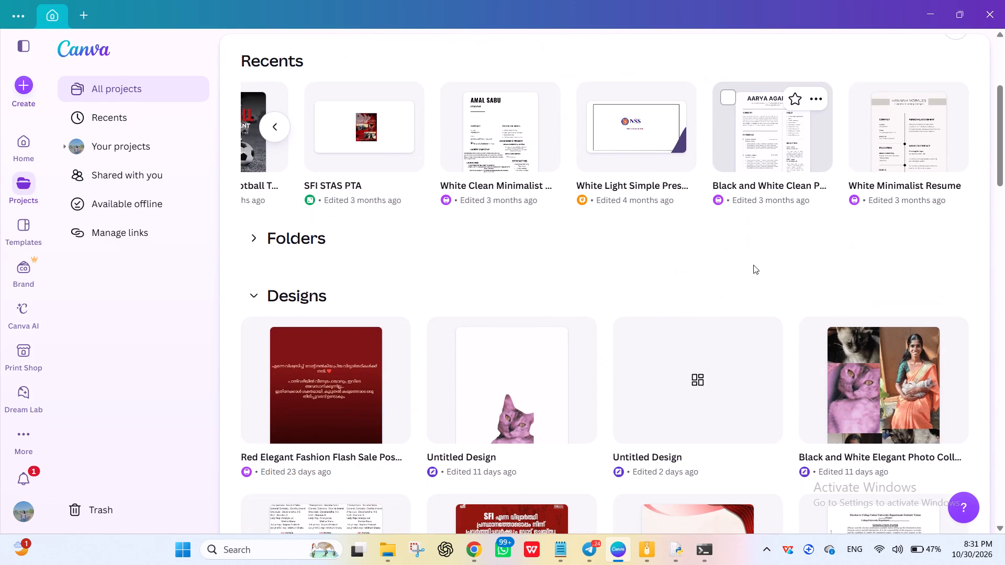
{"action": "left_click", "coordinate": [357, 236]}
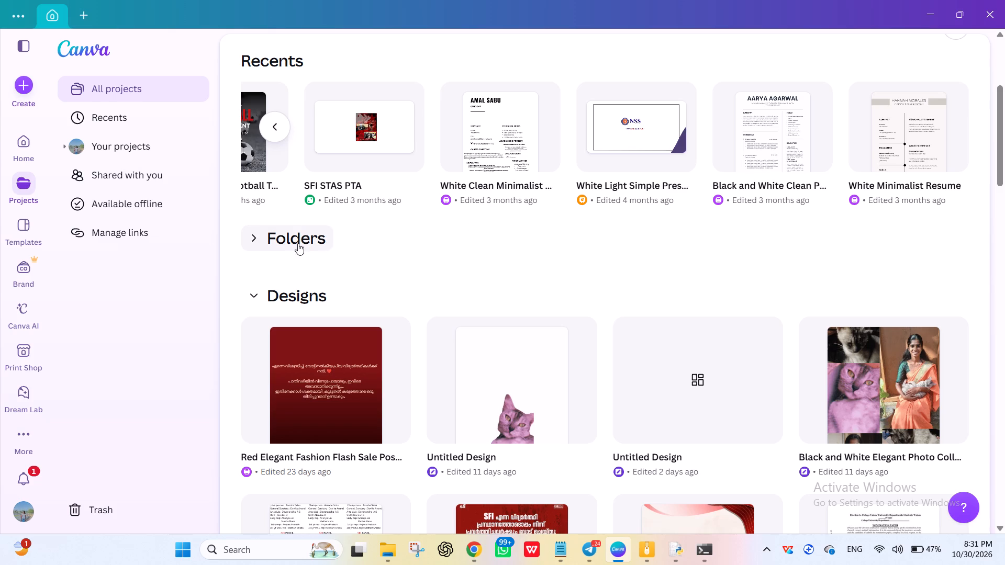
{"action": "left_click", "coordinate": [298, 243]}
{"action": "left_click", "coordinate": [298, 243]}
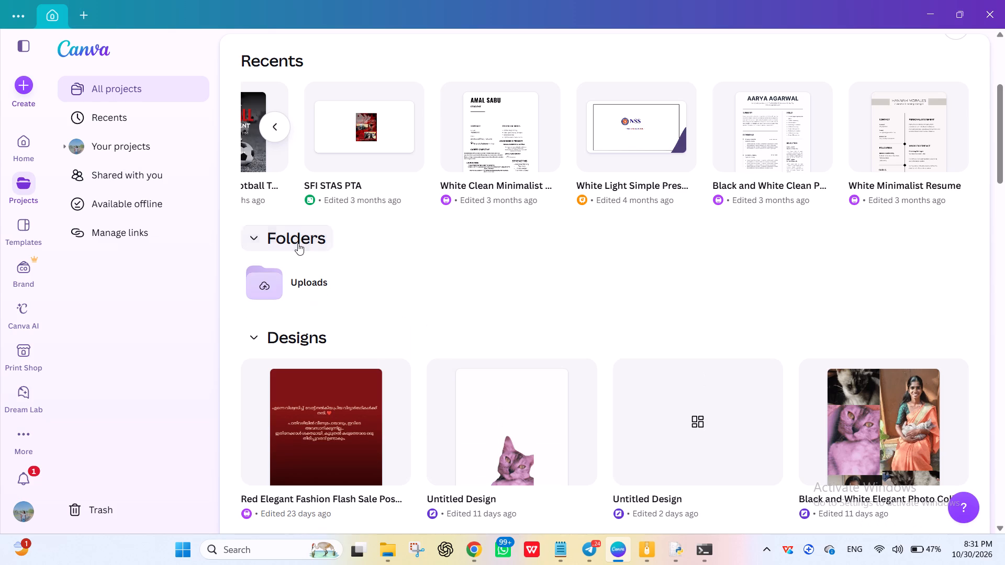
{"action": "scroll", "coordinate": [641, 391], "scroll_direction": "down", "scroll_amount": 1}
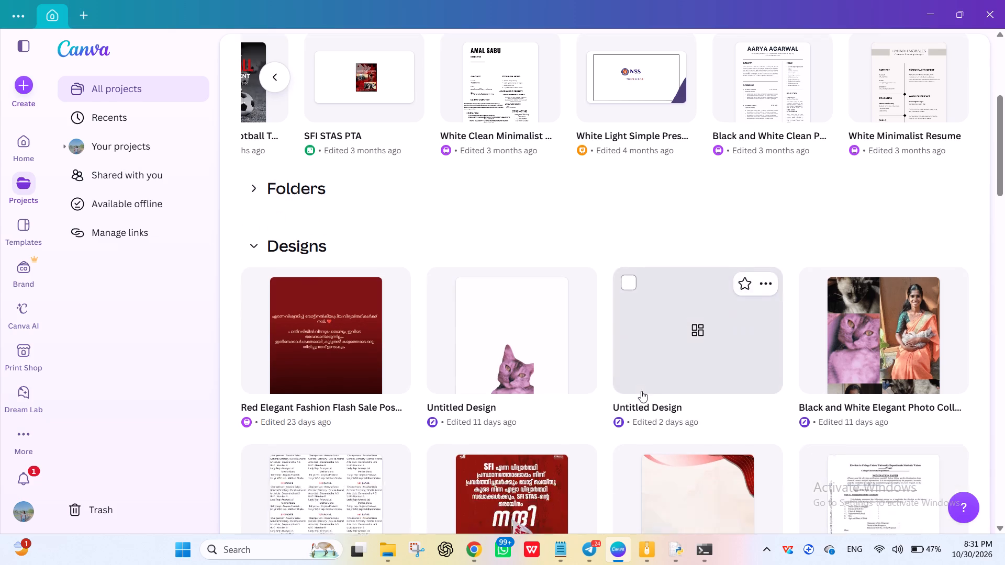
{"action": "scroll", "coordinate": [641, 391], "scroll_direction": "down", "scroll_amount": 8}
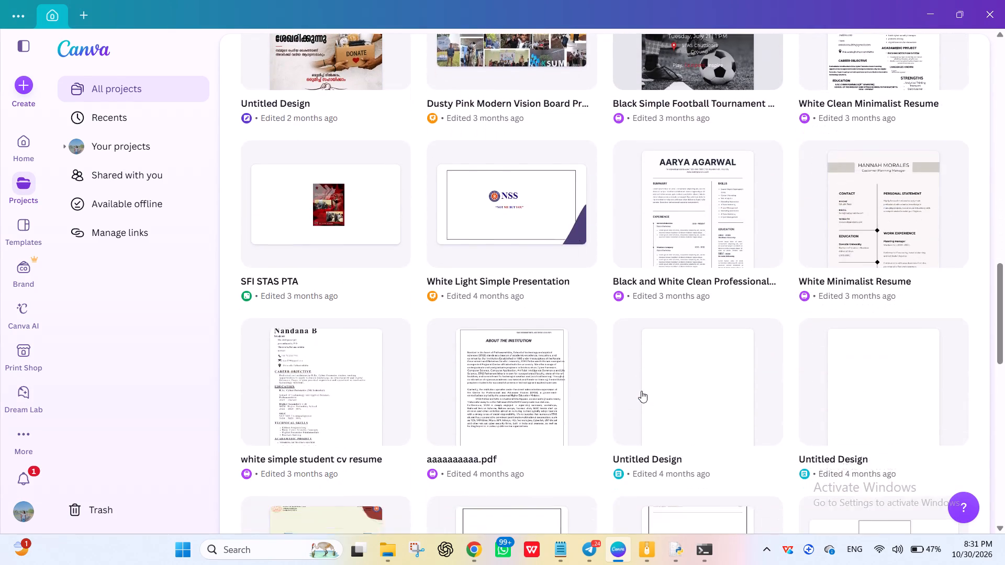
{"action": "scroll", "coordinate": [641, 391], "scroll_direction": "down", "scroll_amount": 9}
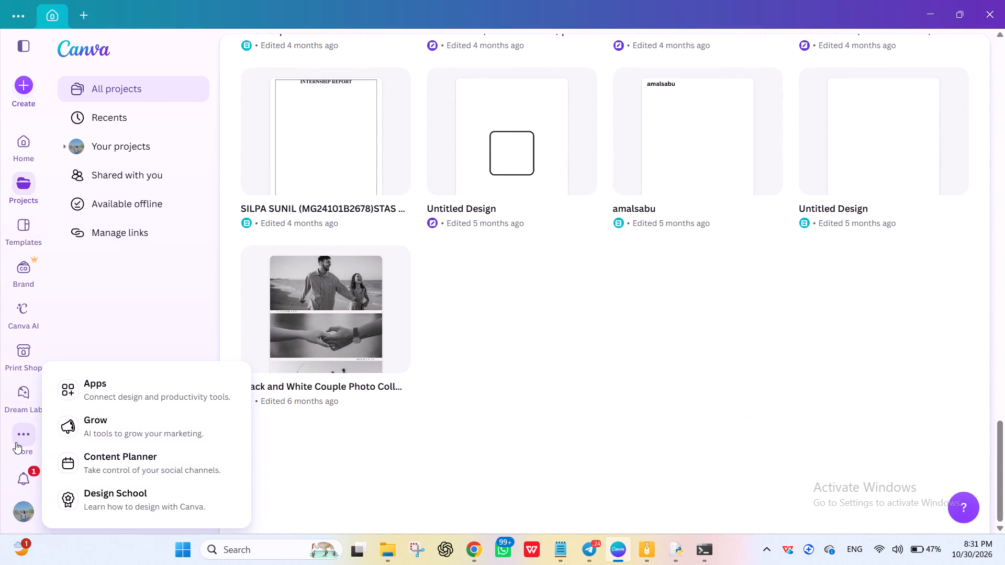
{"action": "left_click", "coordinate": [303, 487]}
Filter all projects by type to show only Images.
{"action": "scroll", "coordinate": [541, 251], "scroll_direction": "up", "scroll_amount": 11}
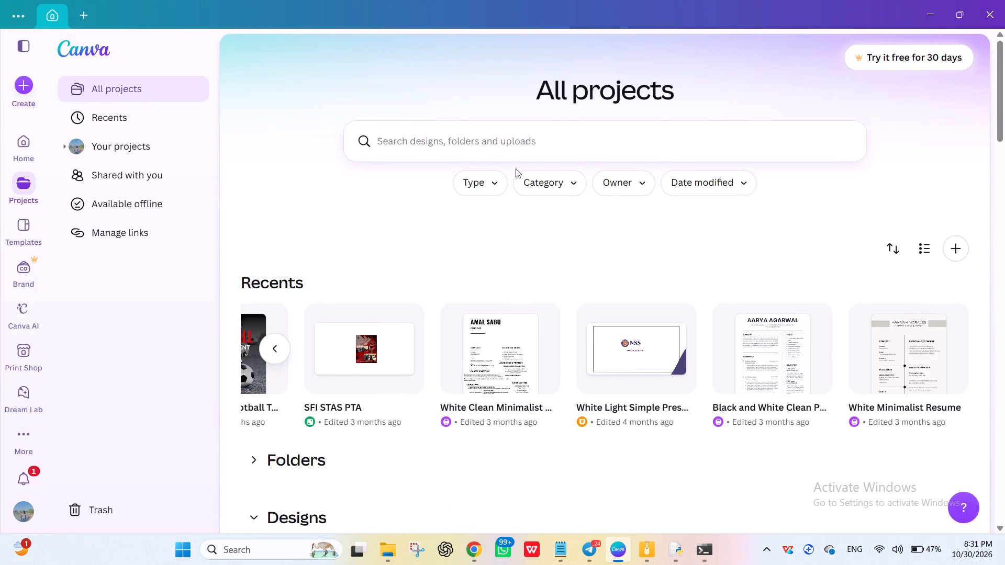
{"action": "left_click", "coordinate": [487, 181]}
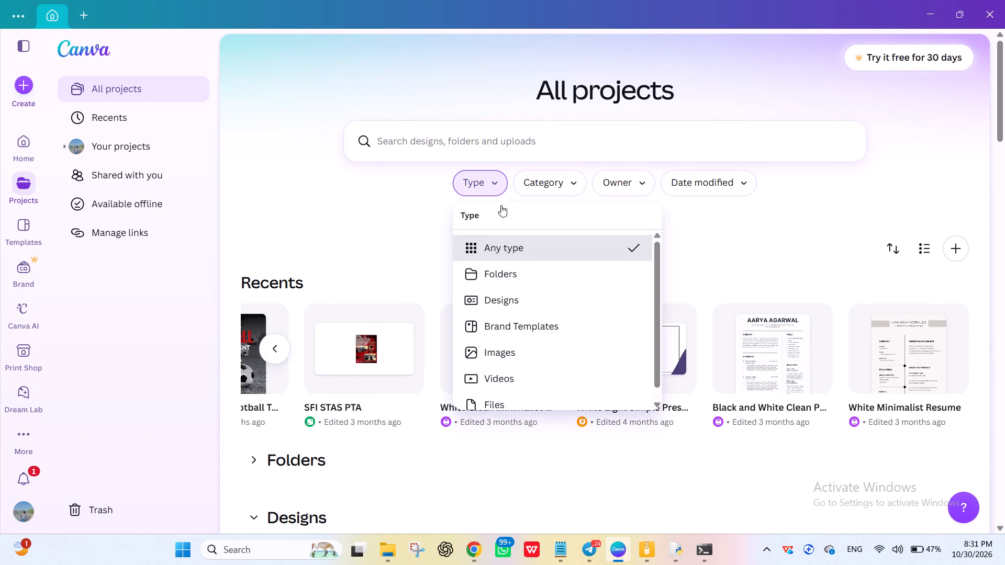
{"action": "scroll", "coordinate": [524, 329], "scroll_direction": "down", "scroll_amount": 1}
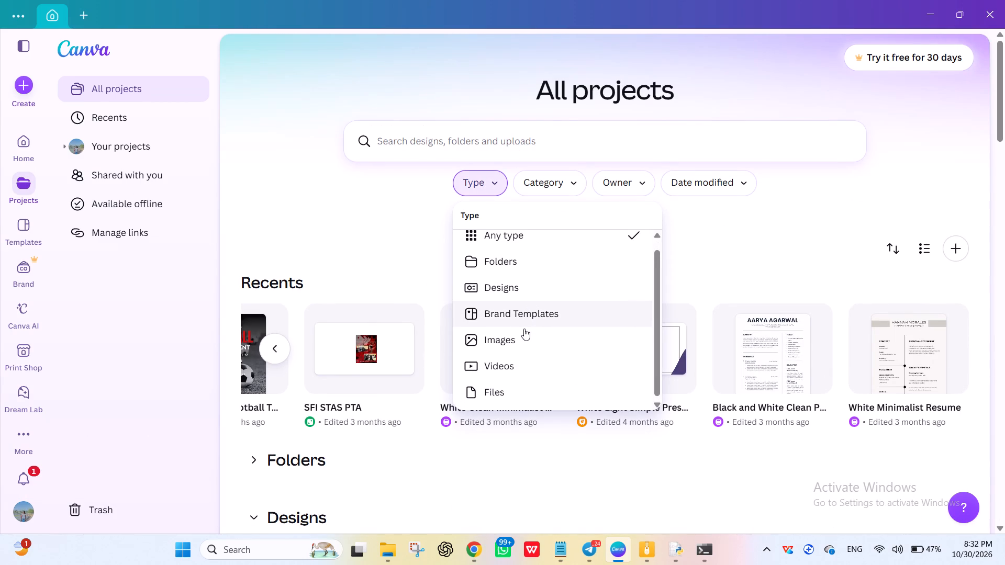
{"action": "left_click", "coordinate": [520, 337]}
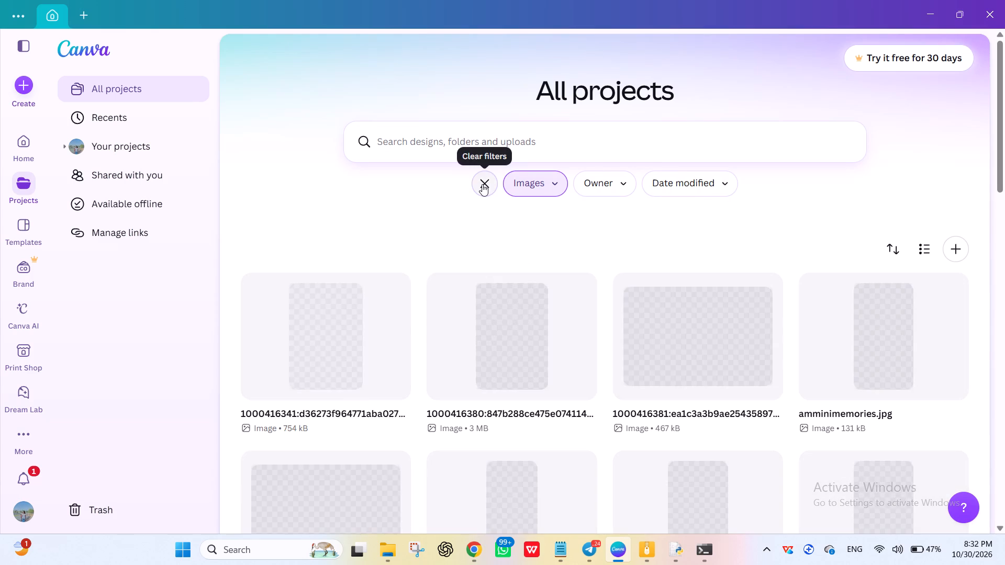
{"action": "scroll", "coordinate": [581, 434], "scroll_direction": "down", "scroll_amount": 1}
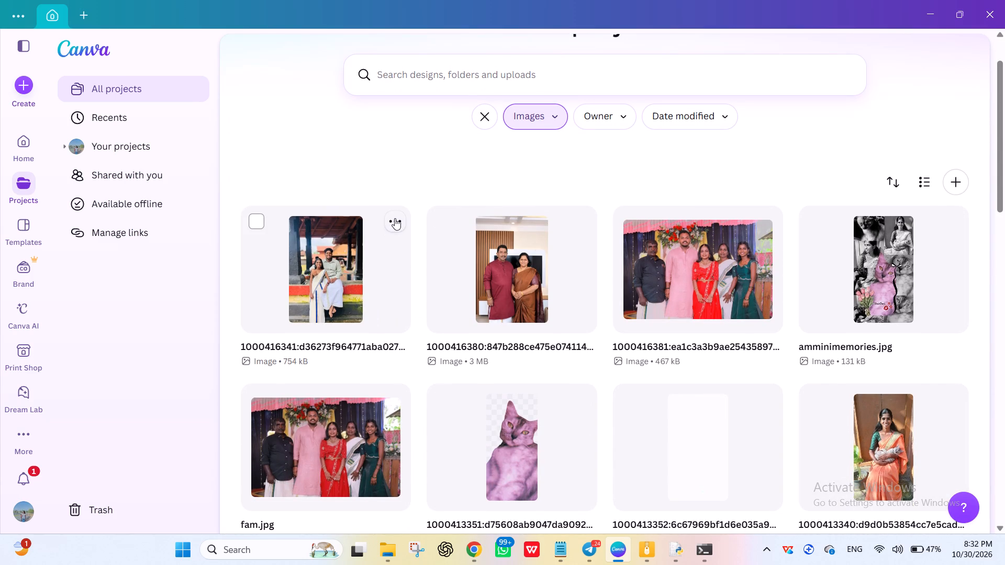
{"action": "left_click", "coordinate": [395, 218]}
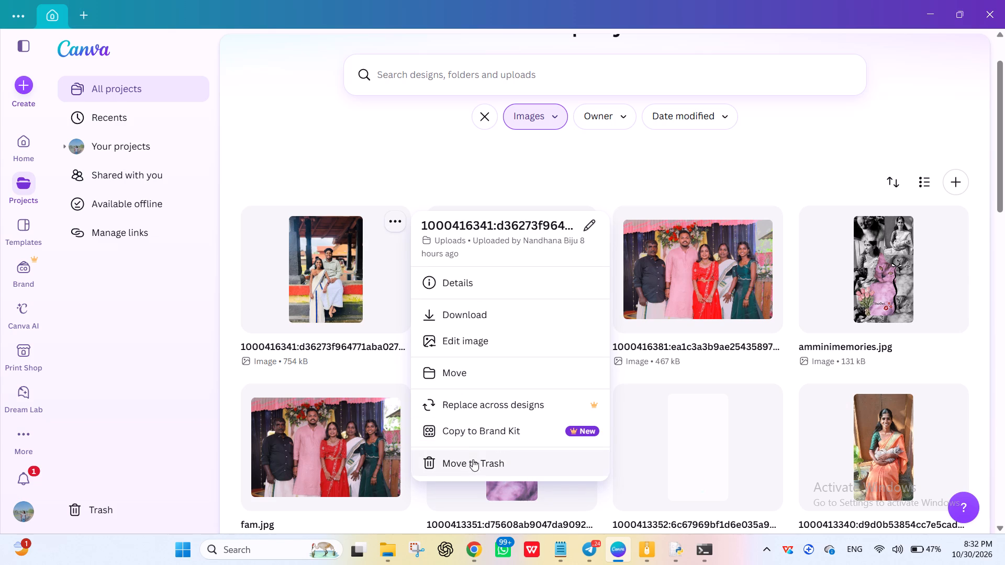
{"action": "left_click", "coordinate": [472, 462]}
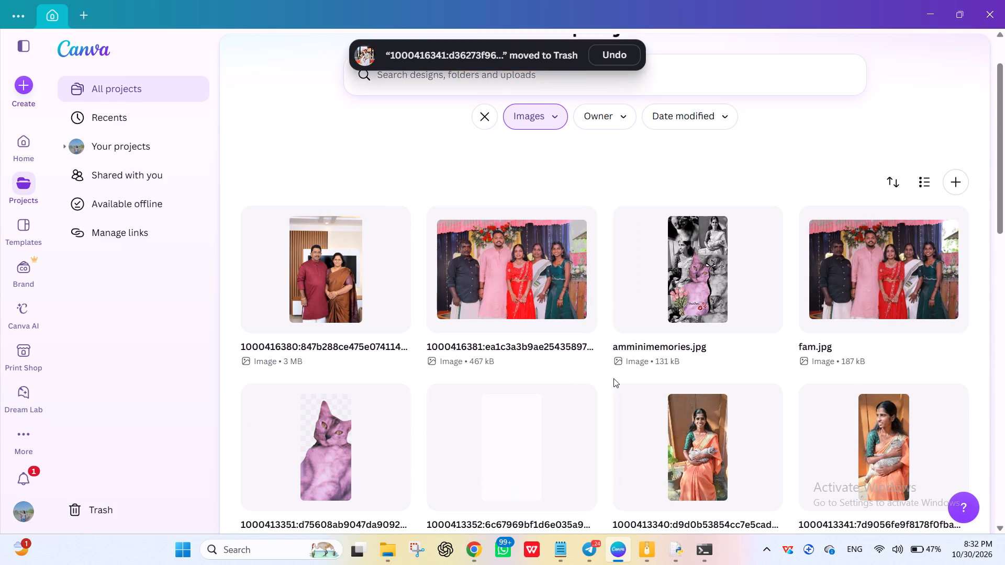
{"action": "scroll", "coordinate": [613, 378], "scroll_direction": "down", "scroll_amount": 7}
{"action": "scroll", "coordinate": [613, 378], "scroll_direction": "up", "scroll_amount": 2}
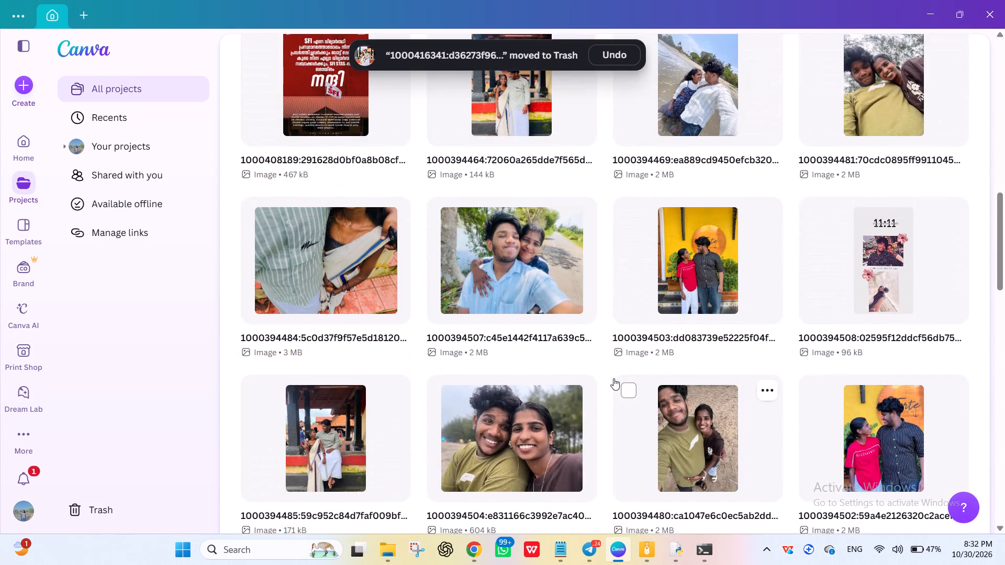
{"action": "scroll", "coordinate": [613, 378], "scroll_direction": "up", "scroll_amount": 1}
{"action": "scroll", "coordinate": [613, 378], "scroll_direction": "left", "scroll_amount": 1}
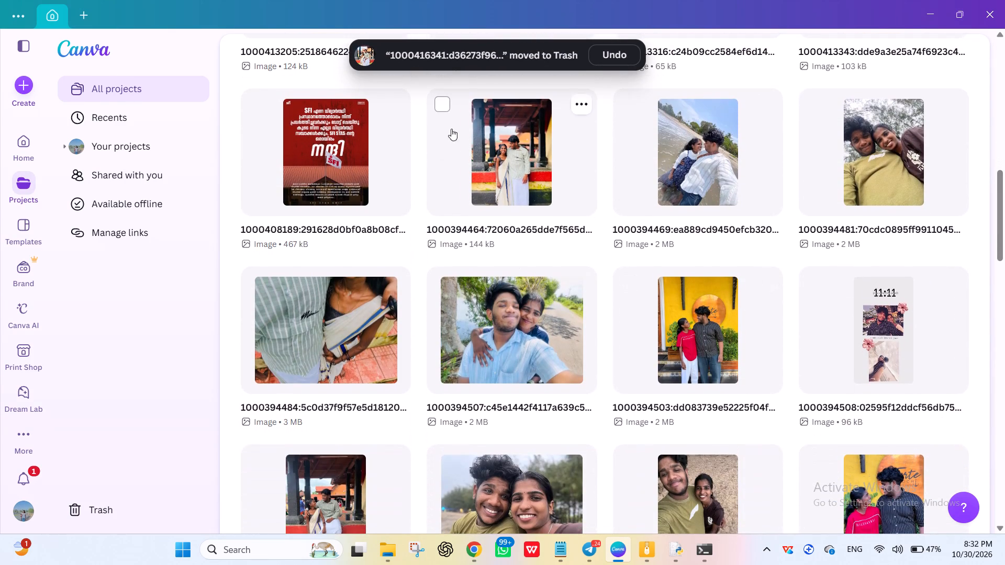
{"action": "left_click", "coordinate": [440, 107]}
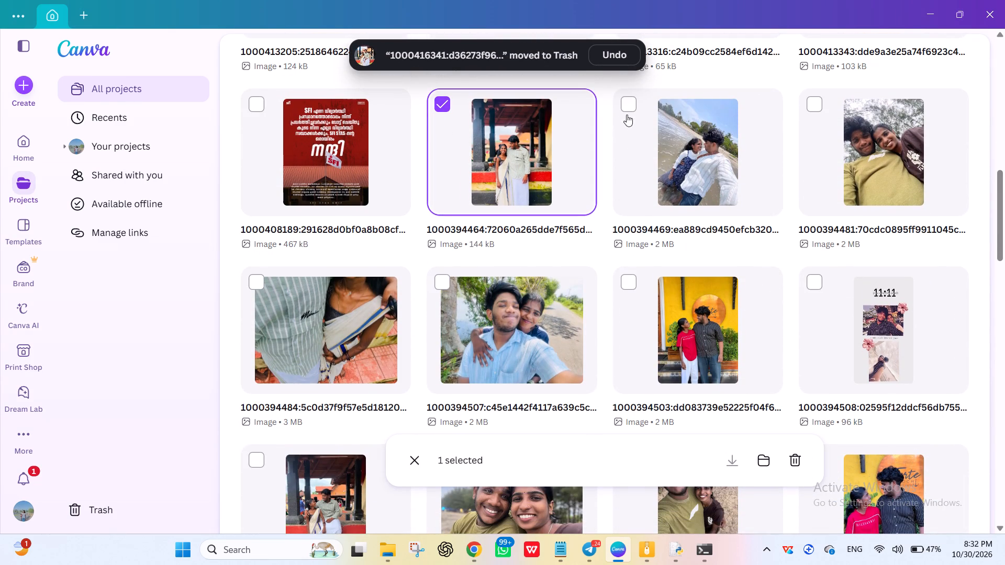
{"action": "left_click", "coordinate": [621, 105]}
{"action": "left_click", "coordinate": [816, 108]}
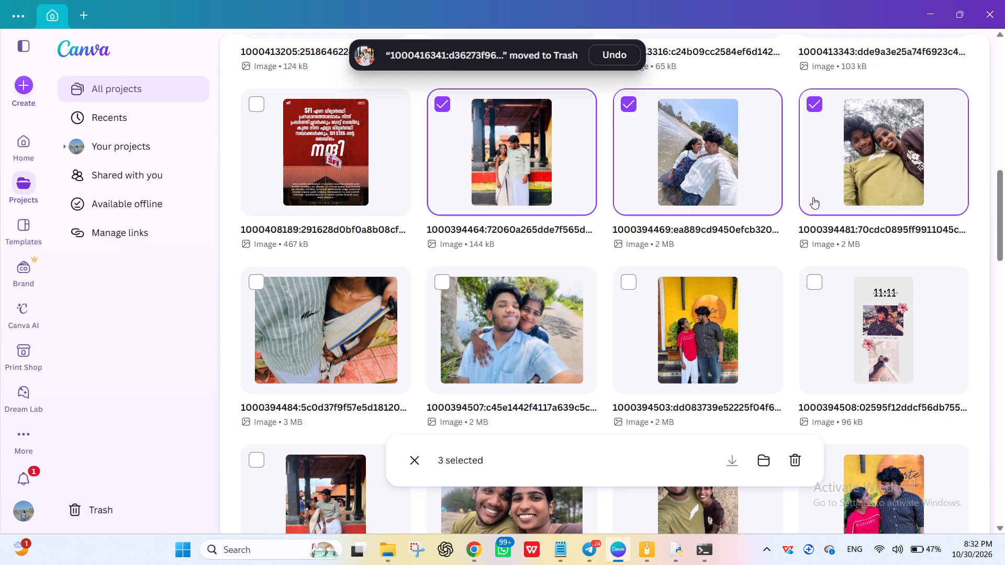
{"action": "left_click", "coordinate": [810, 291]}
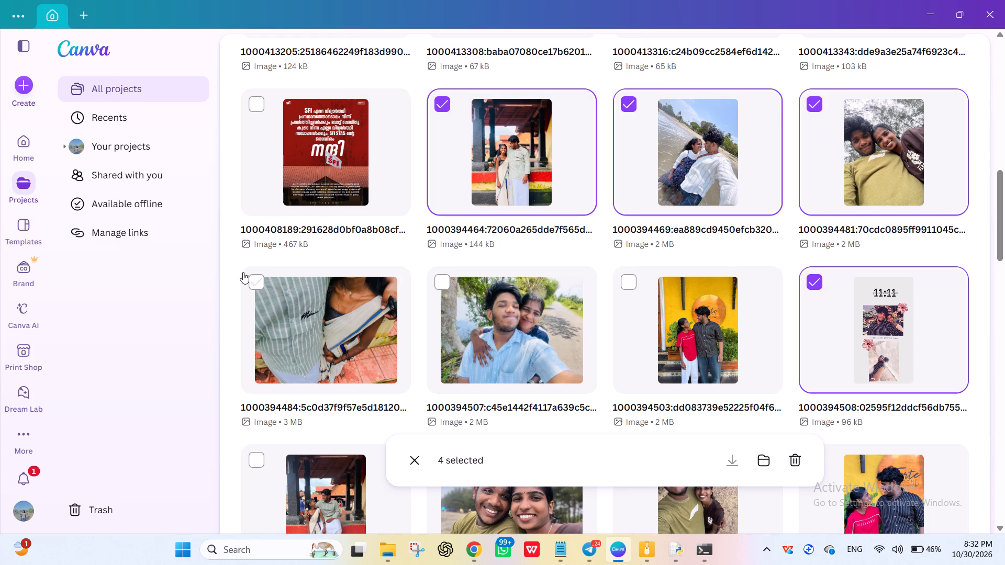
{"action": "left_click_drag", "start_coordinate": [243, 271], "coordinate": [255, 284]}
{"action": "left_click", "coordinate": [255, 284]}
{"action": "left_click", "coordinate": [438, 288]}
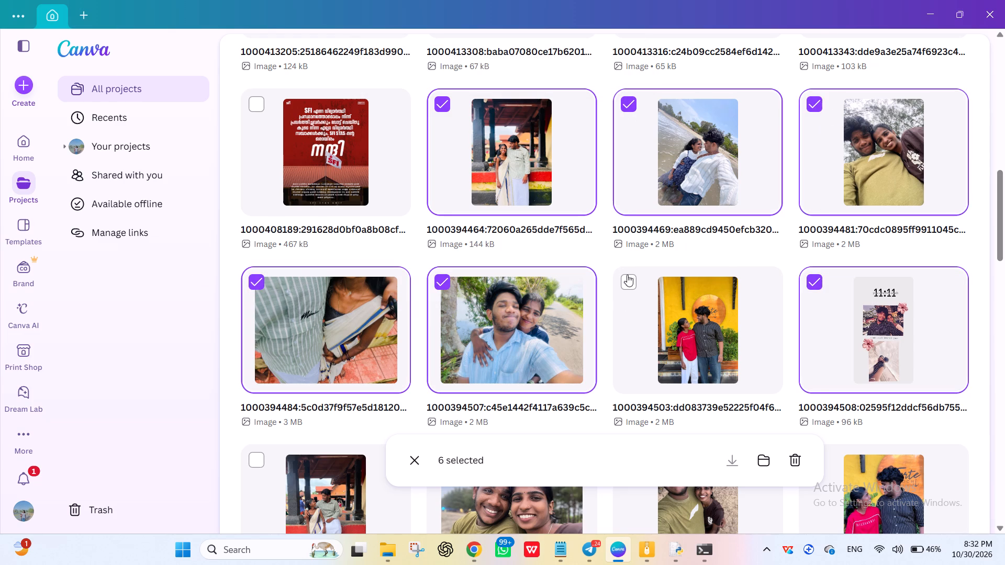
{"action": "left_click", "coordinate": [625, 275]}
{"action": "scroll", "coordinate": [625, 275], "scroll_direction": "down", "scroll_amount": 1}
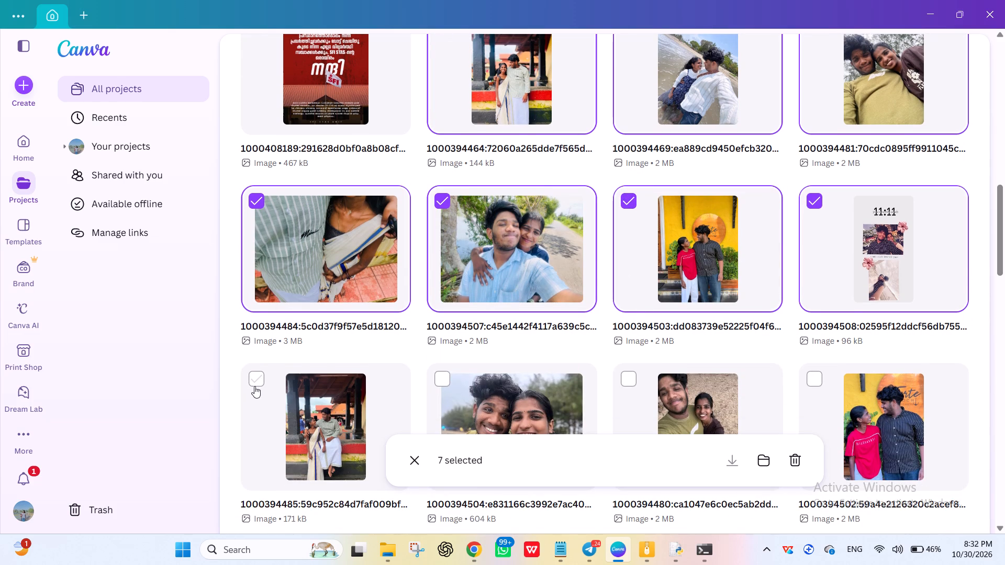
{"action": "left_click_drag", "start_coordinate": [254, 386], "coordinate": [442, 374]}
{"action": "left_click", "coordinate": [442, 374]}
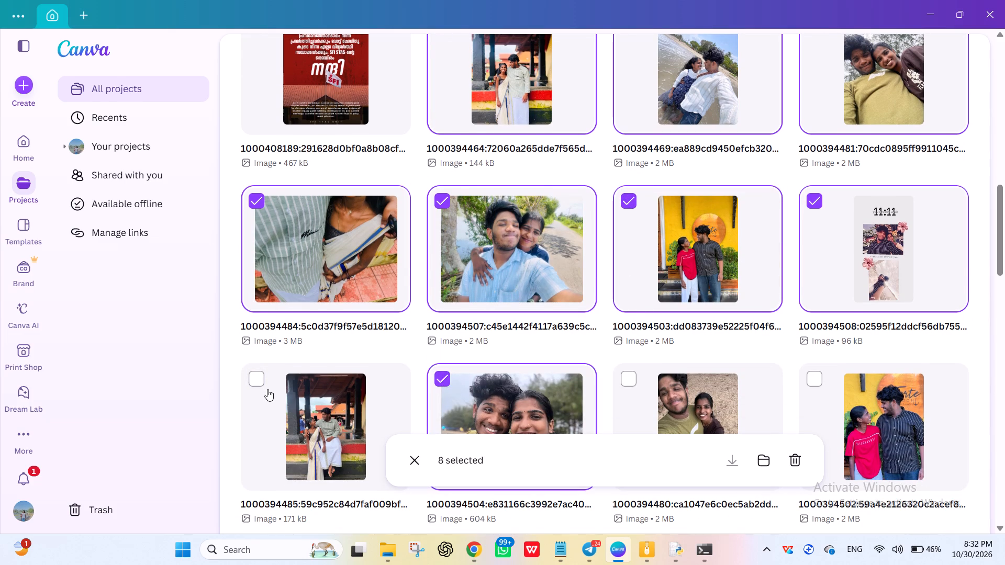
{"action": "left_click", "coordinate": [256, 377]}
{"action": "left_click", "coordinate": [624, 371]}
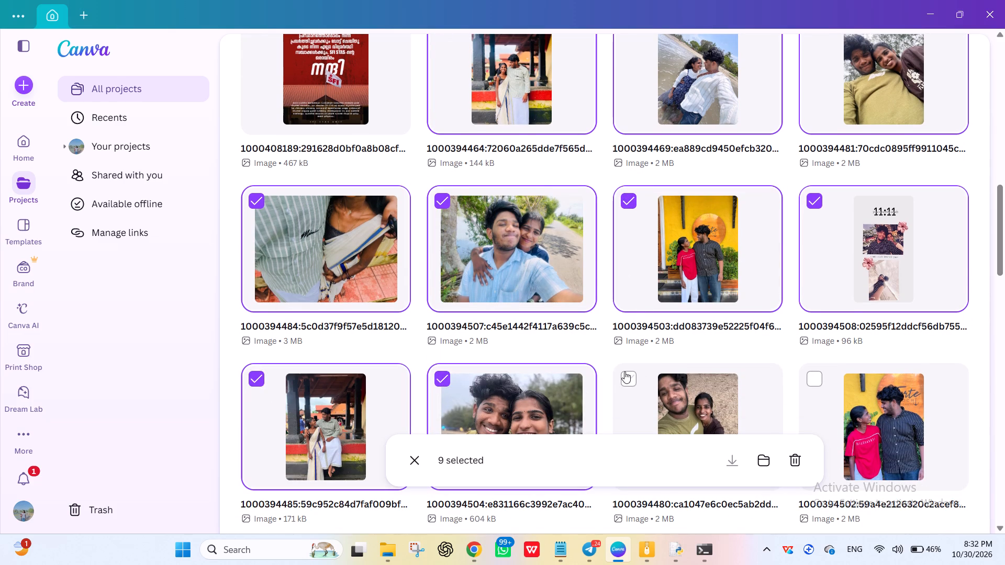
{"action": "left_click", "coordinate": [809, 386]}
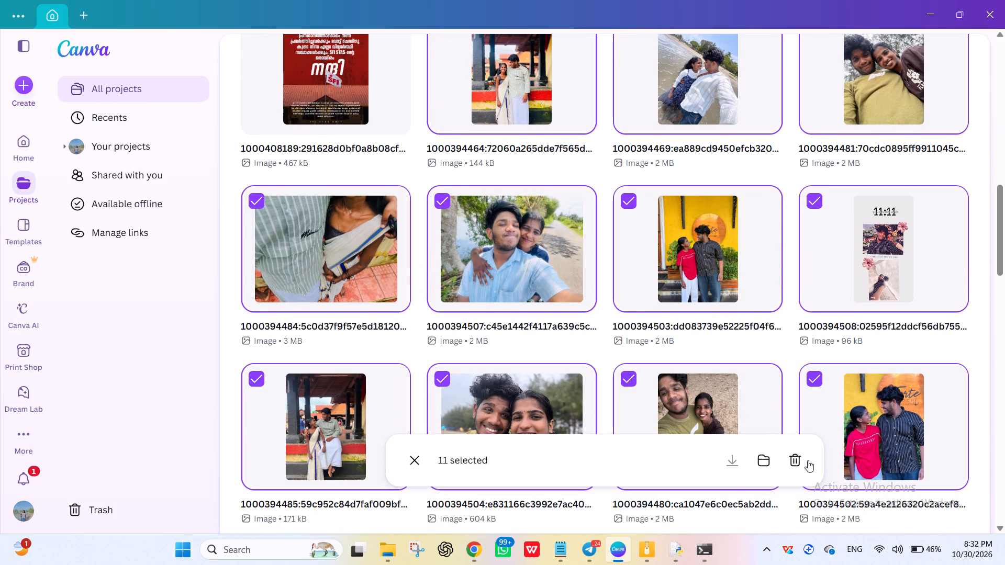
{"action": "left_click", "coordinate": [785, 458]}
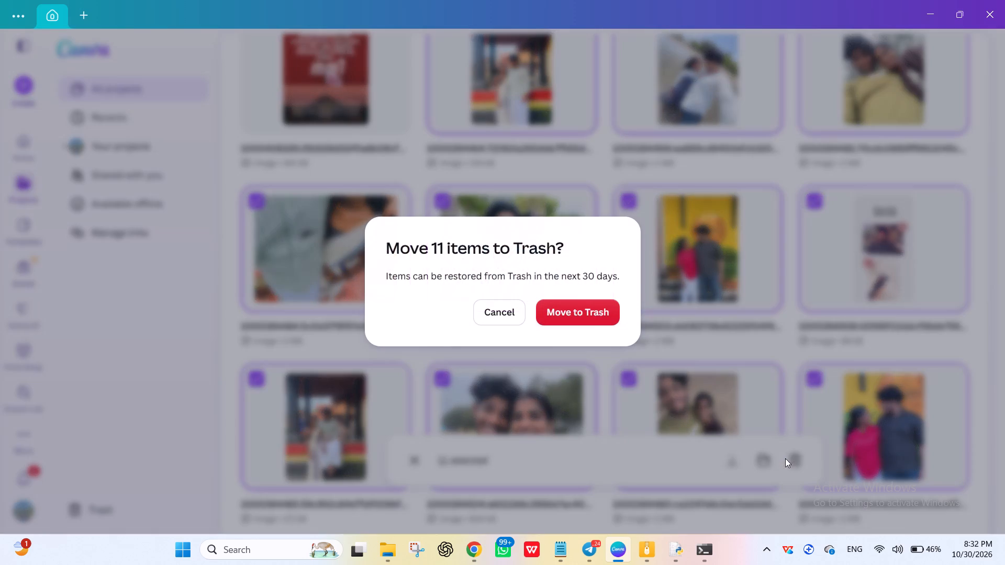
{"action": "left_click", "coordinate": [554, 320]}
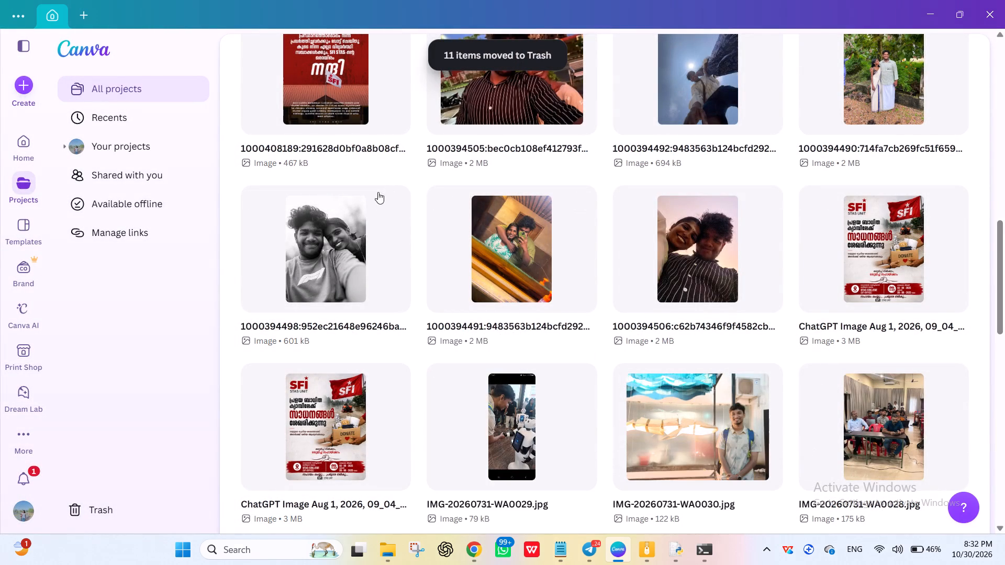
{"action": "left_click", "coordinate": [248, 199]}
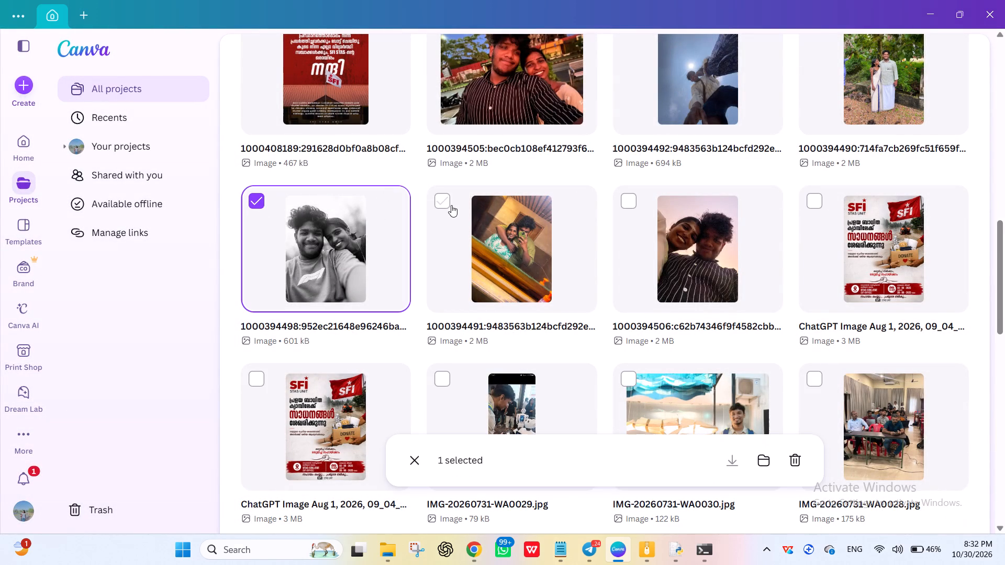
{"action": "left_click", "coordinate": [452, 205]}
{"action": "left_click", "coordinate": [643, 199]}
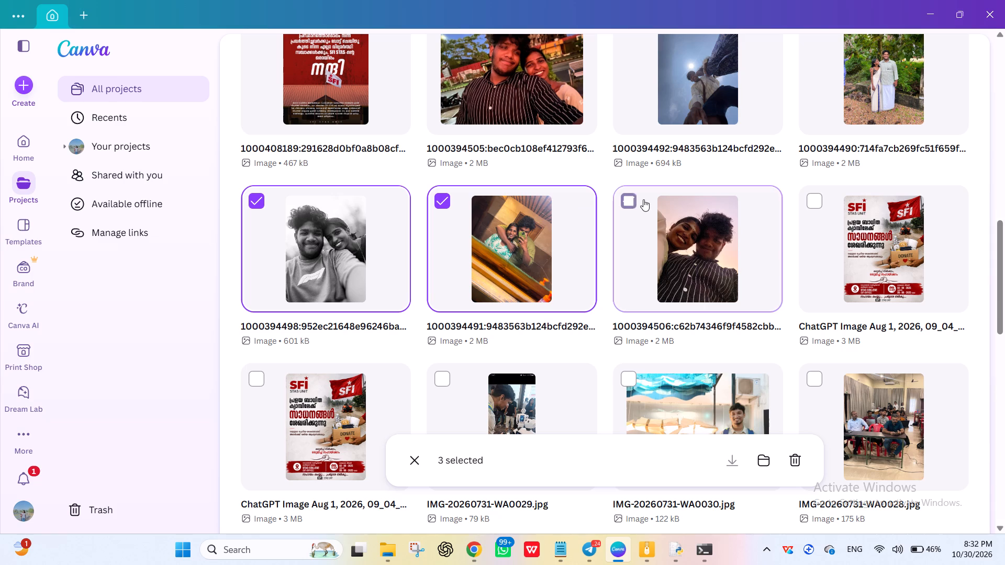
{"action": "left_click", "coordinate": [791, 465]}
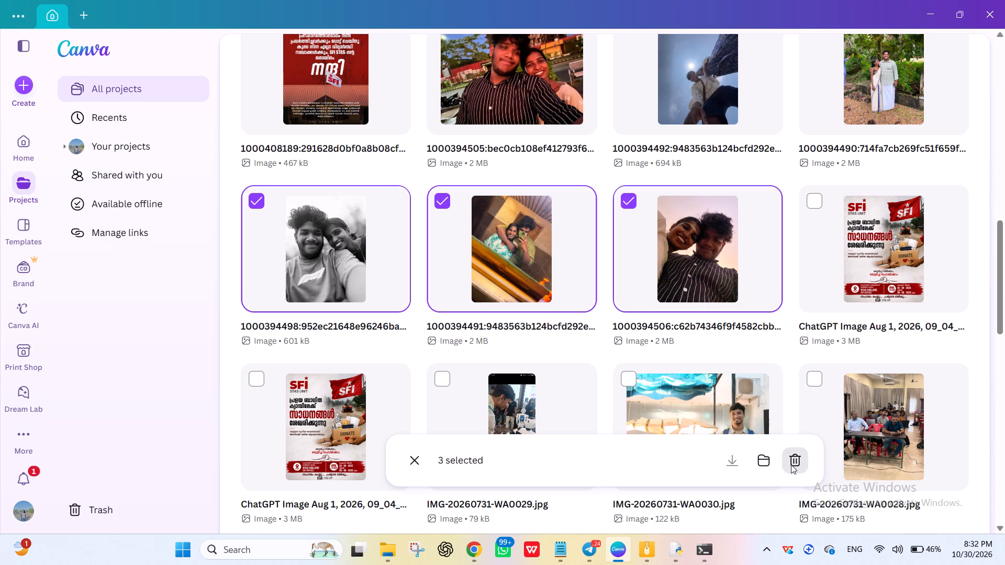
{"action": "left_click", "coordinate": [572, 309]}
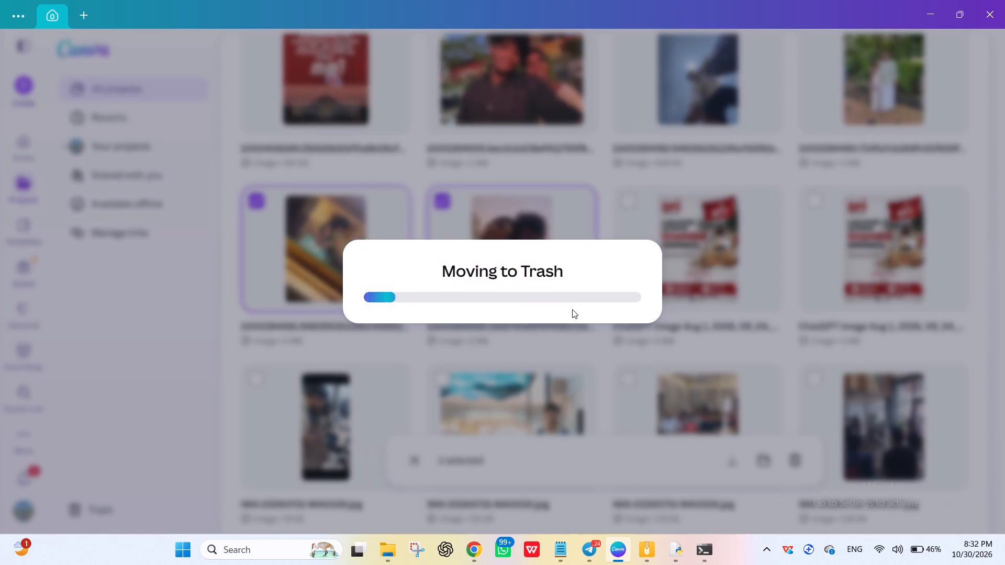
{"action": "left_click", "coordinate": [572, 309]}
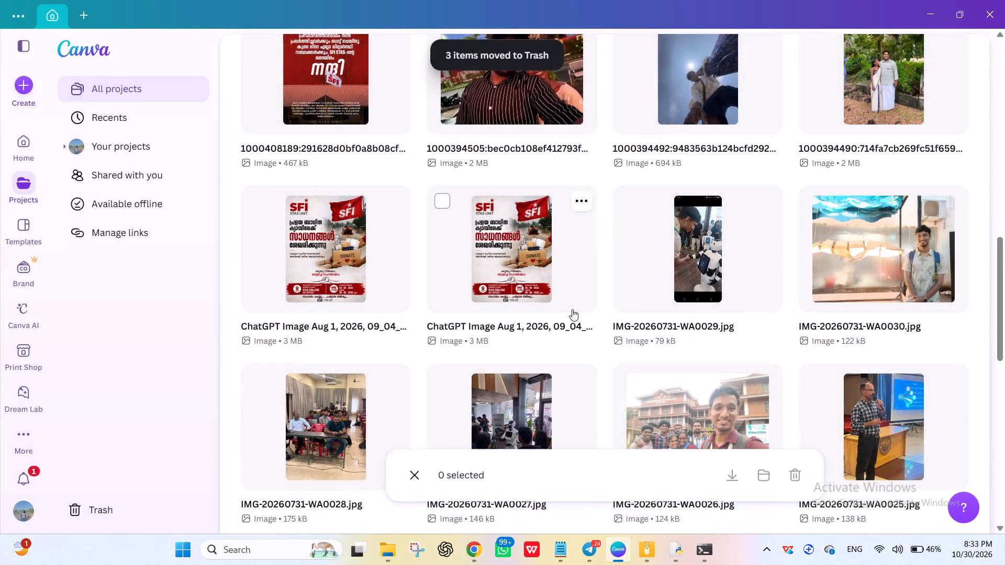
Look through the remaining uploaded images down to the oldest ones for more photos to remove.
{"action": "scroll", "coordinate": [572, 309], "scroll_direction": "down", "scroll_amount": 5}
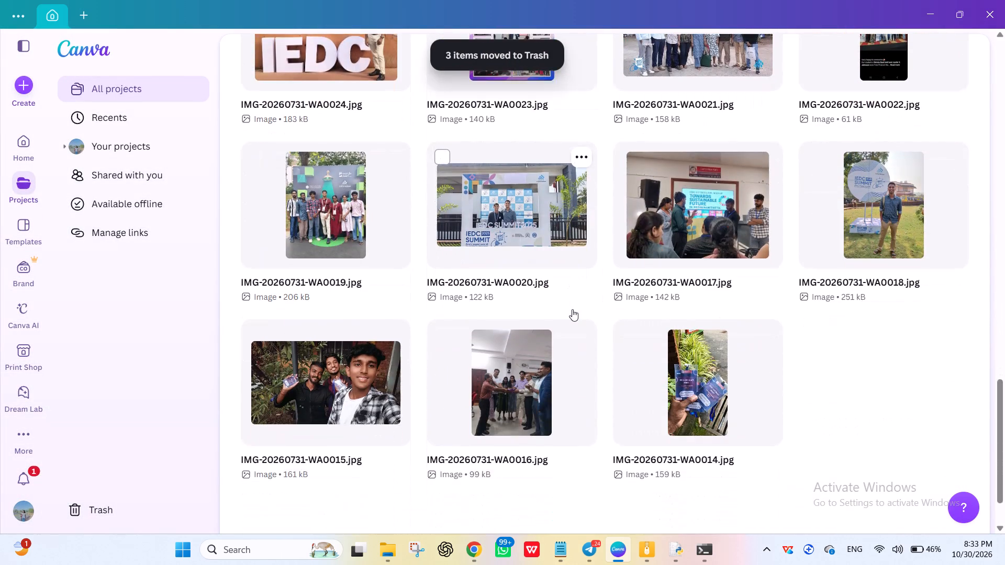
{"action": "scroll", "coordinate": [572, 309], "scroll_direction": "down", "scroll_amount": 5}
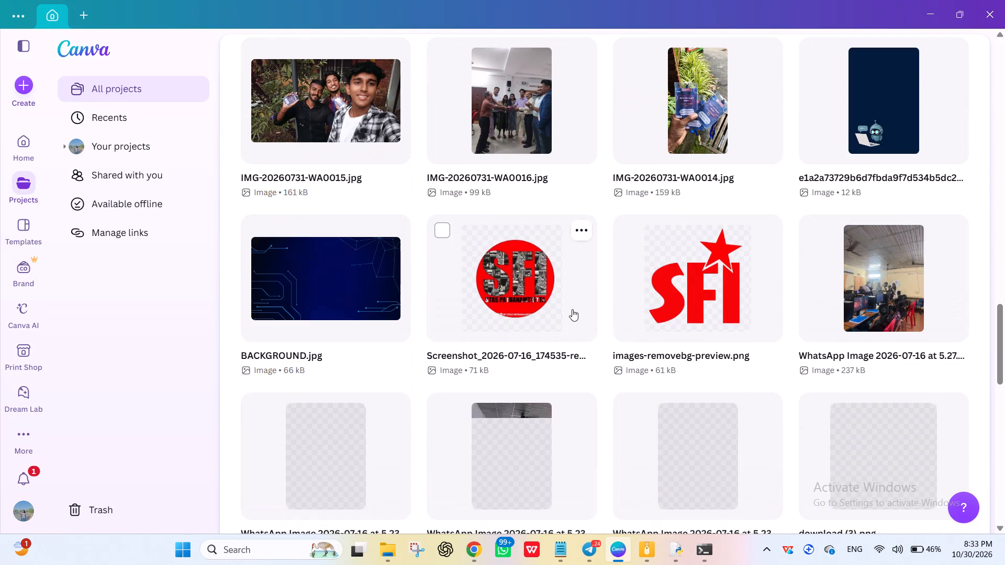
{"action": "scroll", "coordinate": [572, 309], "scroll_direction": "down", "scroll_amount": 7}
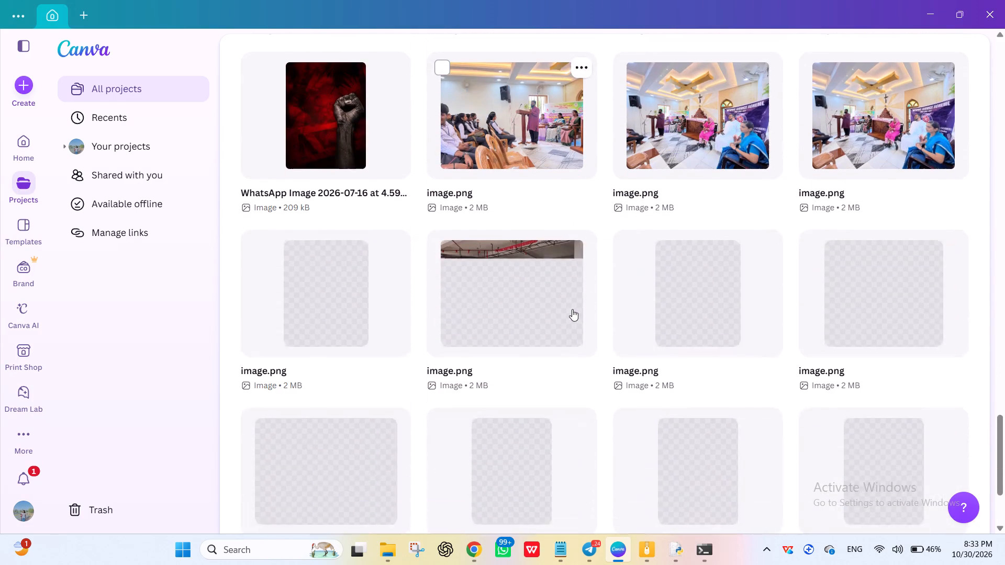
{"action": "scroll", "coordinate": [572, 309], "scroll_direction": "down", "scroll_amount": 7}
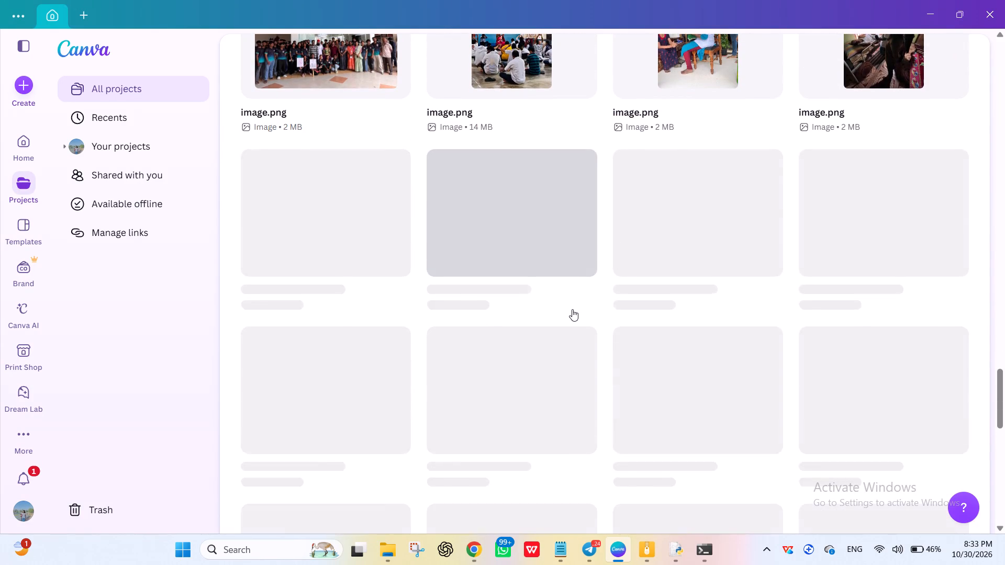
{"action": "scroll", "coordinate": [572, 309], "scroll_direction": "down", "scroll_amount": 2}
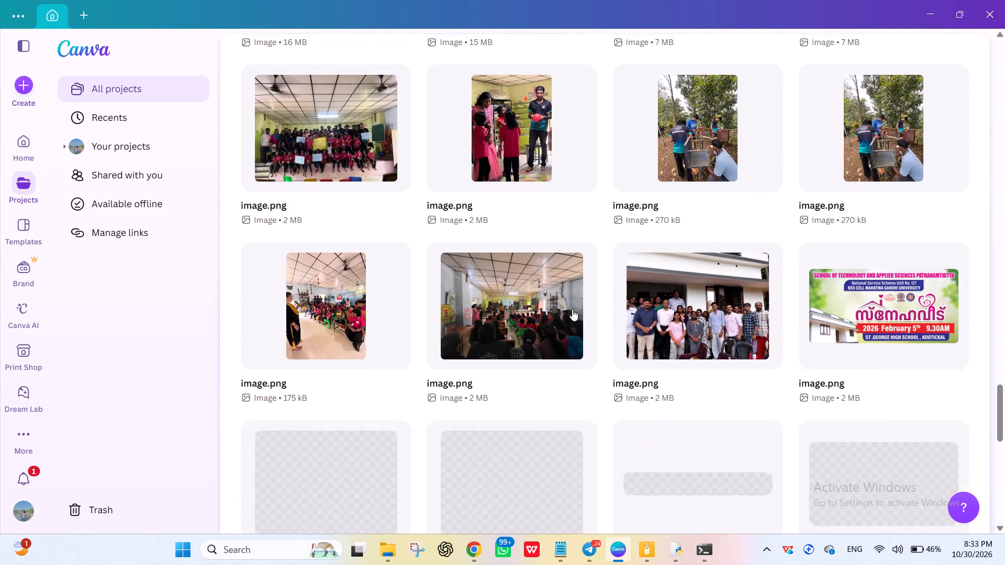
{"action": "scroll", "coordinate": [572, 309], "scroll_direction": "down", "scroll_amount": 8}
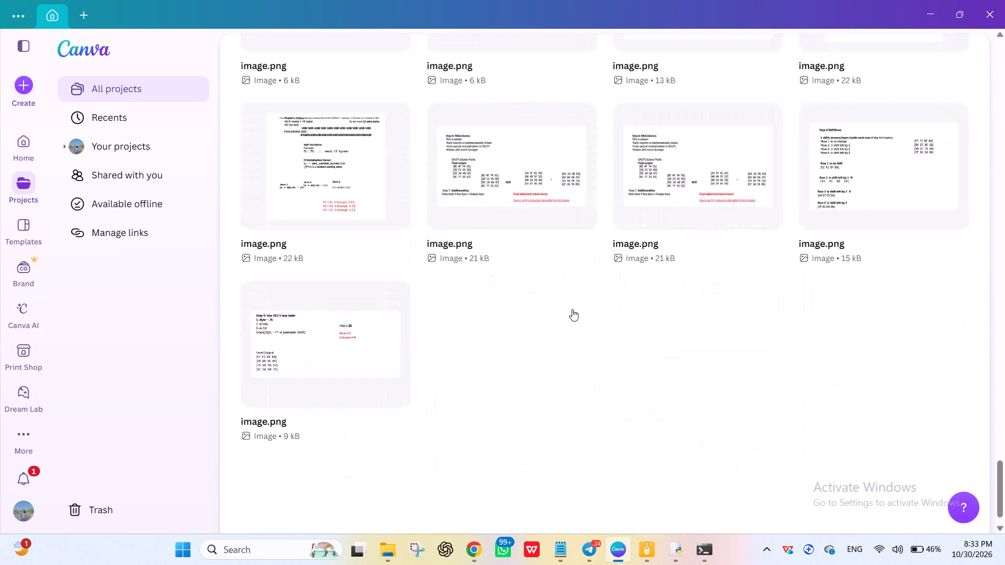
{"action": "scroll", "coordinate": [572, 309], "scroll_direction": "down", "scroll_amount": 2}
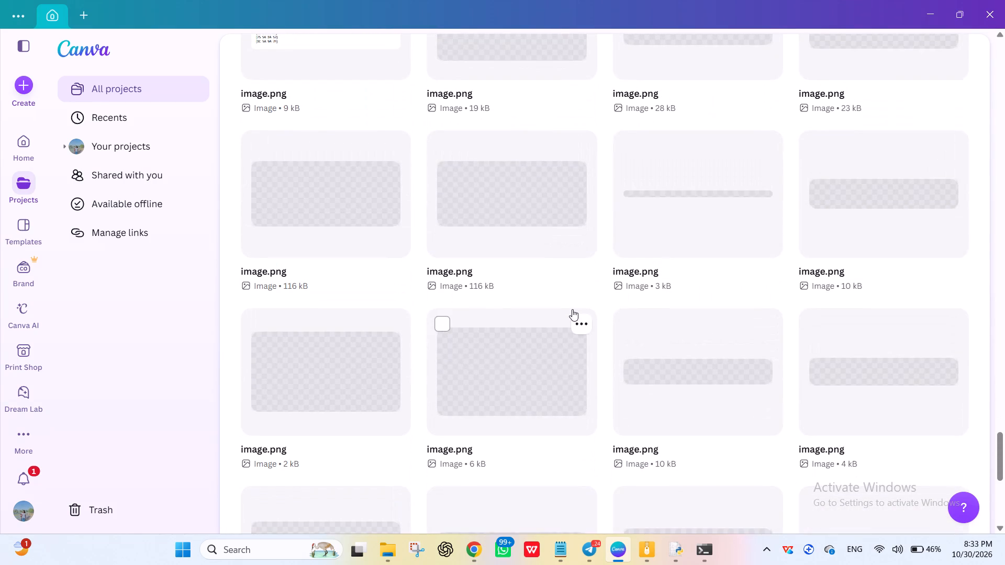
{"action": "scroll", "coordinate": [572, 309], "scroll_direction": "down", "scroll_amount": 2}
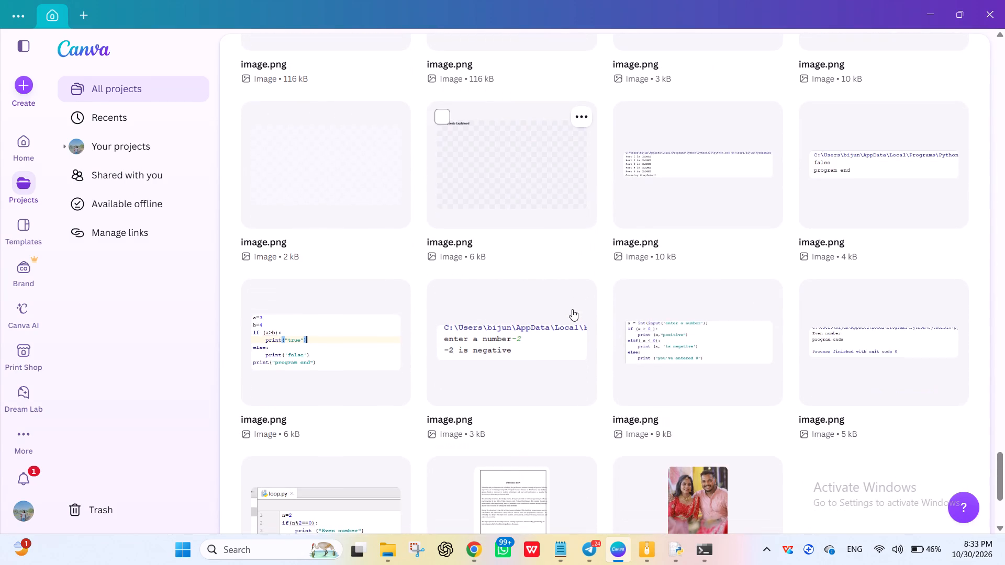
{"action": "scroll", "coordinate": [572, 309], "scroll_direction": "down", "scroll_amount": 9}
{"action": "scroll", "coordinate": [572, 309], "scroll_direction": "up", "scroll_amount": 7}
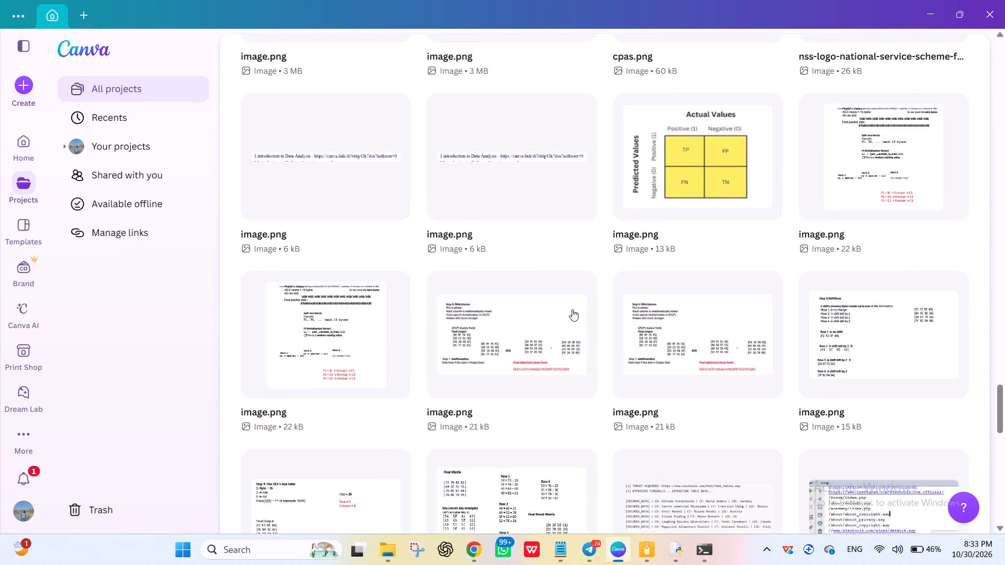
{"action": "scroll", "coordinate": [572, 309], "scroll_direction": "up", "scroll_amount": 2}
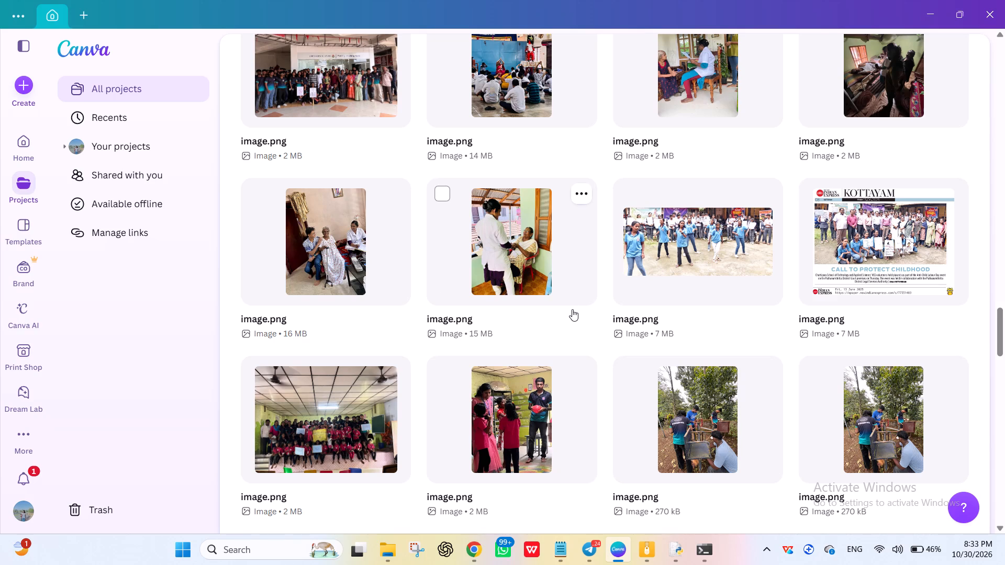
From the Home page, show more recent designs and move the "White Modern Fashion Style" photo collage to Trash.
{"action": "left_click", "coordinate": [52, 13]}
{"action": "left_click", "coordinate": [113, 74]}
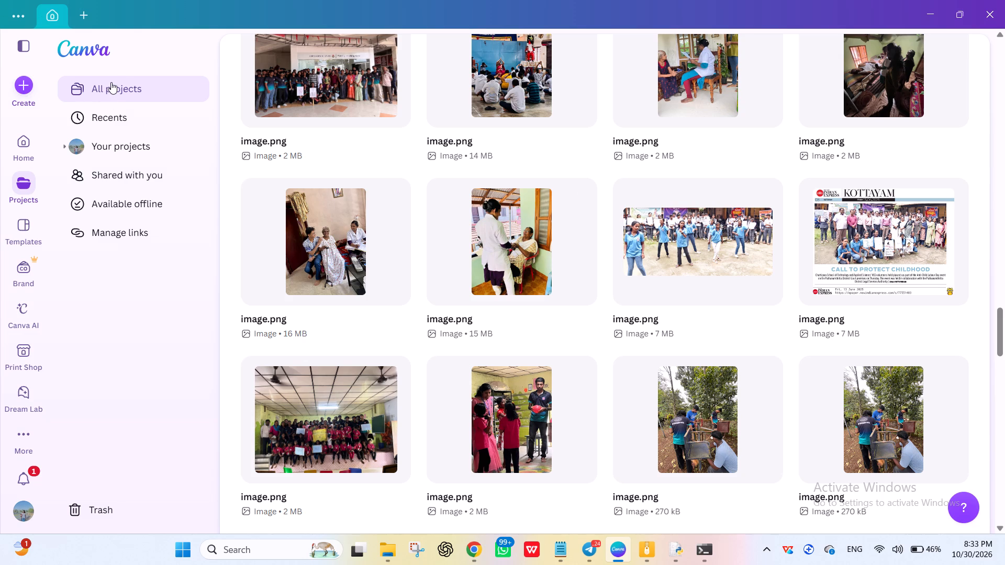
{"action": "double_click", "coordinate": [111, 82]}
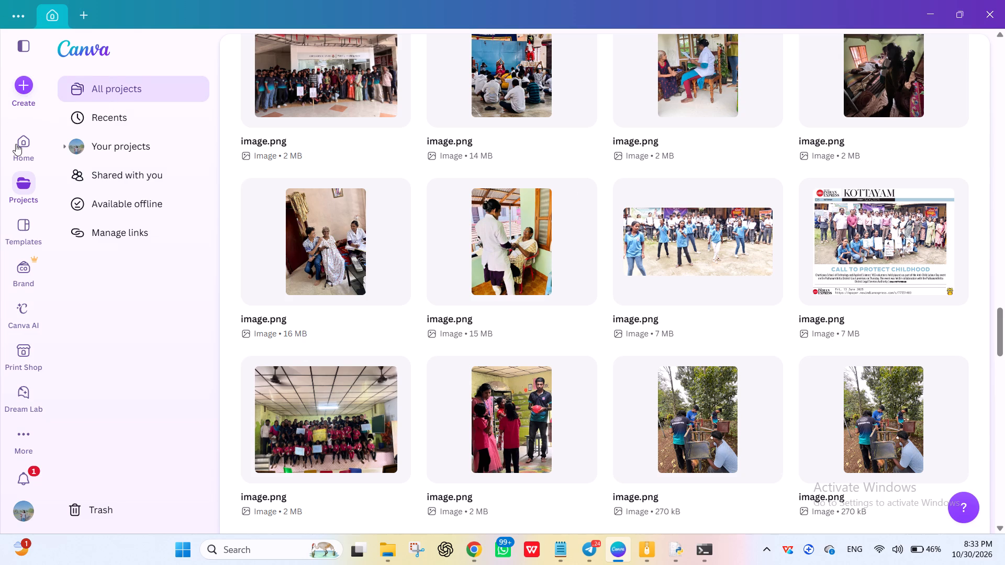
{"action": "left_click", "coordinate": [16, 144]}
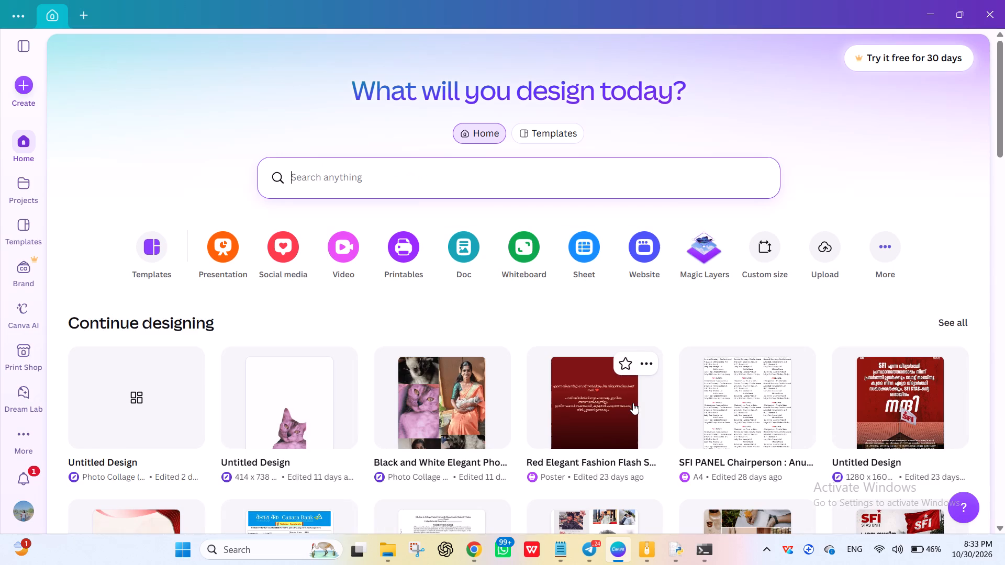
{"action": "scroll", "coordinate": [633, 403], "scroll_direction": "down", "scroll_amount": 3}
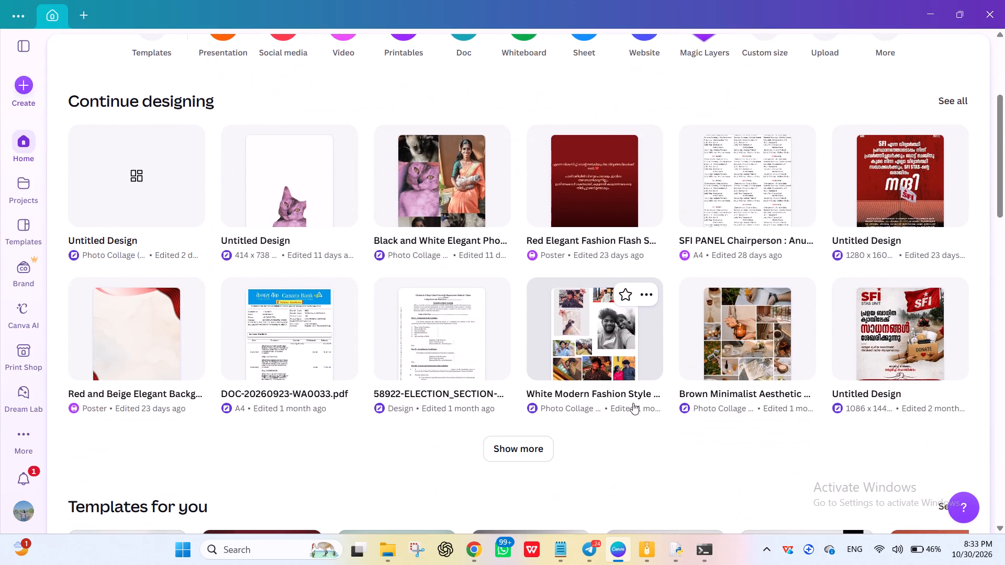
{"action": "scroll", "coordinate": [633, 403], "scroll_direction": "down", "scroll_amount": 1}
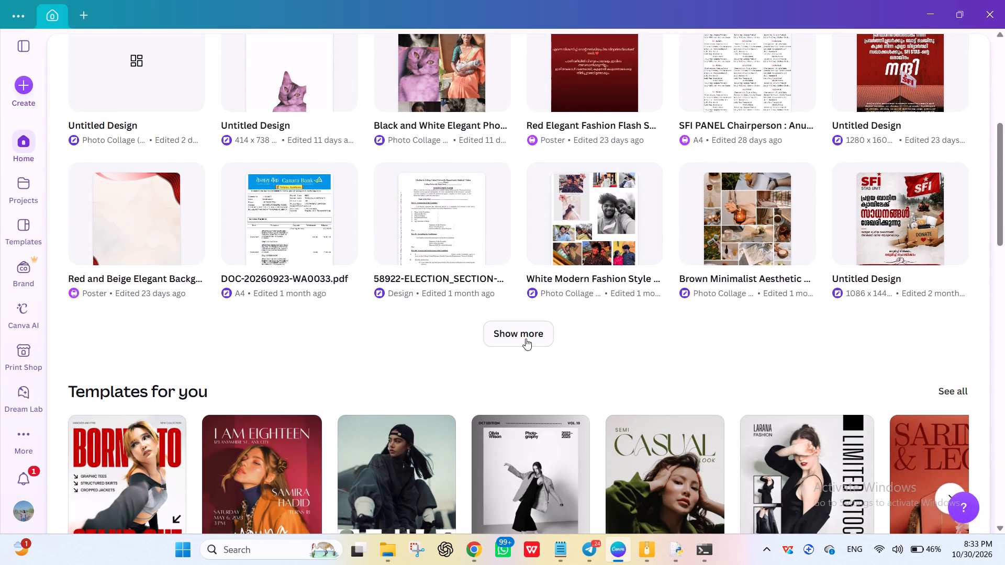
{"action": "left_click", "coordinate": [525, 340]}
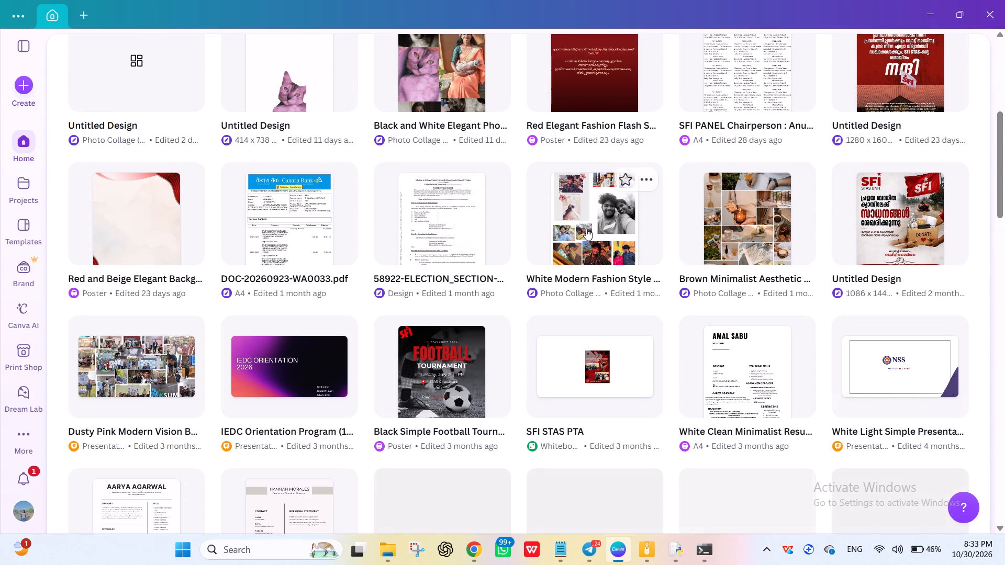
{"action": "left_click", "coordinate": [649, 174]}
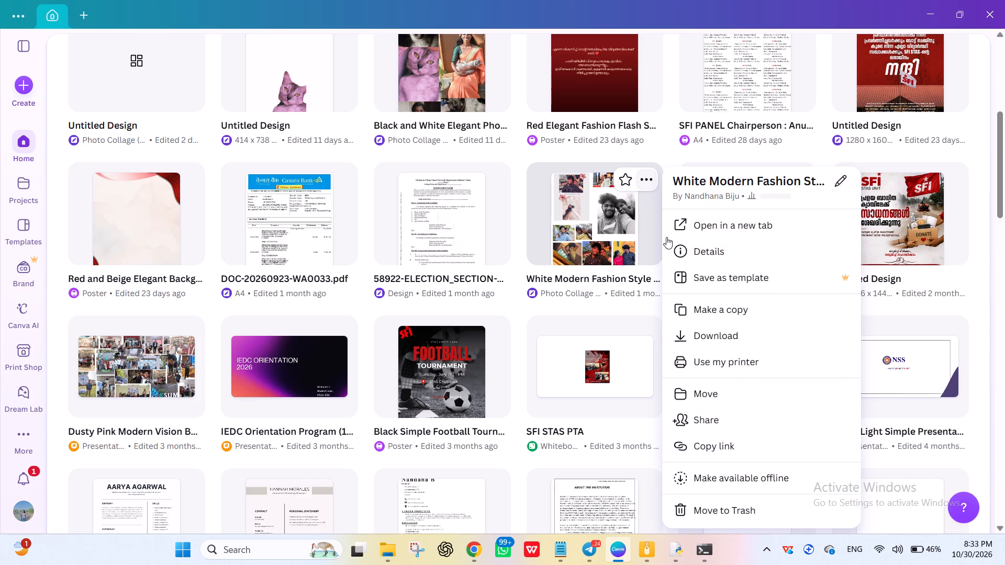
{"action": "left_click", "coordinate": [720, 507]}
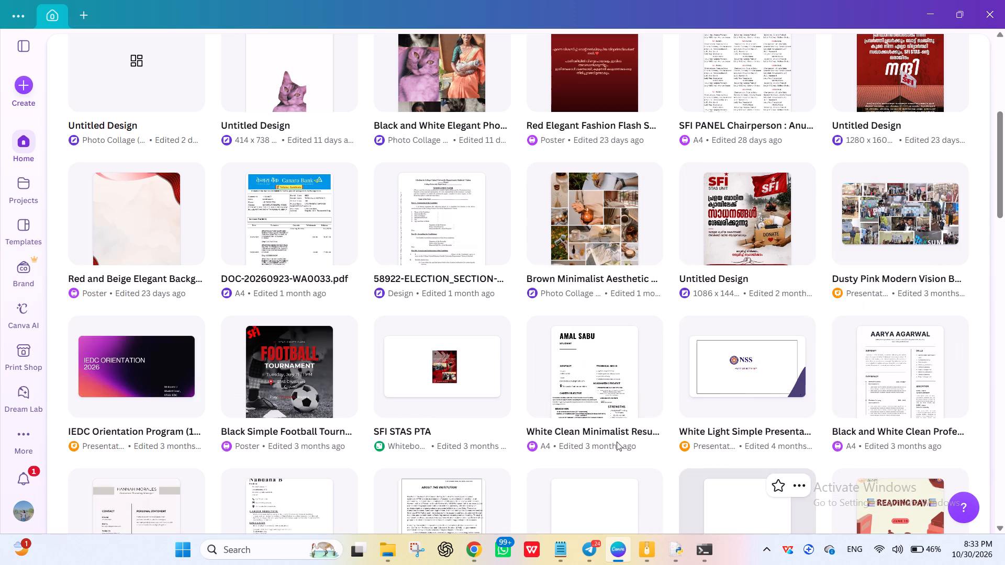
Expand the recent designs list further and examine the older designs for anything else to remove.
{"action": "scroll", "coordinate": [501, 345], "scroll_direction": "down", "scroll_amount": 7}
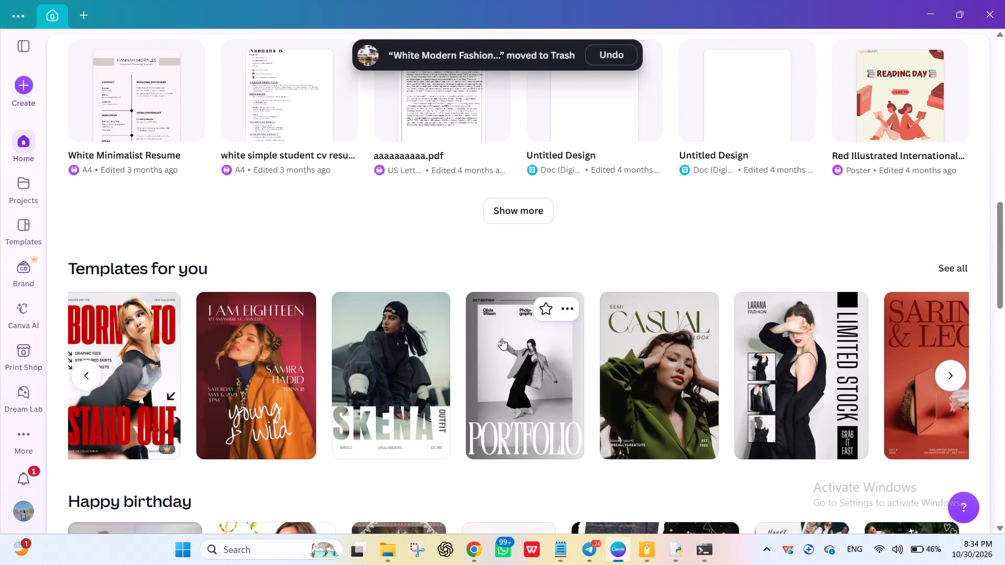
{"action": "left_click", "coordinate": [490, 220]}
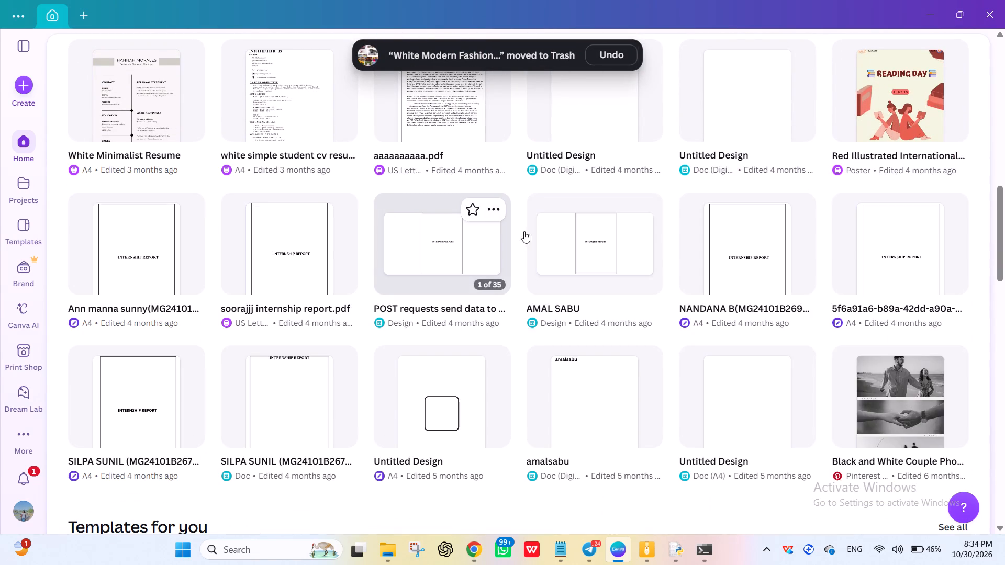
{"action": "scroll", "coordinate": [510, 308], "scroll_direction": "down", "scroll_amount": 2}
{"action": "scroll", "coordinate": [510, 308], "scroll_direction": "up", "scroll_amount": 1}
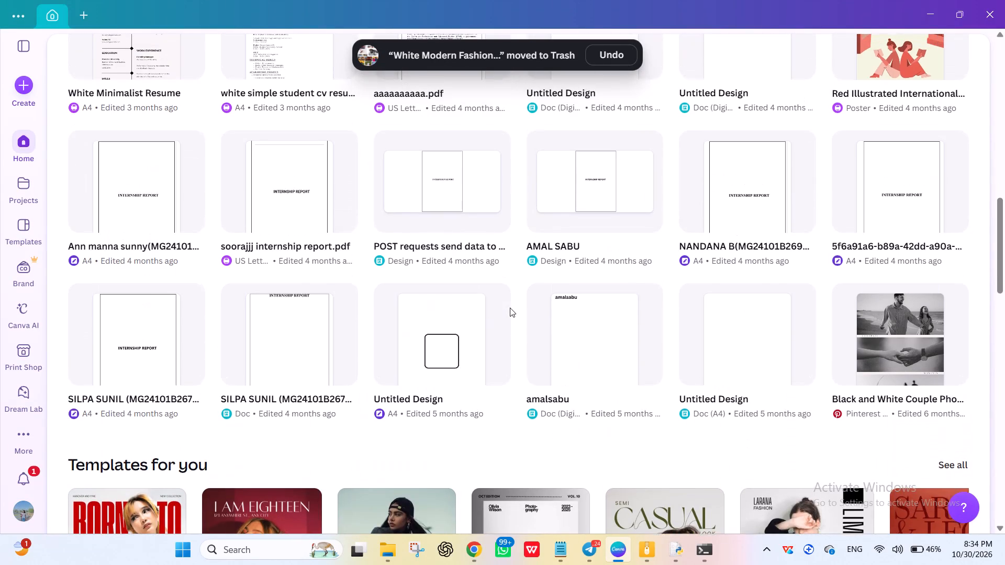
{"action": "scroll", "coordinate": [510, 308], "scroll_direction": "up", "scroll_amount": 1}
{"action": "scroll", "coordinate": [510, 308], "scroll_direction": "down", "scroll_amount": 4}
{"action": "scroll", "coordinate": [510, 308], "scroll_direction": "up", "scroll_amount": 1}
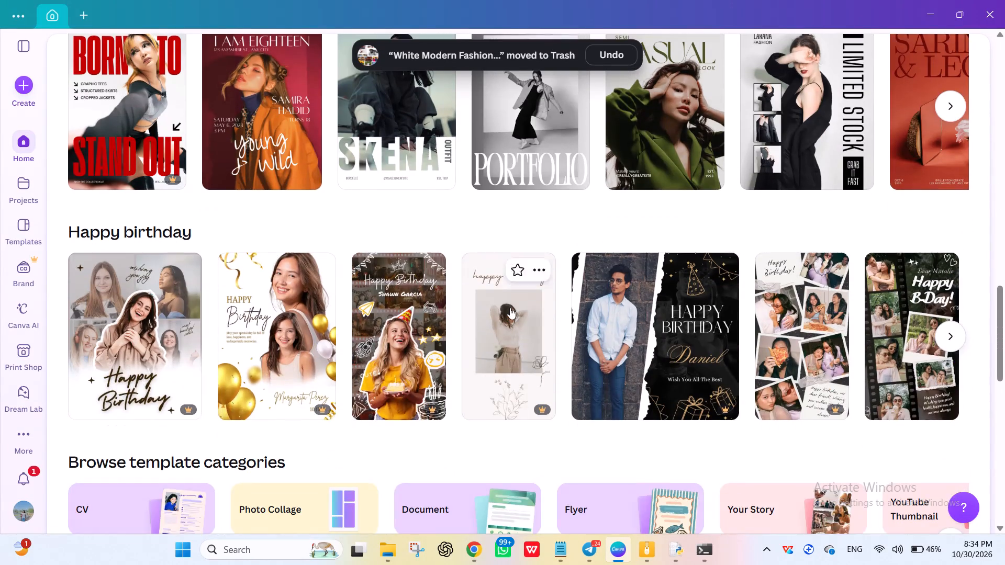
{"action": "scroll", "coordinate": [510, 308], "scroll_direction": "up", "scroll_amount": 4}
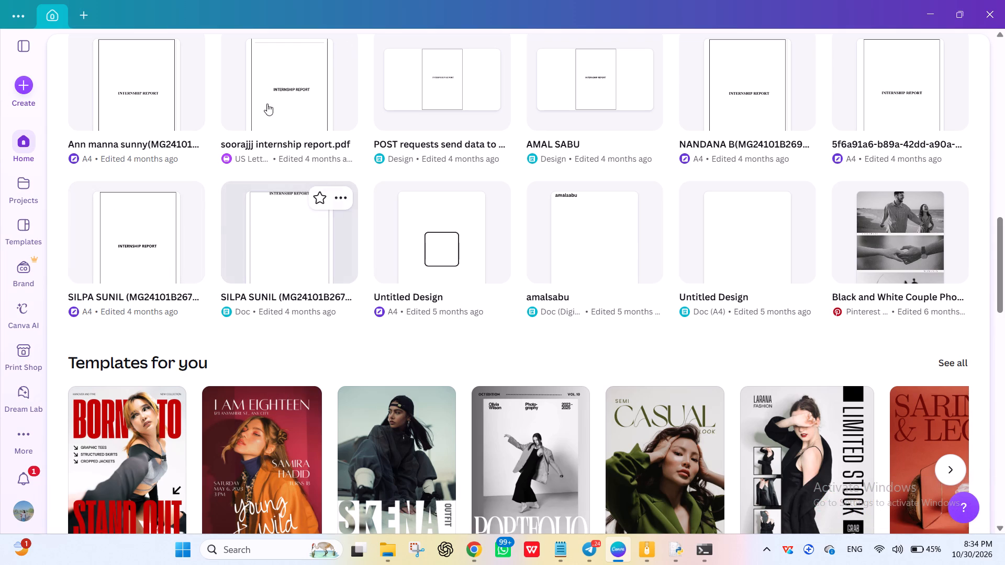
{"action": "scroll", "coordinate": [318, 198], "scroll_direction": "up", "scroll_amount": 3}
{"action": "scroll", "coordinate": [318, 198], "scroll_direction": "down", "scroll_amount": 1}
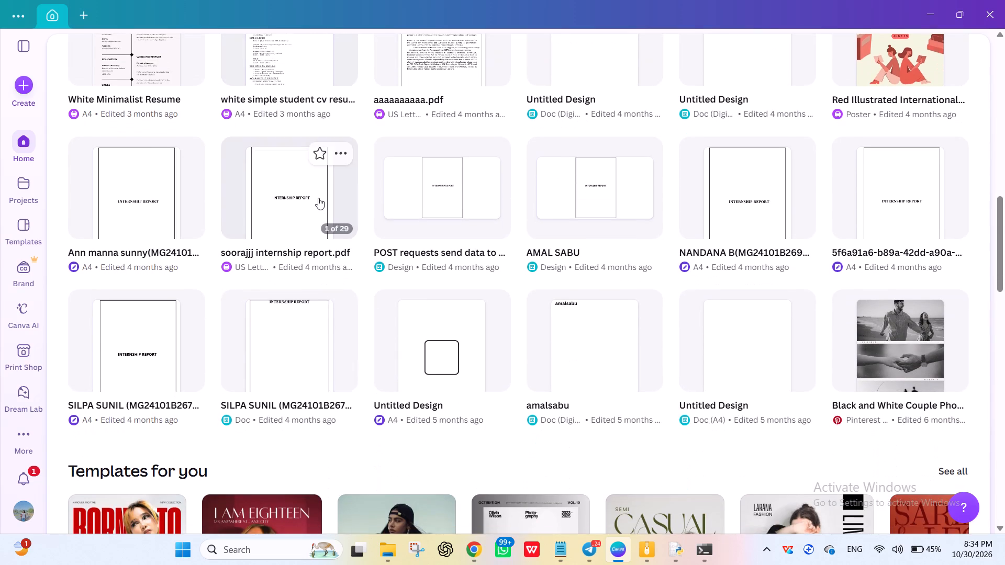
{"action": "scroll", "coordinate": [318, 198], "scroll_direction": "down", "scroll_amount": 2}
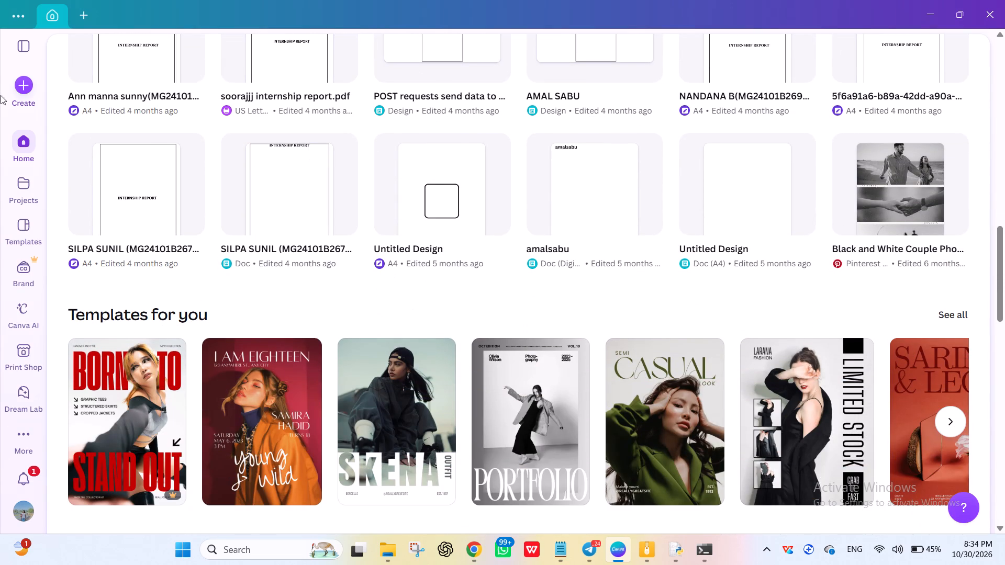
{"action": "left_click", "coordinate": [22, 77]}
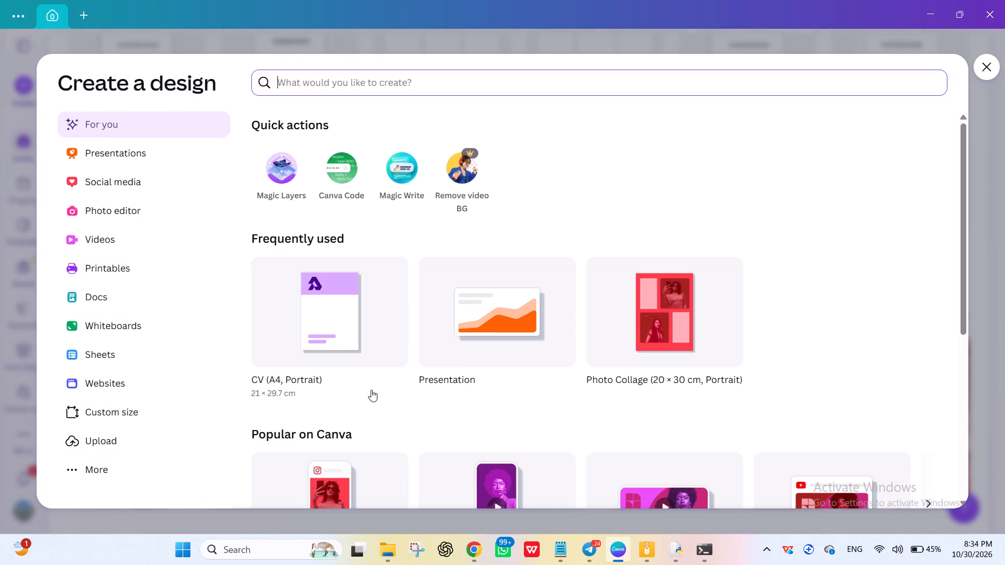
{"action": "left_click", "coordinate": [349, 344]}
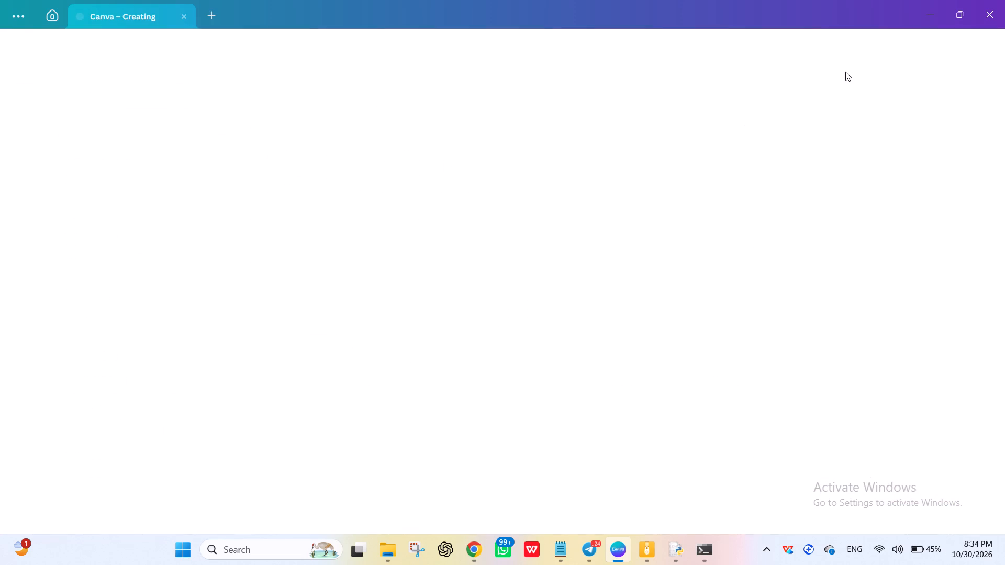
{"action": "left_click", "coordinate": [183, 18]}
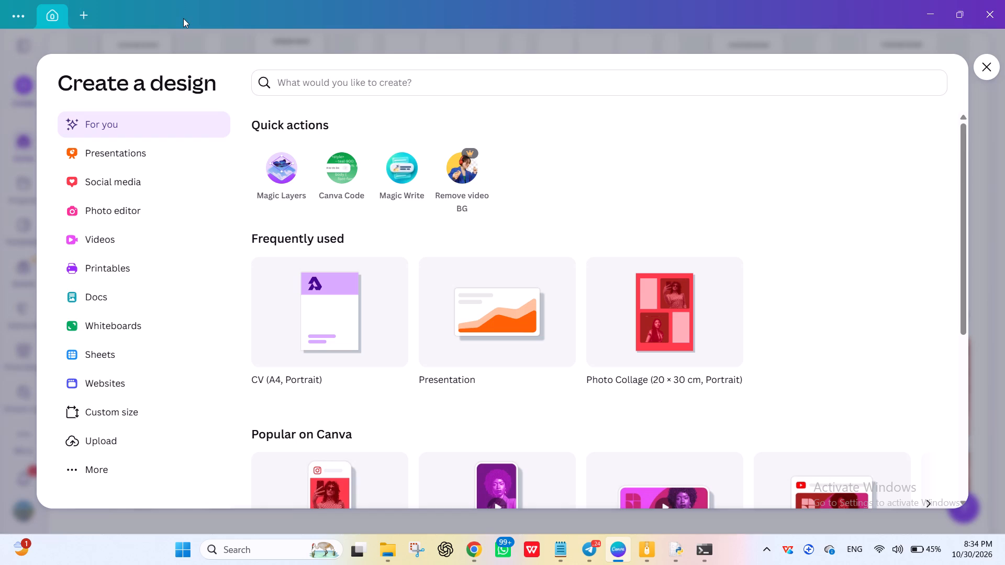
Browse the design types offered for a new design, in the suggested selection and in the More category.
{"action": "scroll", "coordinate": [472, 298], "scroll_direction": "down", "scroll_amount": 2}
{"action": "scroll", "coordinate": [472, 298], "scroll_direction": "up", "scroll_amount": 2}
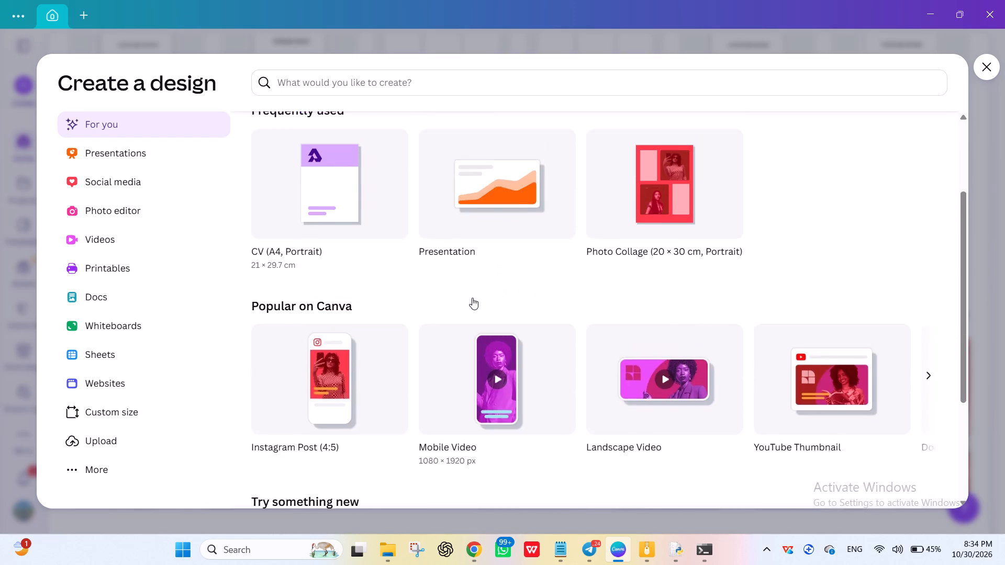
{"action": "scroll", "coordinate": [472, 298], "scroll_direction": "up", "scroll_amount": 6}
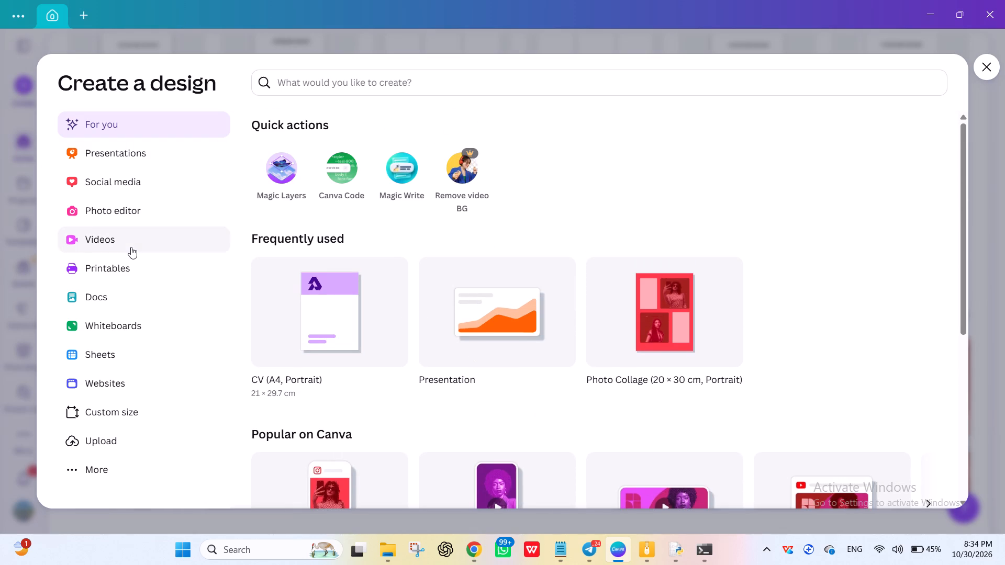
{"action": "scroll", "coordinate": [103, 441], "scroll_direction": "down", "scroll_amount": 1}
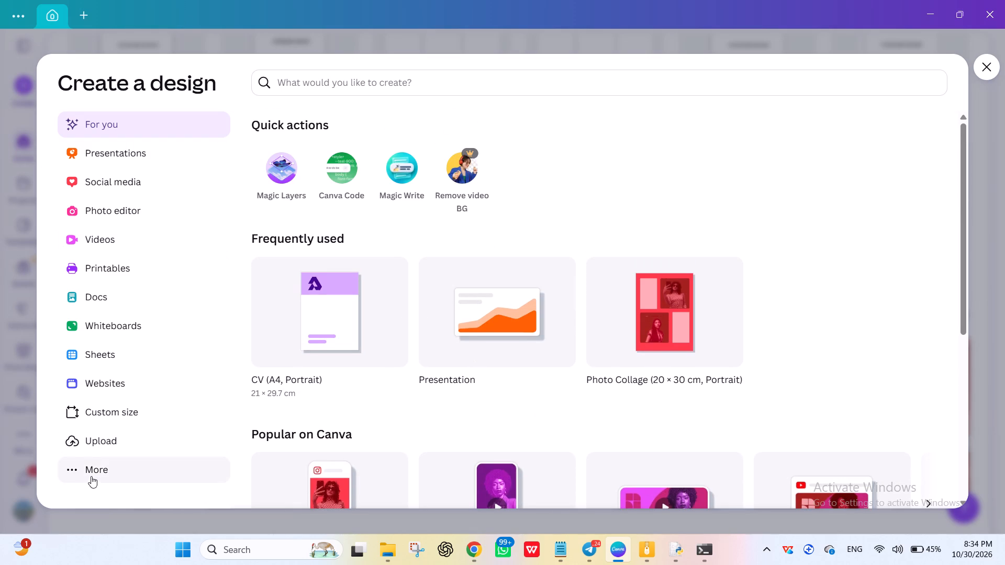
{"action": "left_click", "coordinate": [87, 470]}
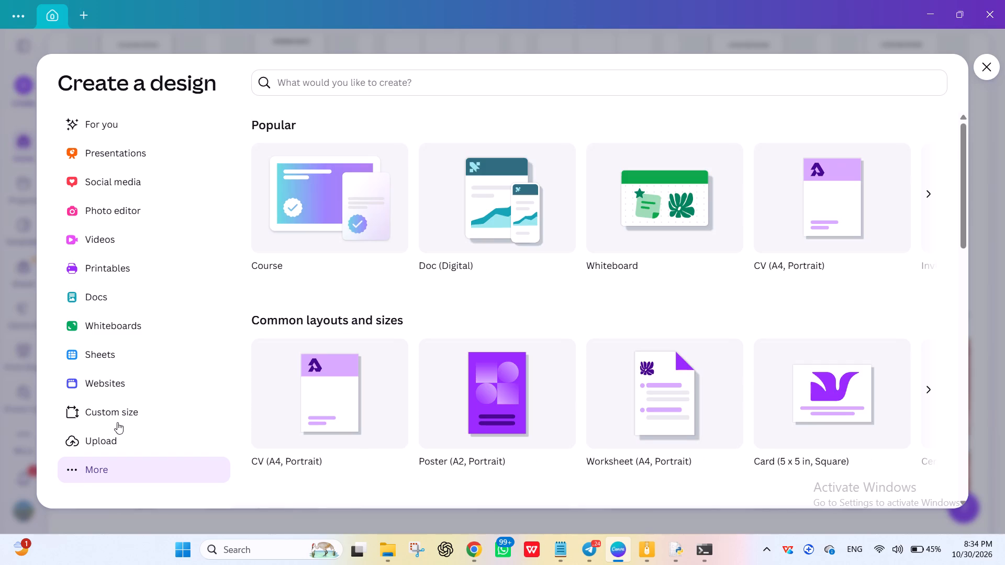
{"action": "scroll", "coordinate": [355, 432], "scroll_direction": "down", "scroll_amount": 1}
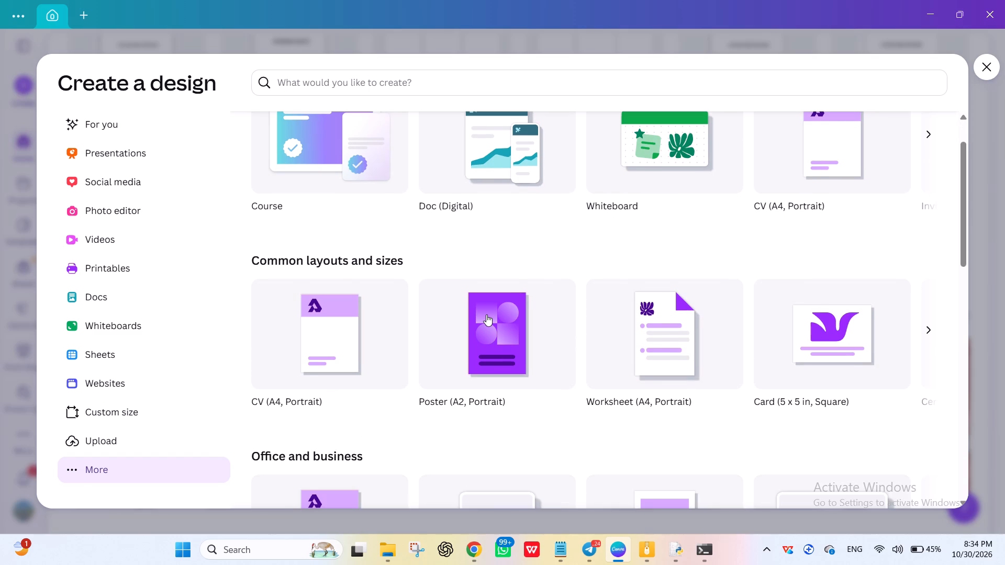
{"action": "scroll", "coordinate": [486, 314], "scroll_direction": "down", "scroll_amount": 3}
{"action": "scroll", "coordinate": [486, 314], "scroll_direction": "up", "scroll_amount": 5}
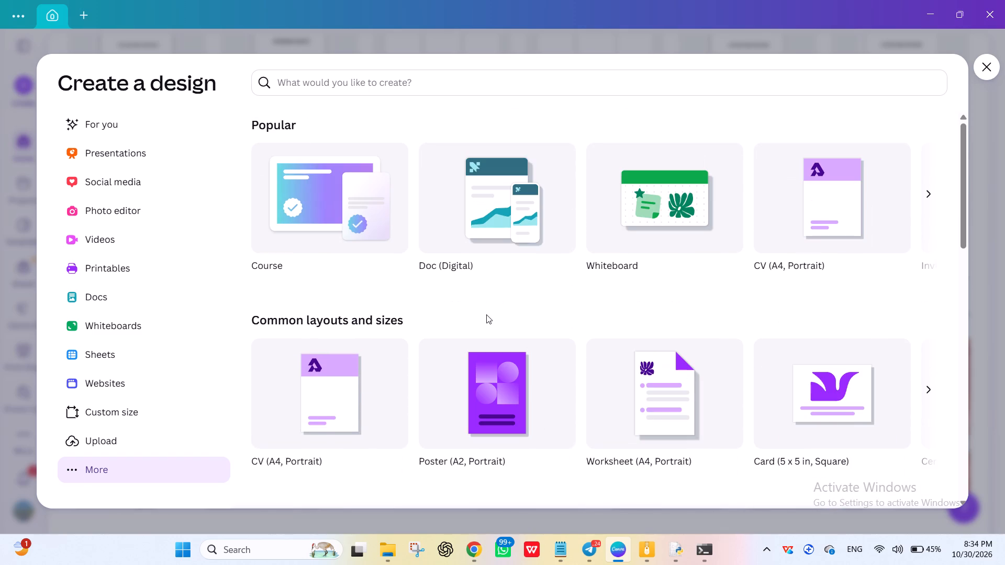
Search the design types for "index" and create a blank Poster (A2, Portrait) design.
{"action": "left_click", "coordinate": [397, 88]}
{"action": "type", "text": "index"}
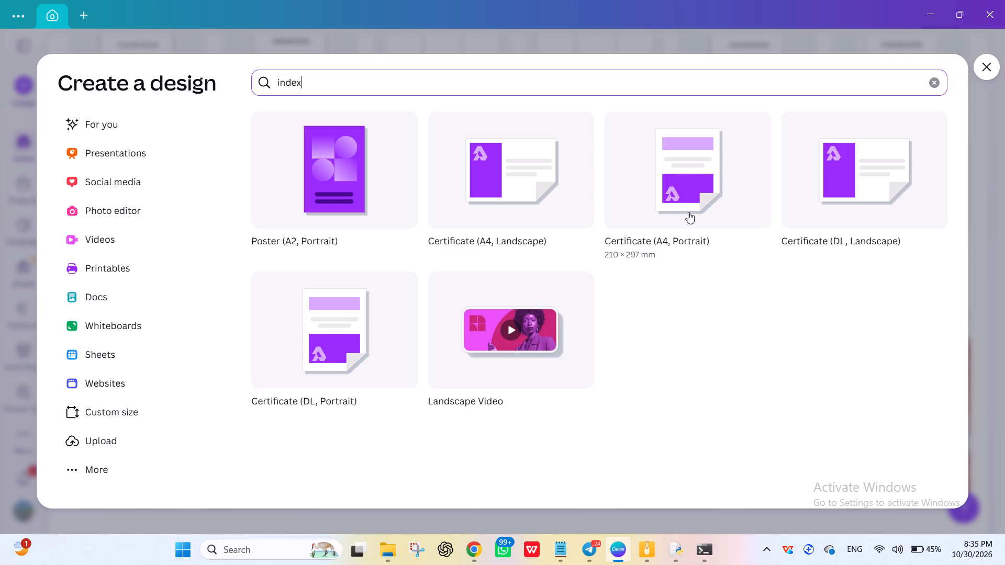
{"action": "left_click", "coordinate": [353, 225]}
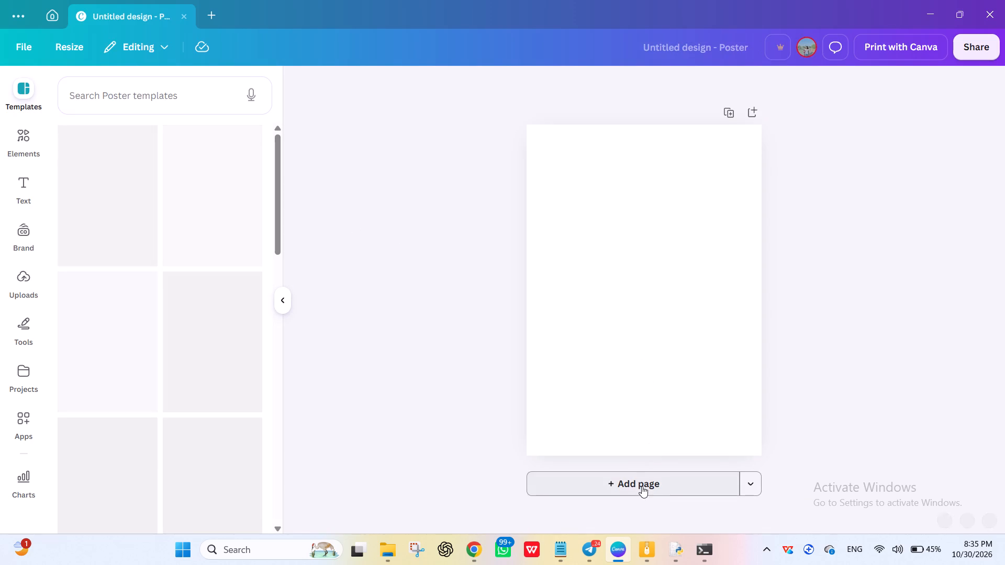
{"action": "left_click", "coordinate": [678, 319]}
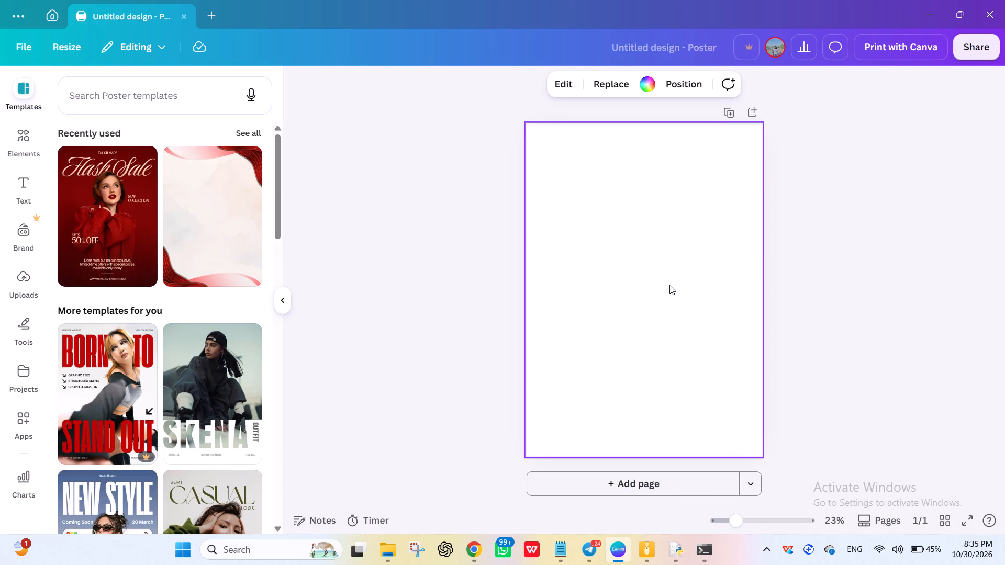
{"action": "left_click", "coordinate": [663, 331]}
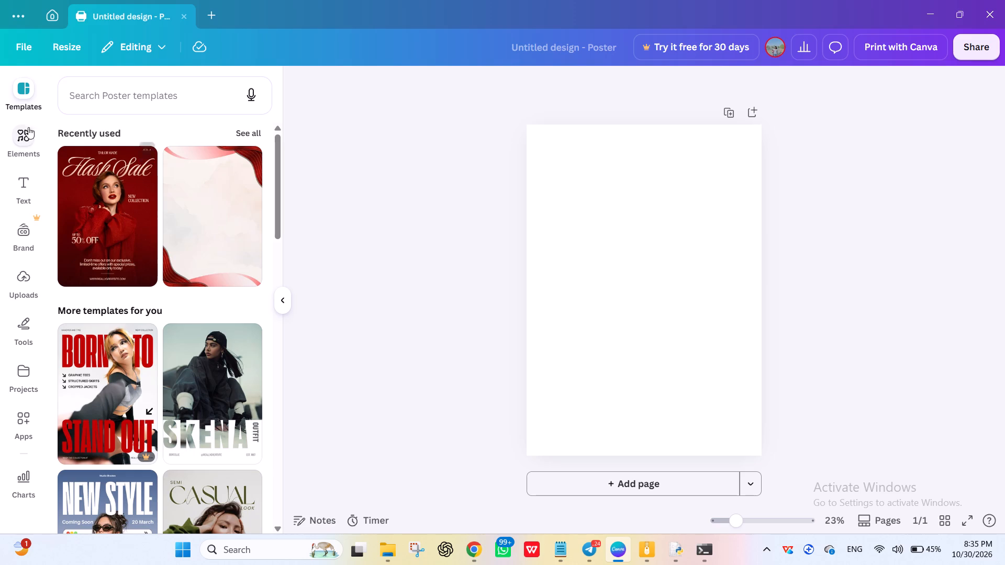
Search the design elements for "straight line".
{"action": "left_click", "coordinate": [21, 145]}
{"action": "left_click", "coordinate": [120, 89]}
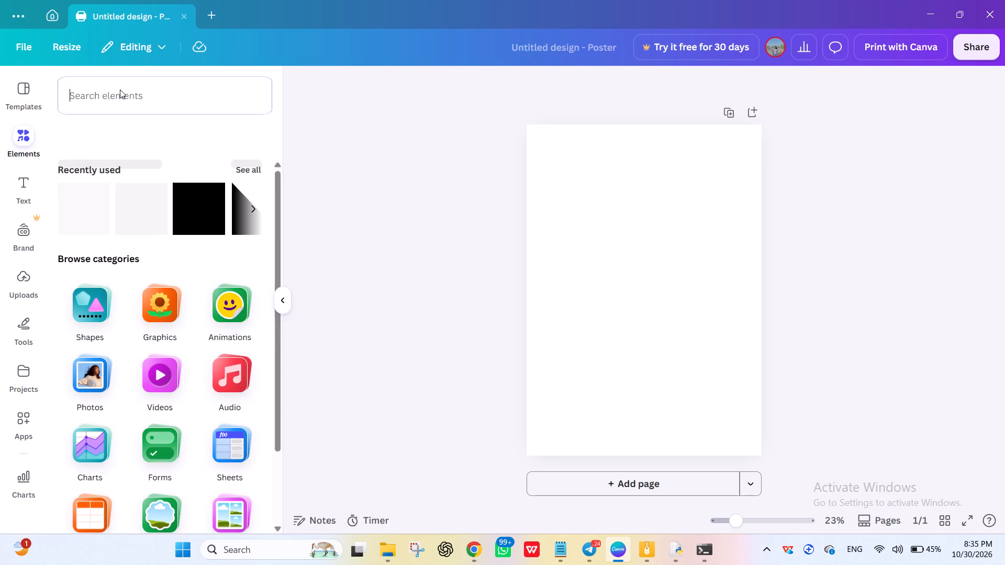
{"action": "type", "text": "stra"}
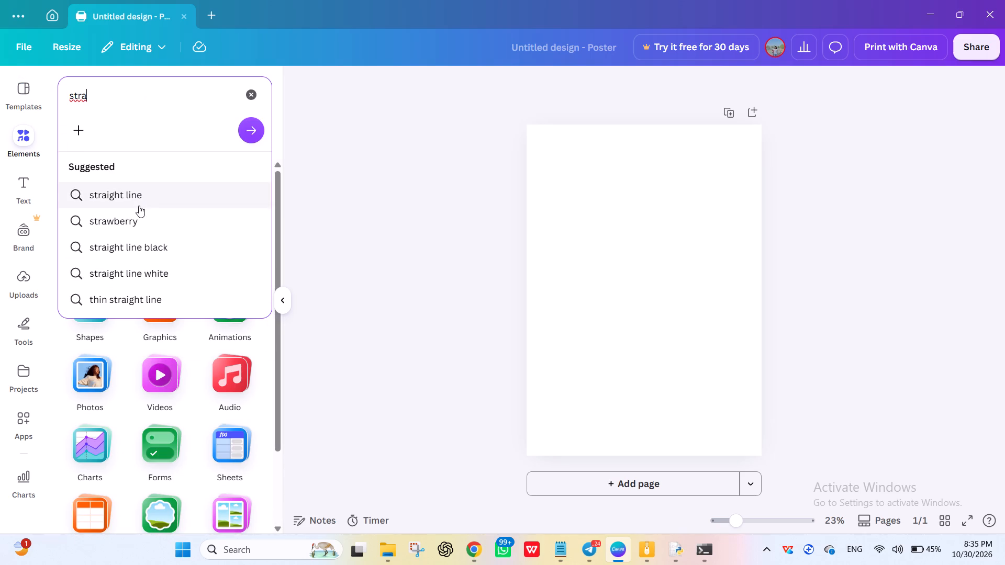
{"action": "left_click", "coordinate": [140, 199]}
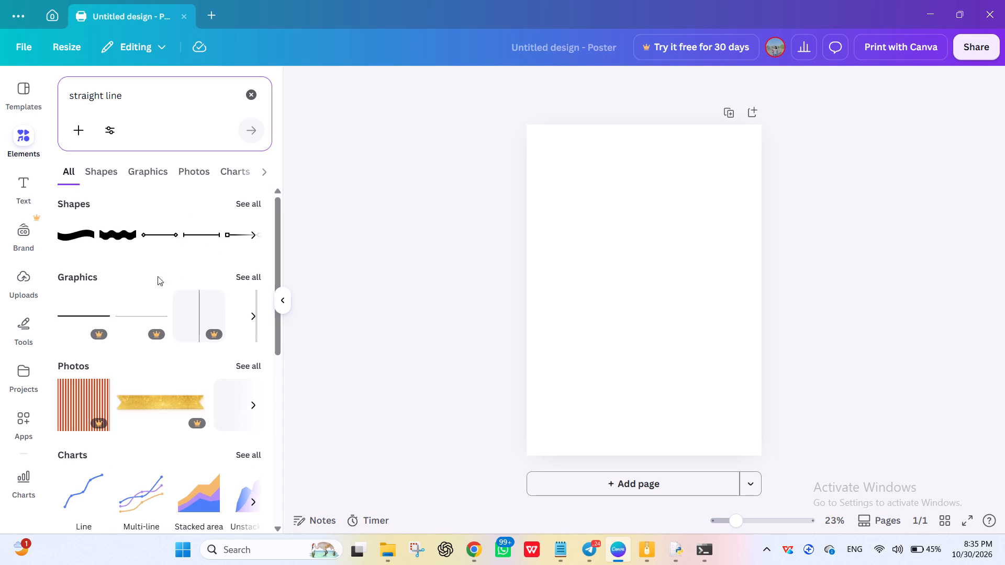
Look through the shapes and graphics found for "straight line" for a suitable plain line.
{"action": "scroll", "coordinate": [199, 244], "scroll_direction": "left", "scroll_amount": 3}
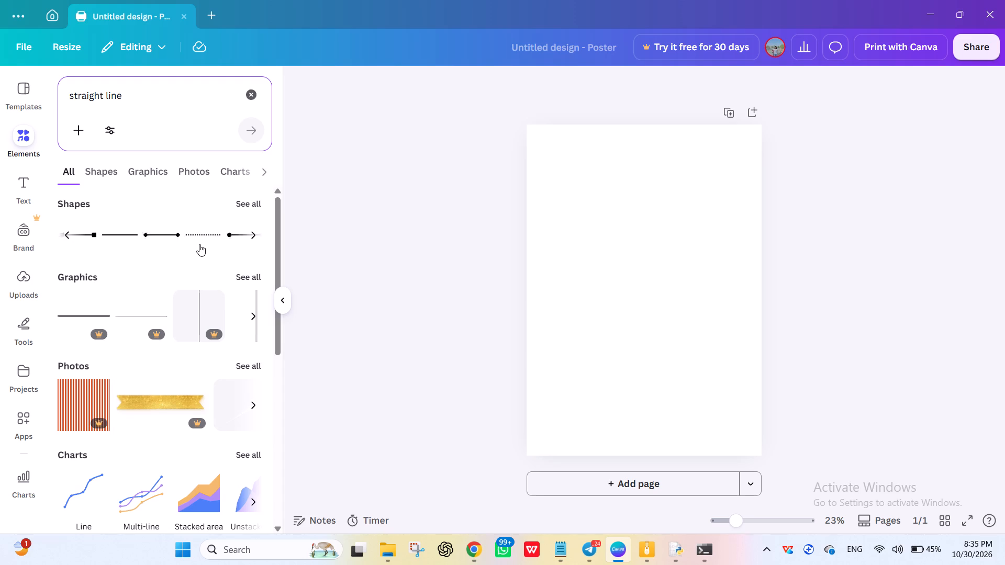
{"action": "scroll", "coordinate": [199, 244], "scroll_direction": "left", "scroll_amount": 4}
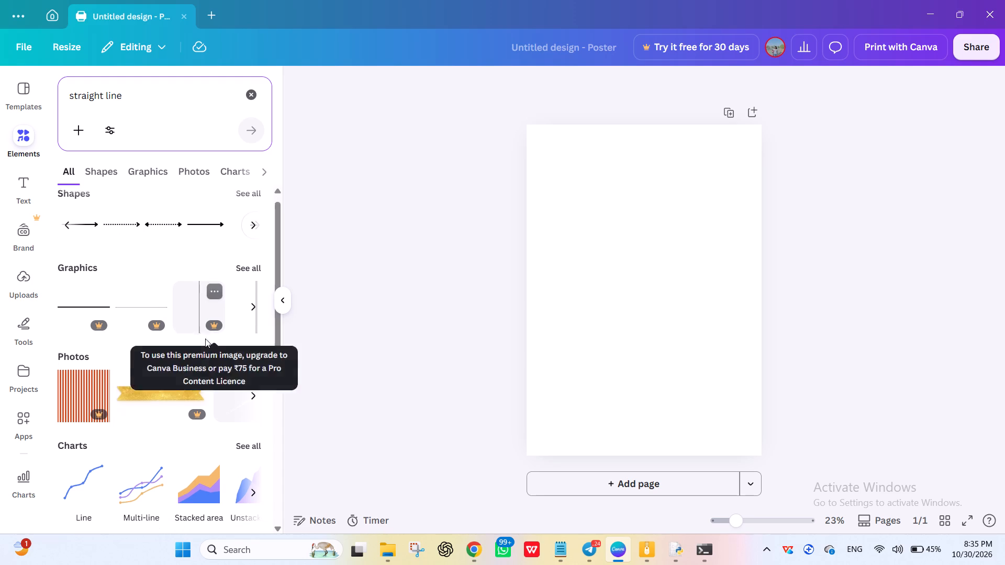
{"action": "scroll", "coordinate": [237, 232], "scroll_direction": "left", "scroll_amount": 2}
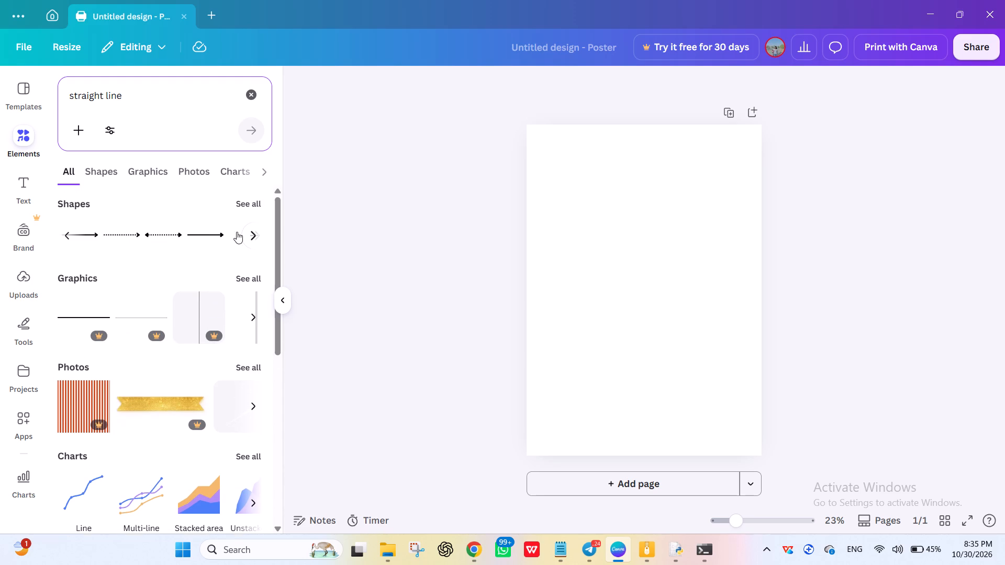
{"action": "scroll", "coordinate": [237, 232], "scroll_direction": "left", "scroll_amount": 2}
{"action": "scroll", "coordinate": [237, 232], "scroll_direction": "right", "scroll_amount": 9}
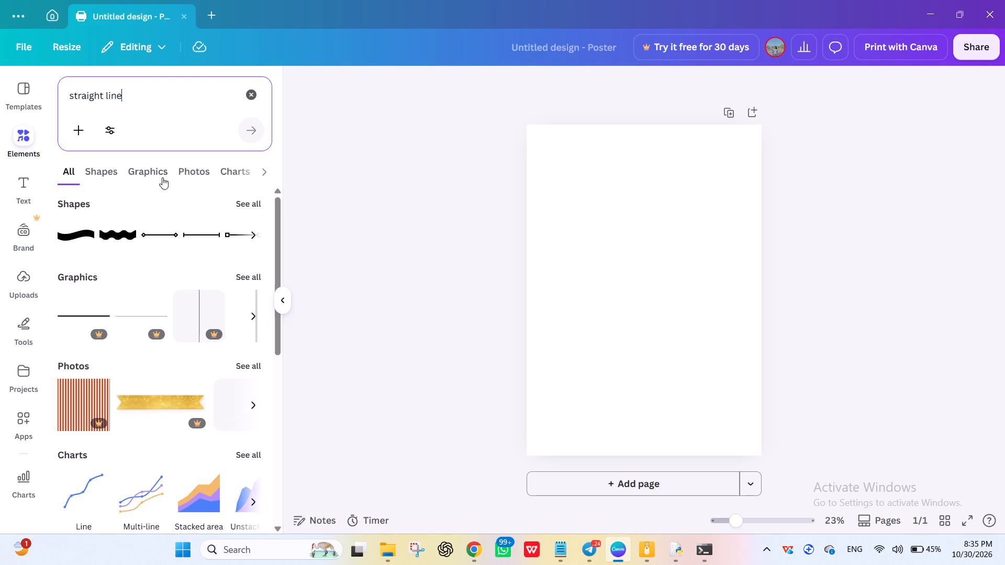
{"action": "scroll", "coordinate": [189, 315], "scroll_direction": "left", "scroll_amount": 2}
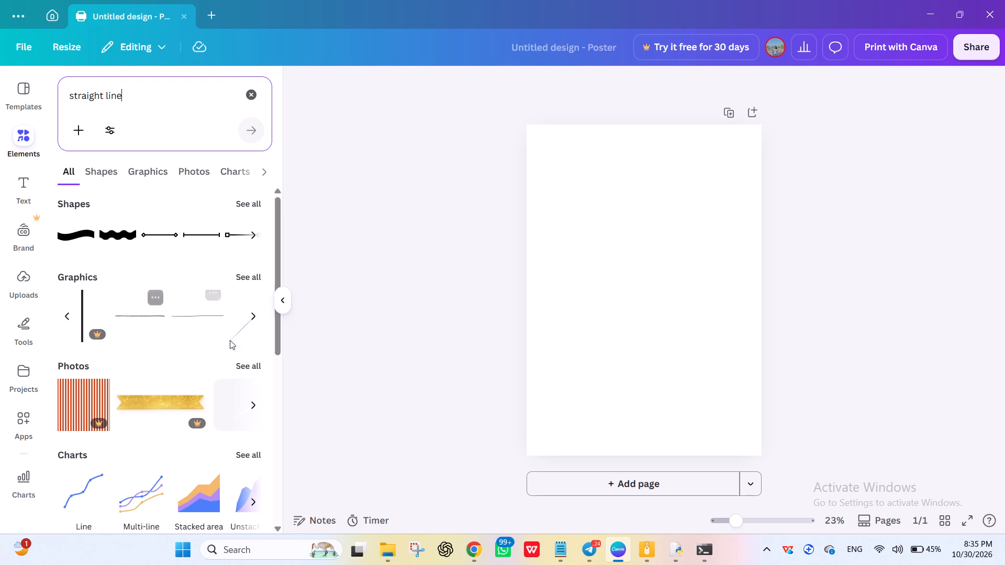
{"action": "scroll", "coordinate": [231, 340], "scroll_direction": "left", "scroll_amount": 3}
{"action": "scroll", "coordinate": [206, 296], "scroll_direction": "left", "scroll_amount": 1}
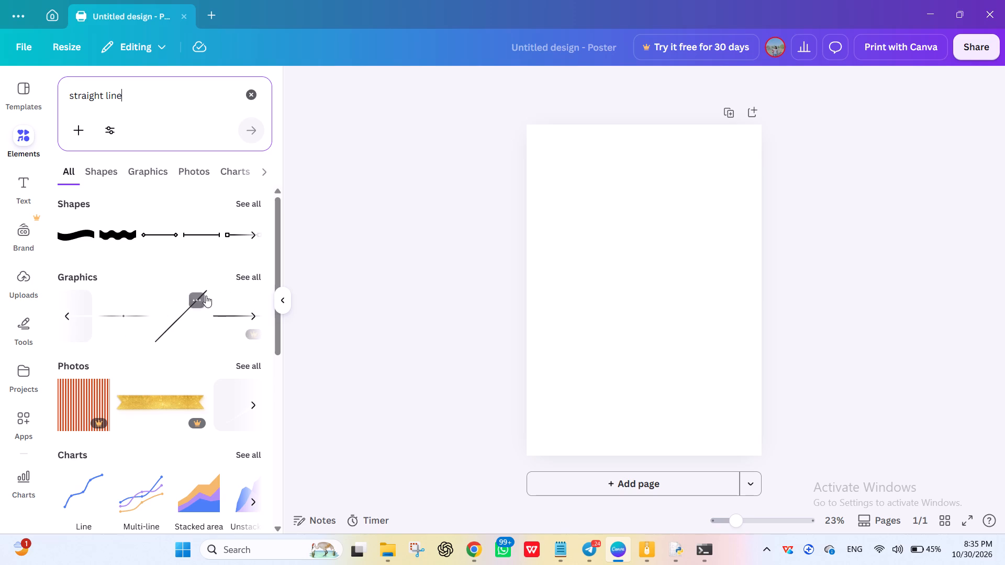
{"action": "scroll", "coordinate": [206, 296], "scroll_direction": "left", "scroll_amount": 4}
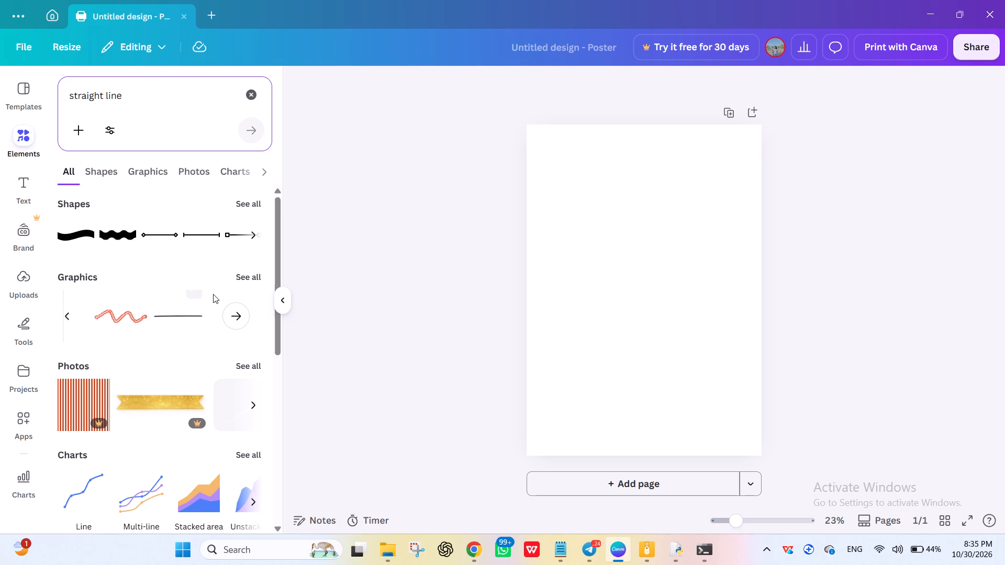
{"action": "scroll", "coordinate": [213, 294], "scroll_direction": "right", "scroll_amount": 2}
{"action": "scroll", "coordinate": [107, 259], "scroll_direction": "right", "scroll_amount": 3}
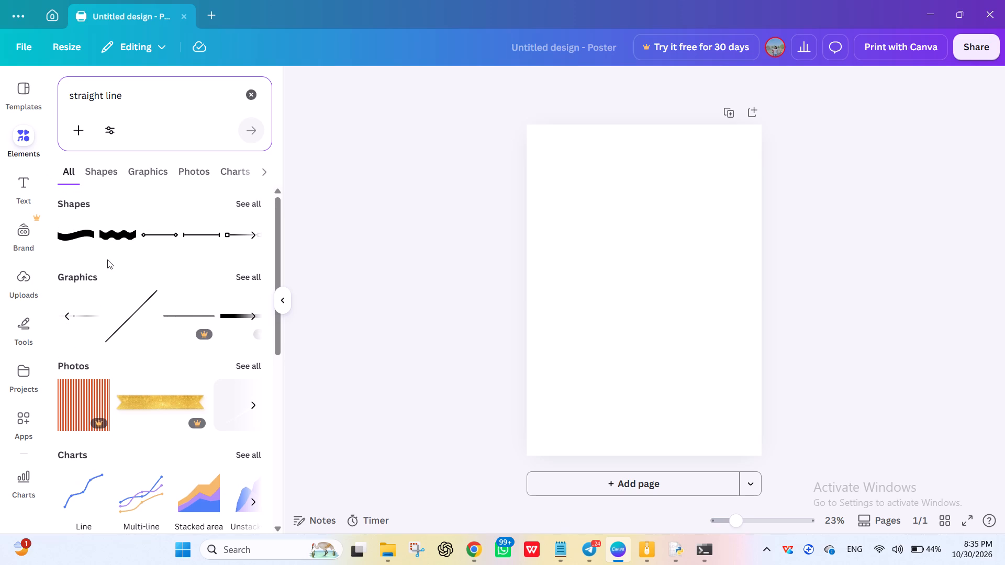
{"action": "scroll", "coordinate": [171, 229], "scroll_direction": "right", "scroll_amount": 2}
Show all the line shapes, add the plain solid line to the poster and move it near the page's upper-left margin corner.
{"action": "left_click", "coordinate": [250, 205]}
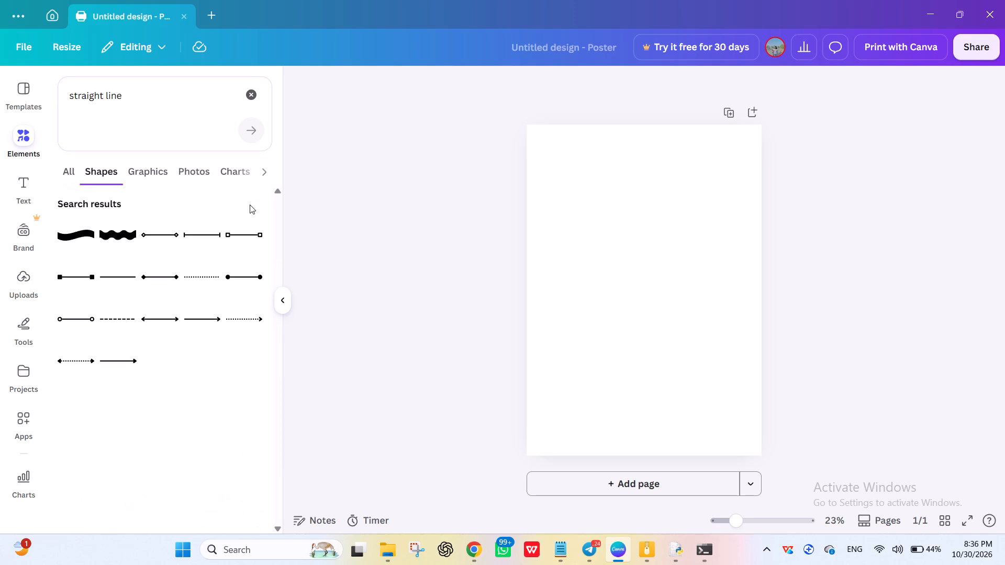
{"action": "left_click", "coordinate": [110, 281]}
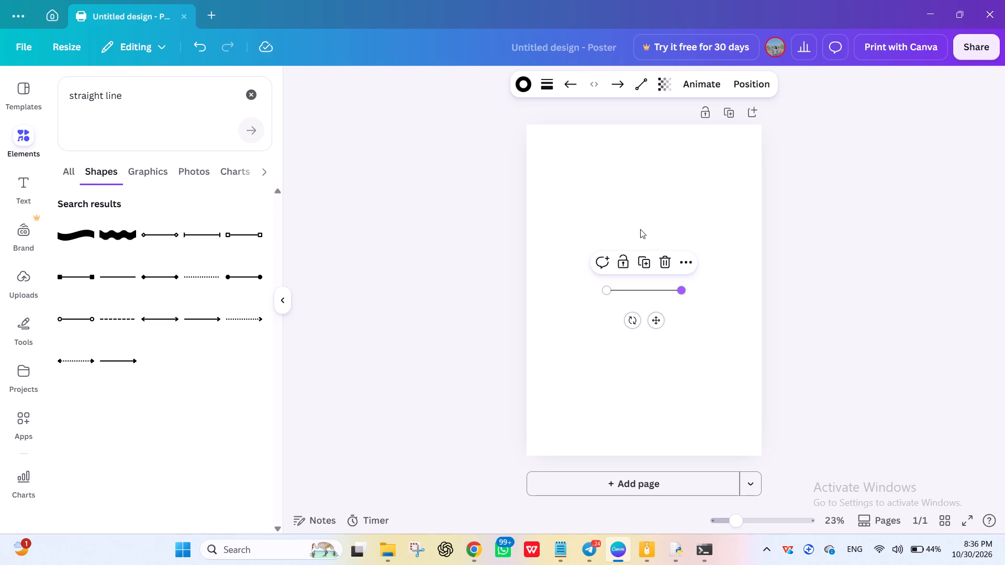
{"action": "left_click_drag", "start_coordinate": [654, 322], "coordinate": [614, 301]}
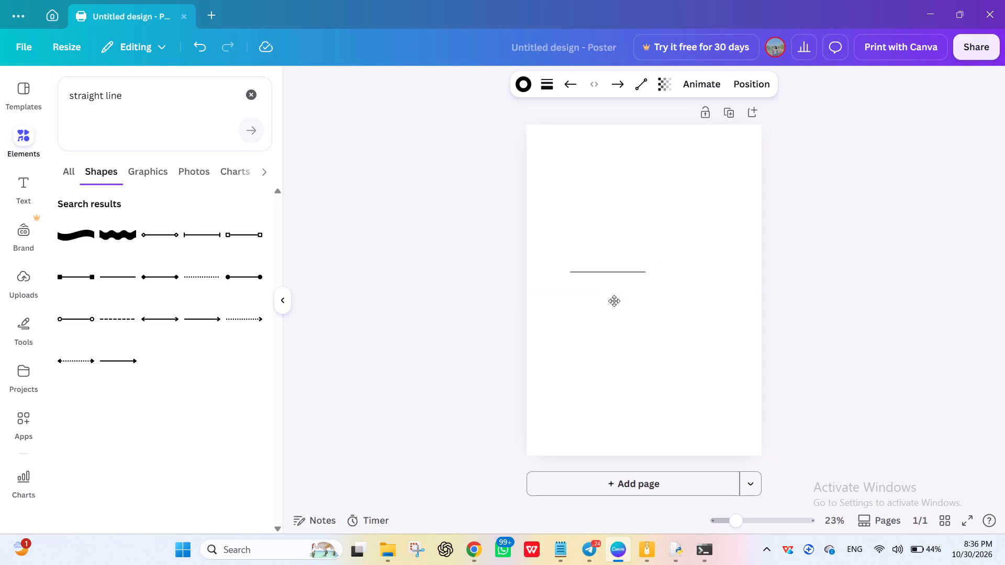
{"action": "left_click_drag", "start_coordinate": [614, 301], "coordinate": [608, 261]}
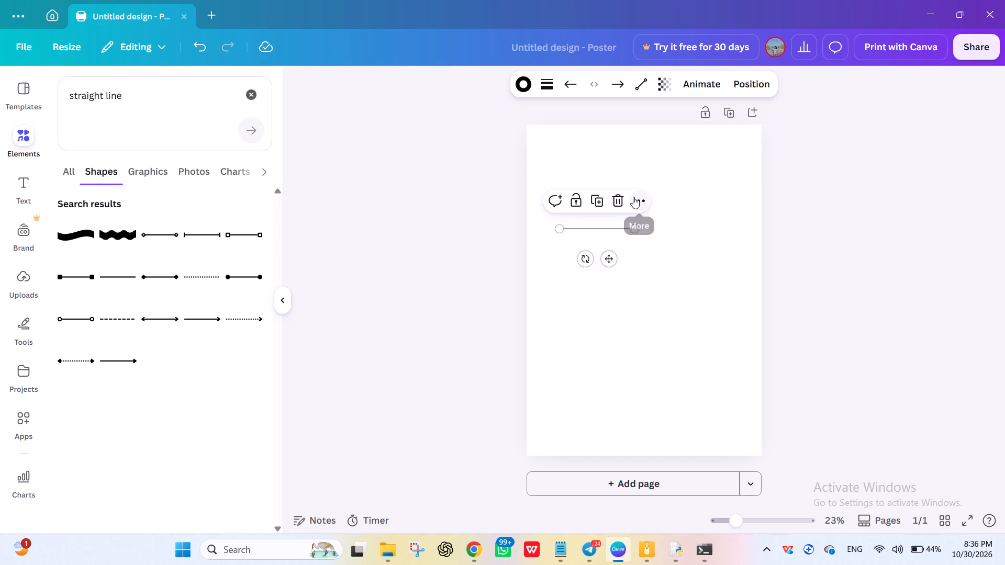
{"action": "left_click_drag", "start_coordinate": [610, 260], "coordinate": [603, 185]}
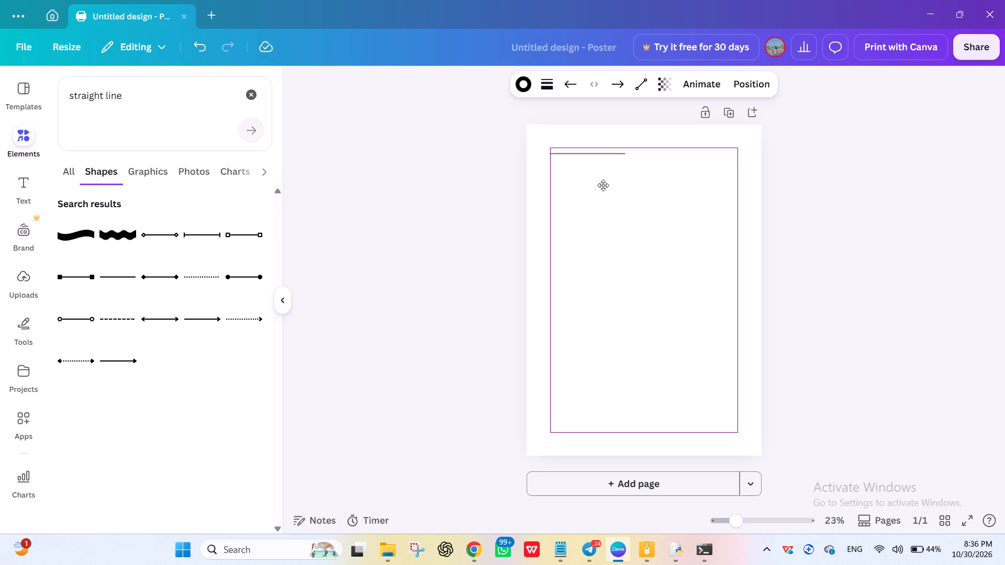
{"action": "left_click_drag", "start_coordinate": [603, 185], "coordinate": [601, 188]}
Lengthen the line to about 33.6 so it spans both side margins, and align it horizontally on the page's top margin.
{"action": "left_click_drag", "start_coordinate": [626, 155], "coordinate": [674, 149]}
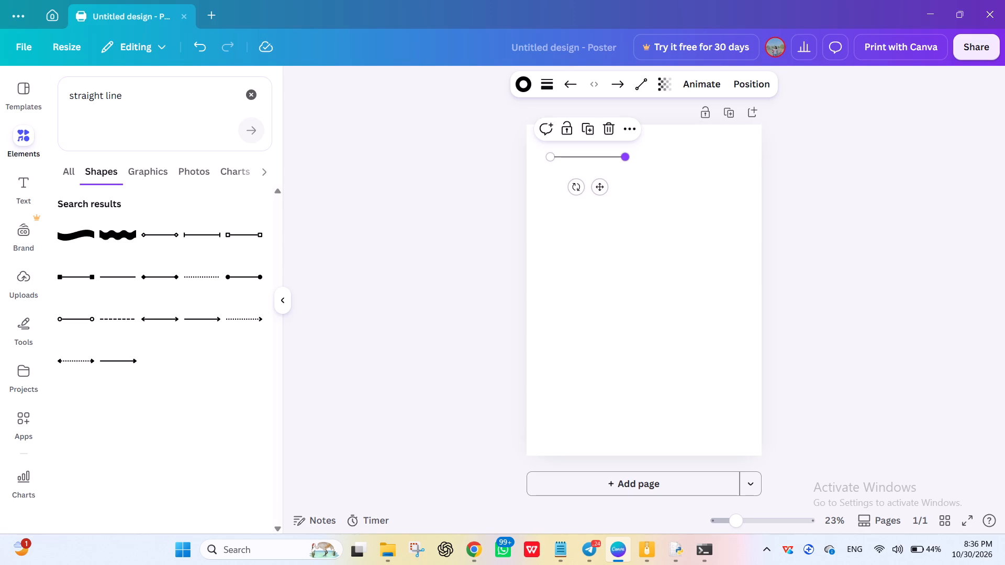
{"action": "left_click_drag", "start_coordinate": [674, 149], "coordinate": [736, 156]}
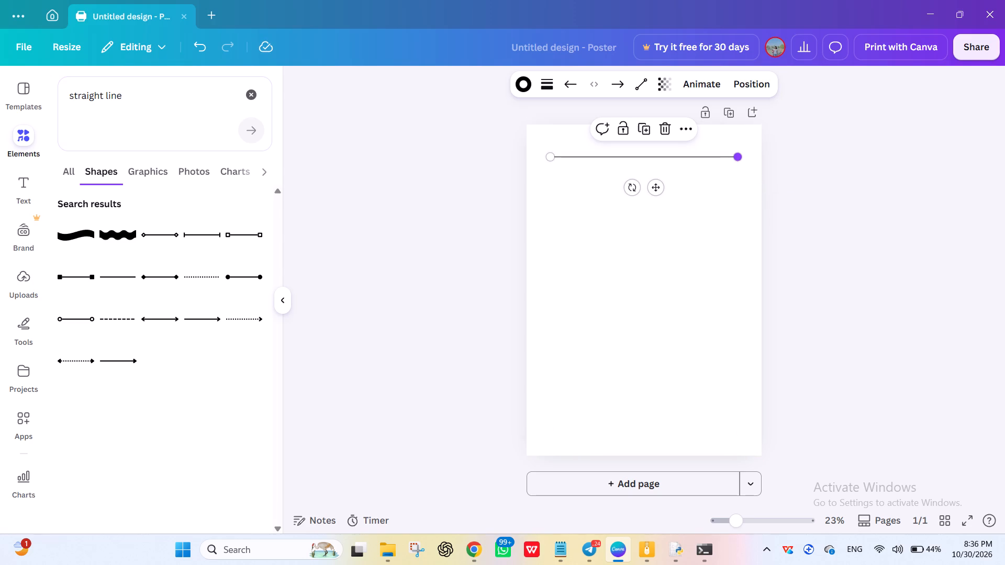
{"action": "double_click", "coordinate": [656, 185]}
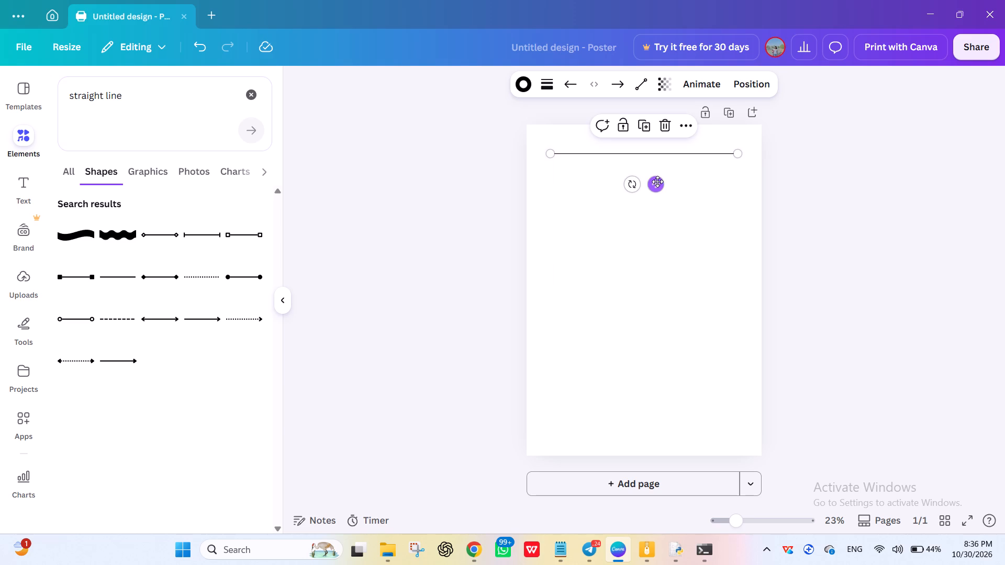
{"action": "left_click_drag", "start_coordinate": [657, 182], "coordinate": [660, 172]}
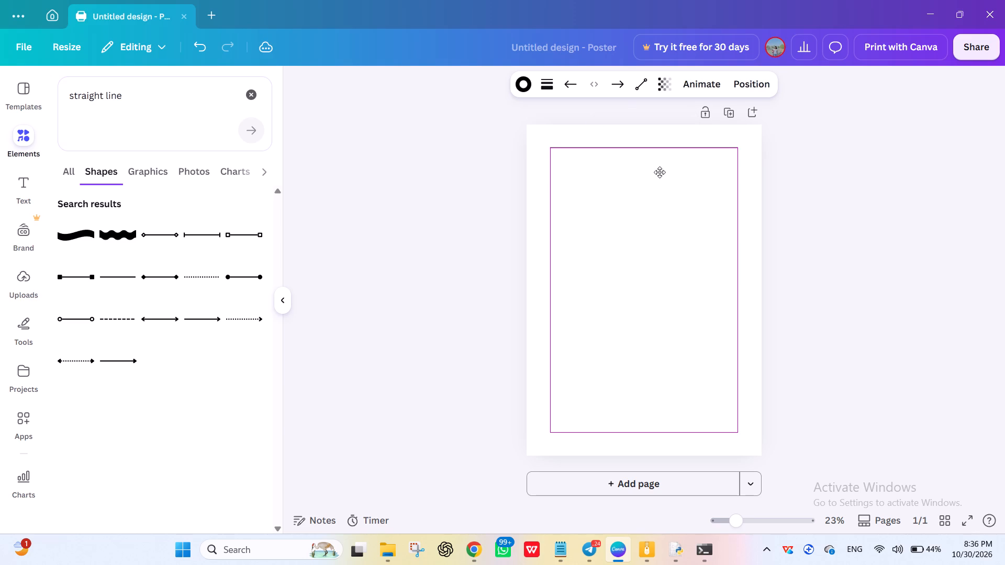
{"action": "left_click_drag", "start_coordinate": [736, 147], "coordinate": [741, 149]}
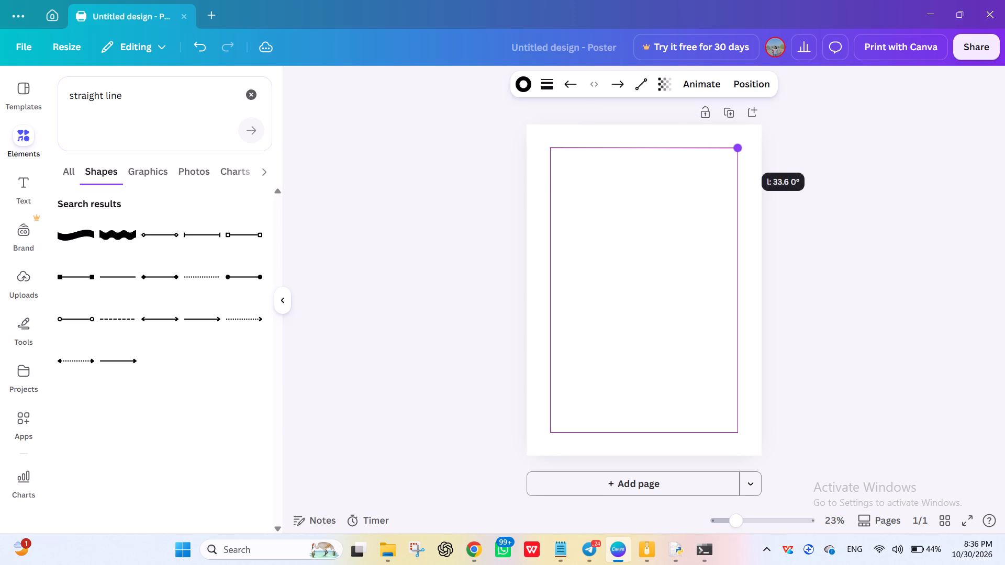
{"action": "left_click_drag", "start_coordinate": [741, 149], "coordinate": [741, 150]}
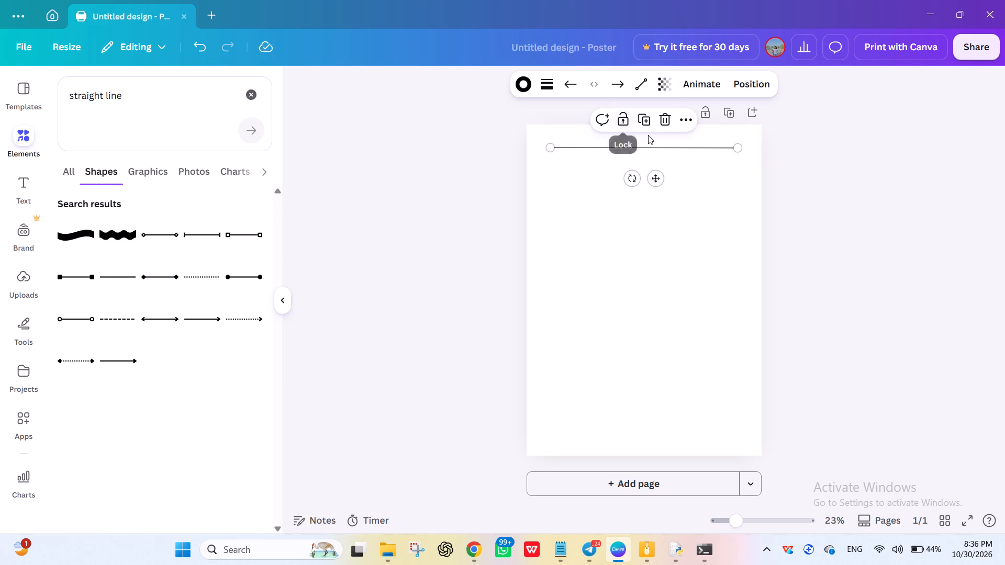
Duplicate the top line and place the copy on the page's bottom margin, aligned with the side margins.
{"action": "left_click", "coordinate": [647, 120]}
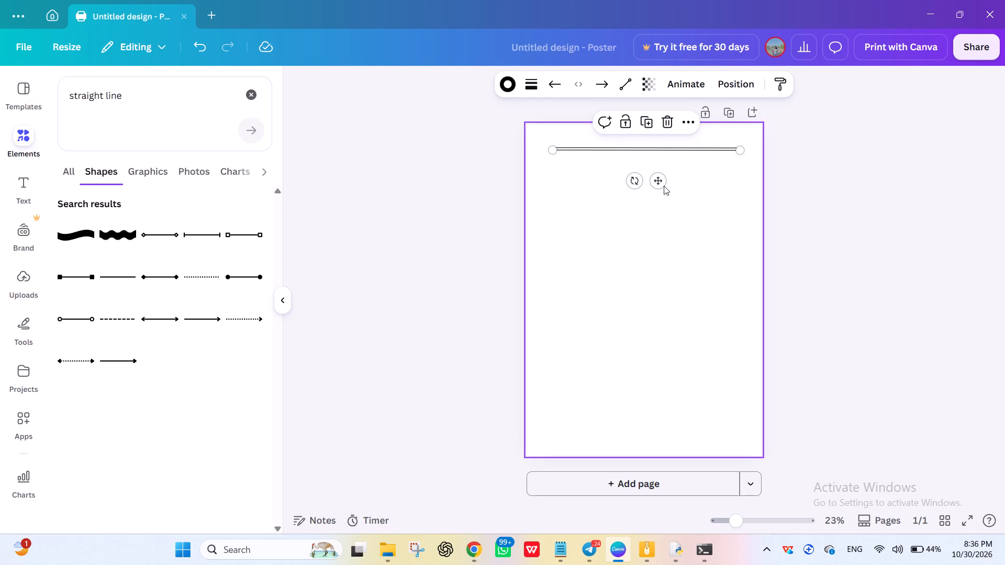
{"action": "left_click", "coordinate": [662, 180]}
{"action": "left_click", "coordinate": [662, 180]}
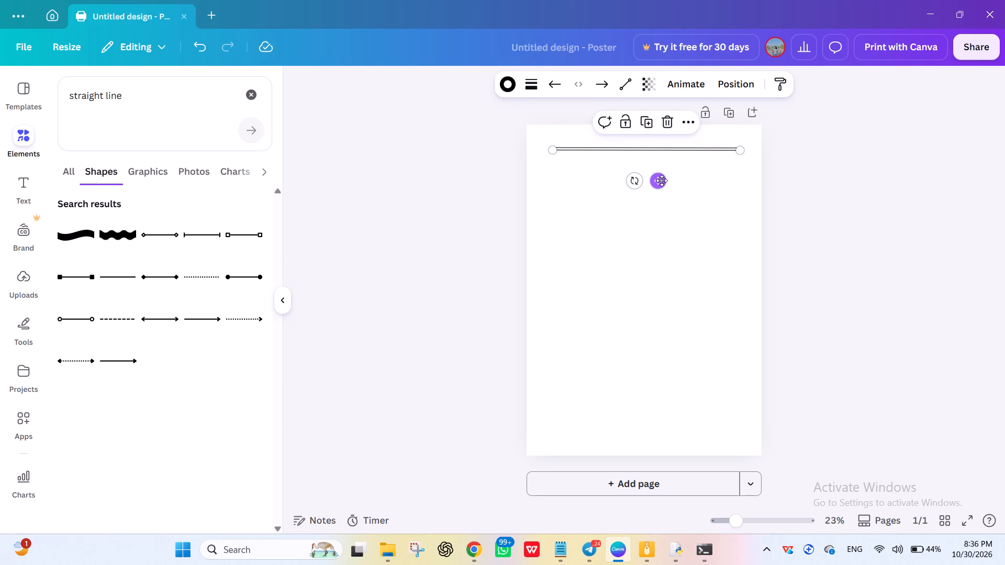
{"action": "left_click_drag", "start_coordinate": [662, 180], "coordinate": [667, 470]}
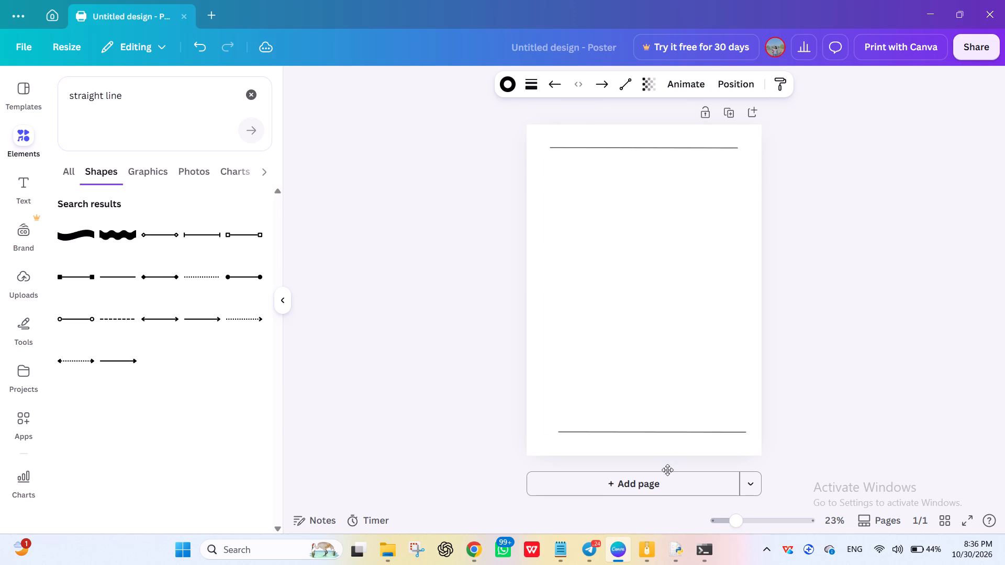
{"action": "left_click_drag", "start_coordinate": [667, 470], "coordinate": [656, 453]}
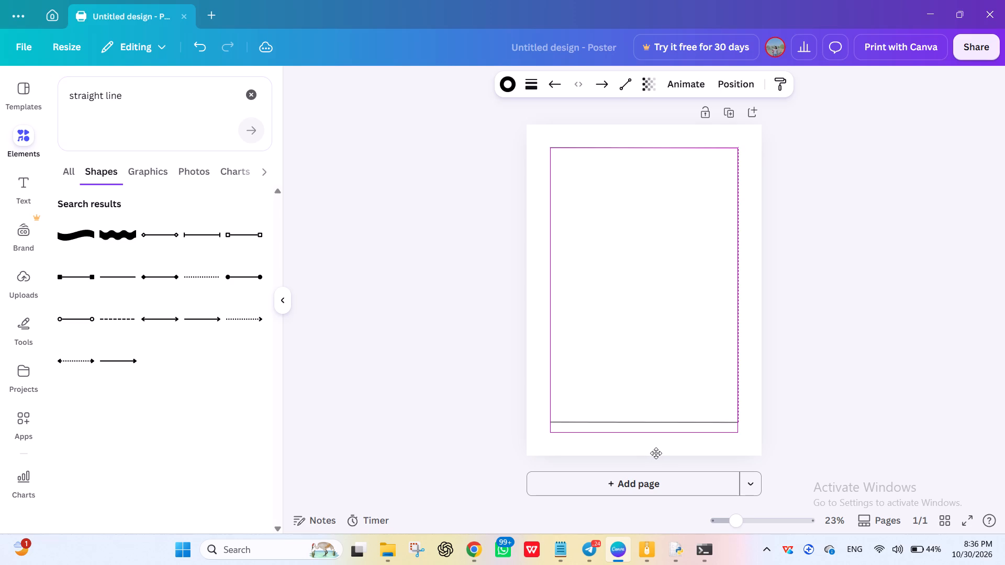
{"action": "left_click_drag", "start_coordinate": [656, 453], "coordinate": [656, 458]}
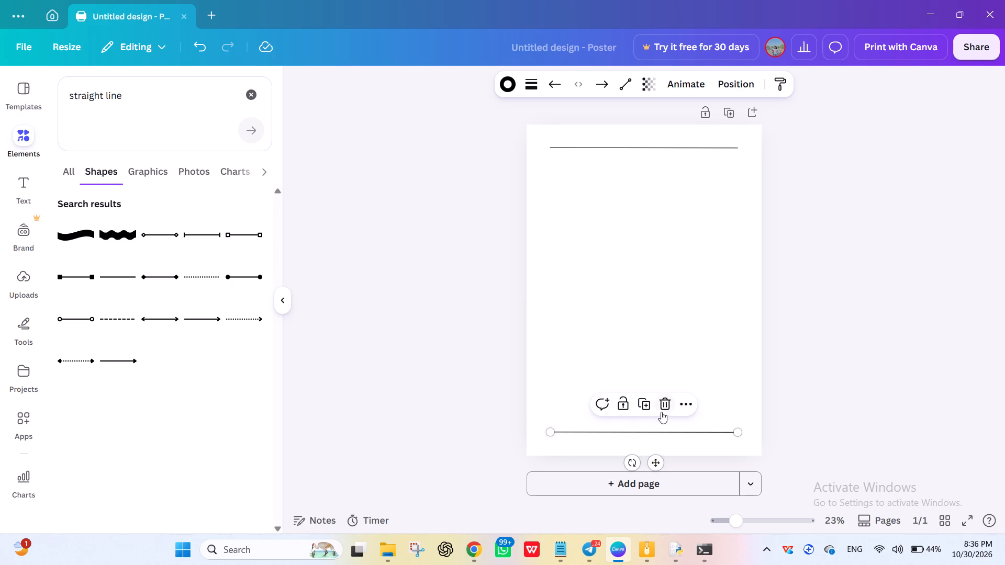
Duplicate the line on the bottom margin and rotate the copy to a vertical 90°.
{"action": "left_click", "coordinate": [643, 404]}
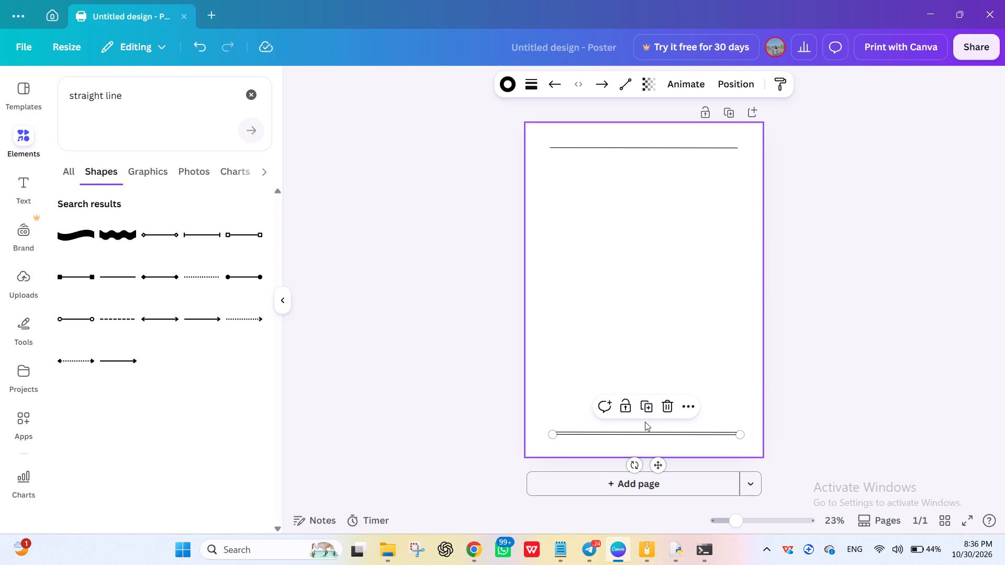
{"action": "left_click_drag", "start_coordinate": [636, 466], "coordinate": [616, 446]}
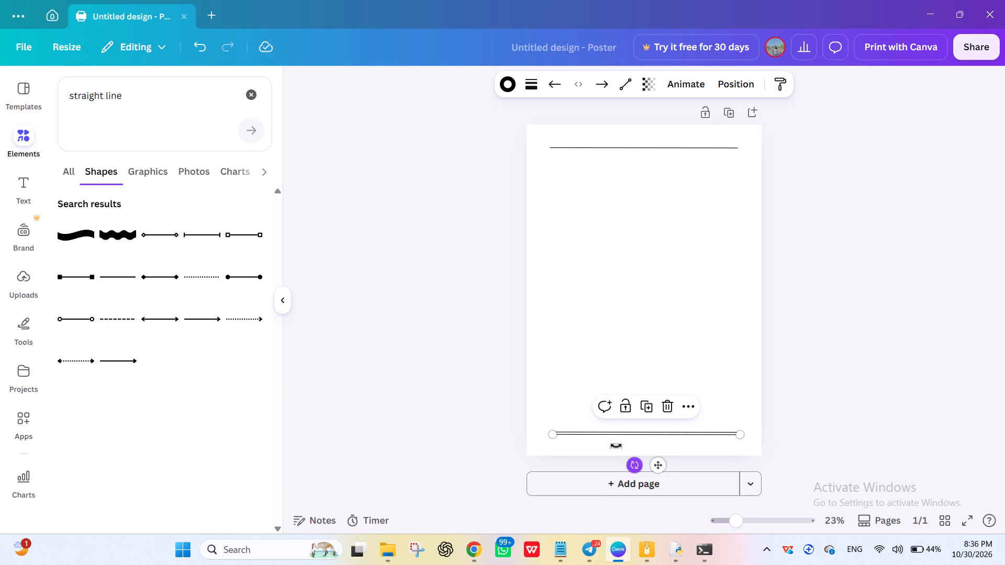
{"action": "left_click_drag", "start_coordinate": [616, 446], "coordinate": [590, 426]}
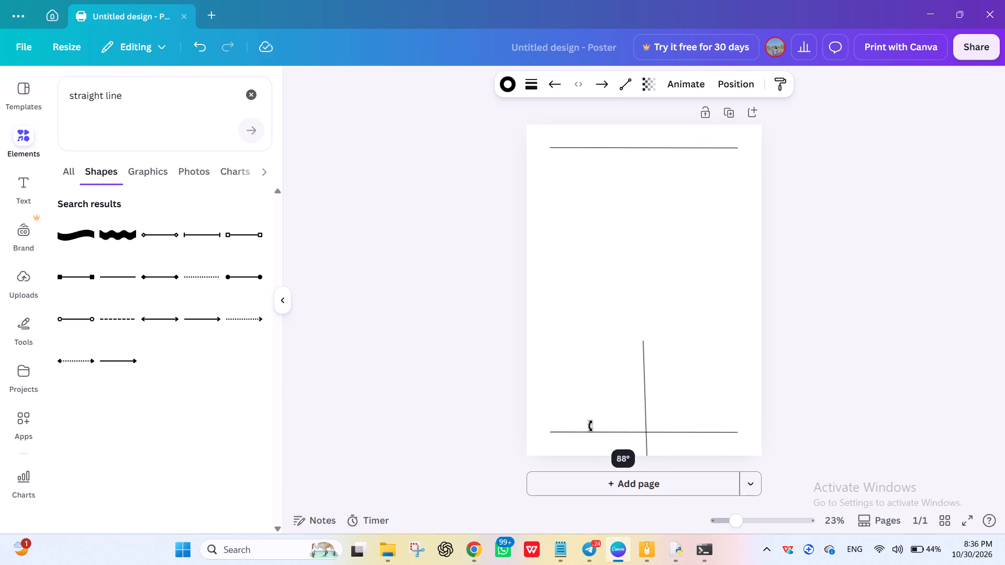
{"action": "left_click_drag", "start_coordinate": [590, 426], "coordinate": [586, 422]}
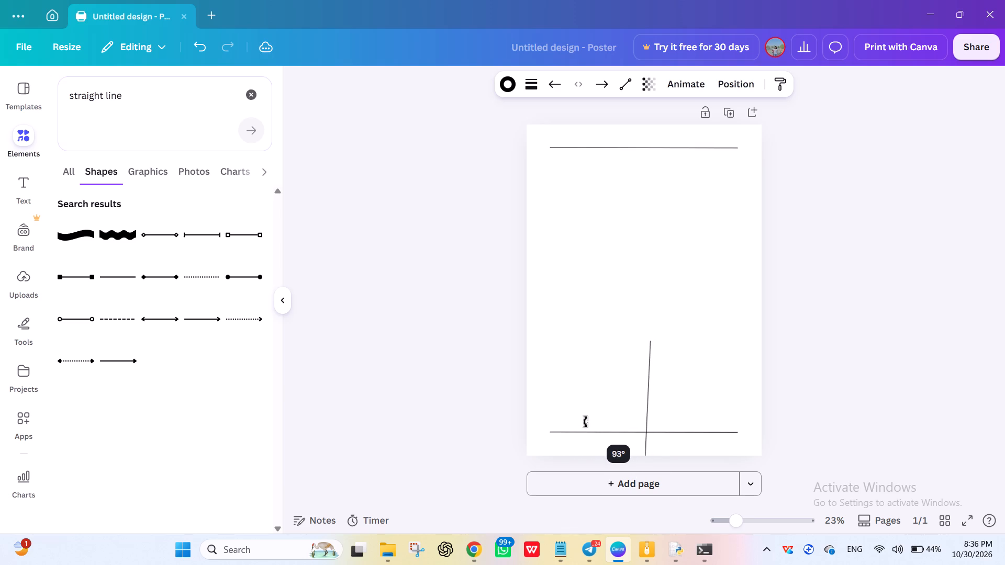
{"action": "left_click_drag", "start_coordinate": [586, 422], "coordinate": [588, 423]}
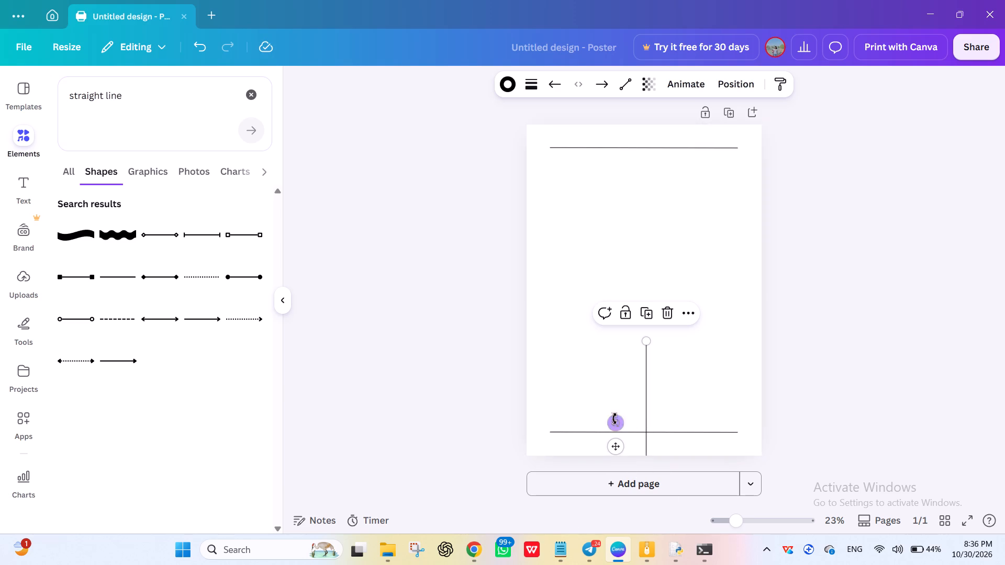
{"action": "left_click_drag", "start_coordinate": [619, 419], "coordinate": [631, 417]}
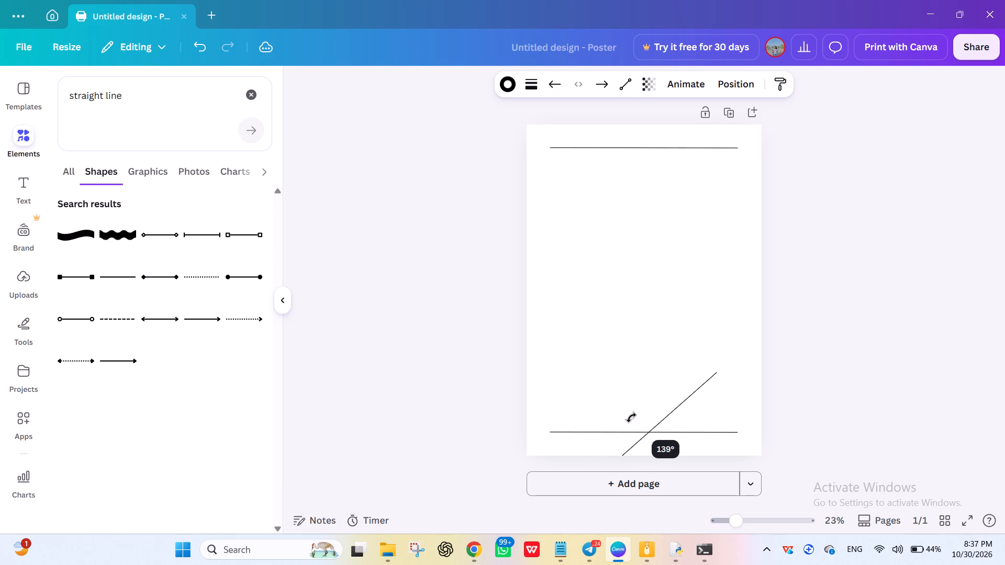
{"action": "left_click_drag", "start_coordinate": [631, 417], "coordinate": [602, 422]}
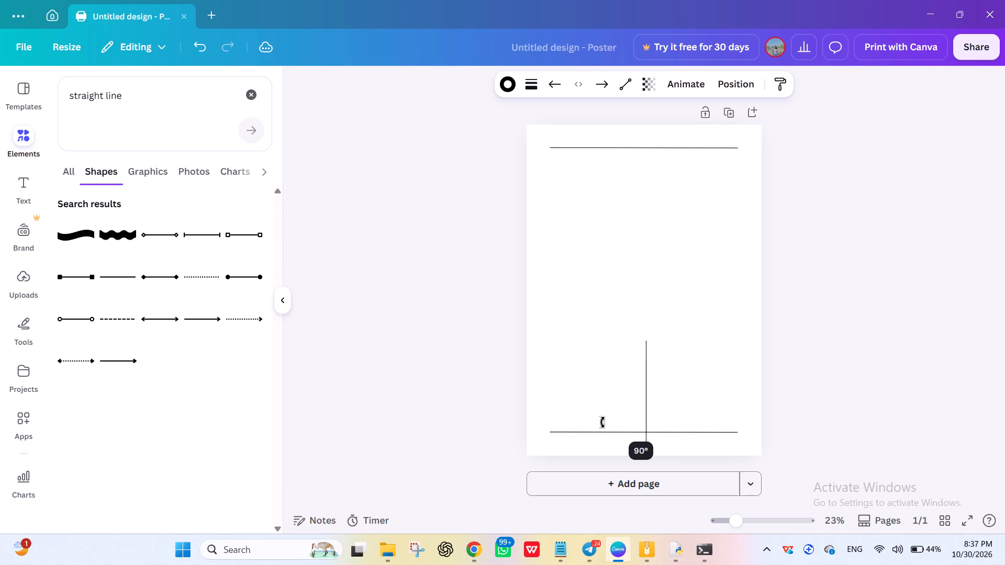
{"action": "left_click_drag", "start_coordinate": [602, 422], "coordinate": [605, 419]}
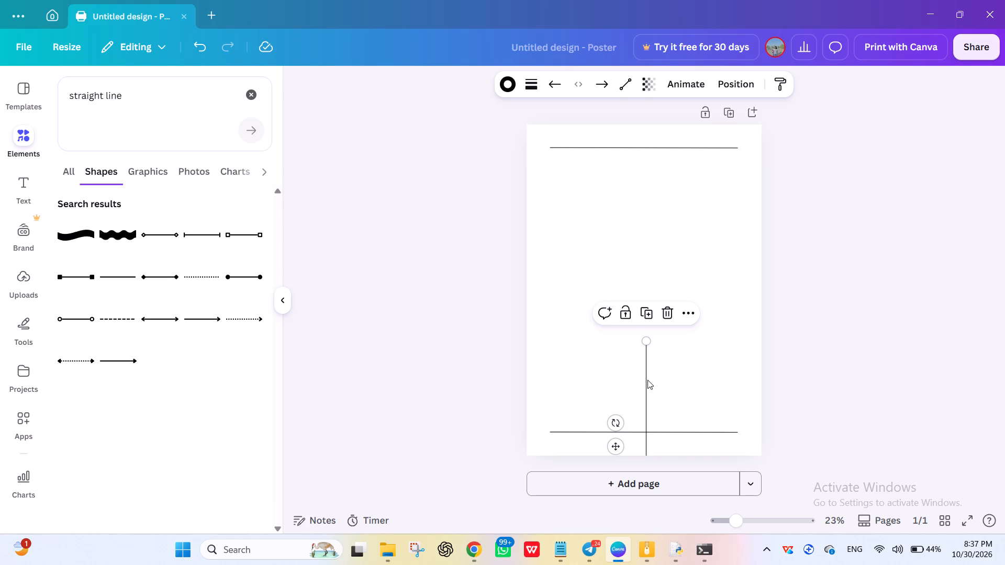
Move the vertical line to the left margin and lengthen it so it joins the top and bottom lines.
{"action": "left_click_drag", "start_coordinate": [614, 444], "coordinate": [517, 274]}
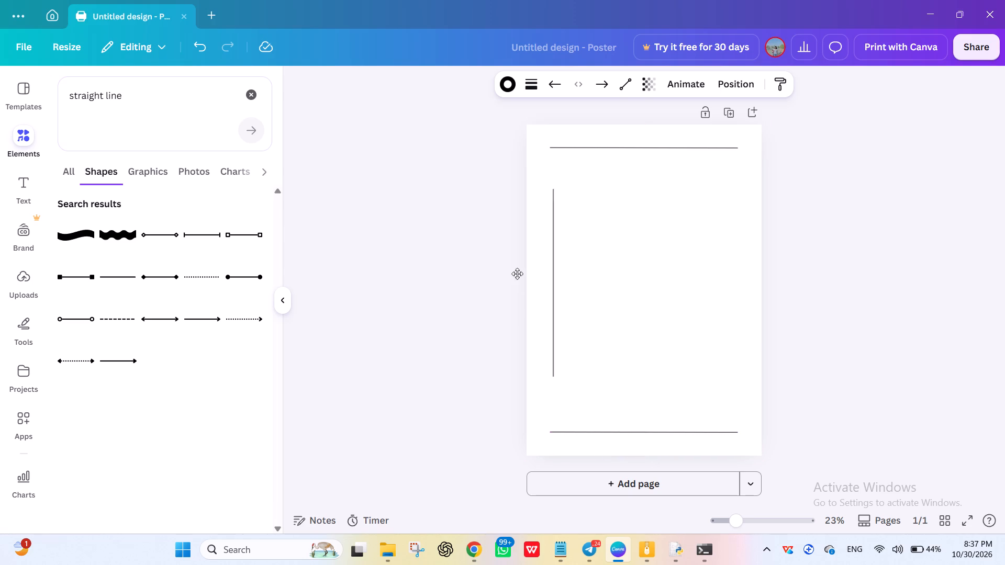
{"action": "left_click_drag", "start_coordinate": [517, 274], "coordinate": [517, 252]}
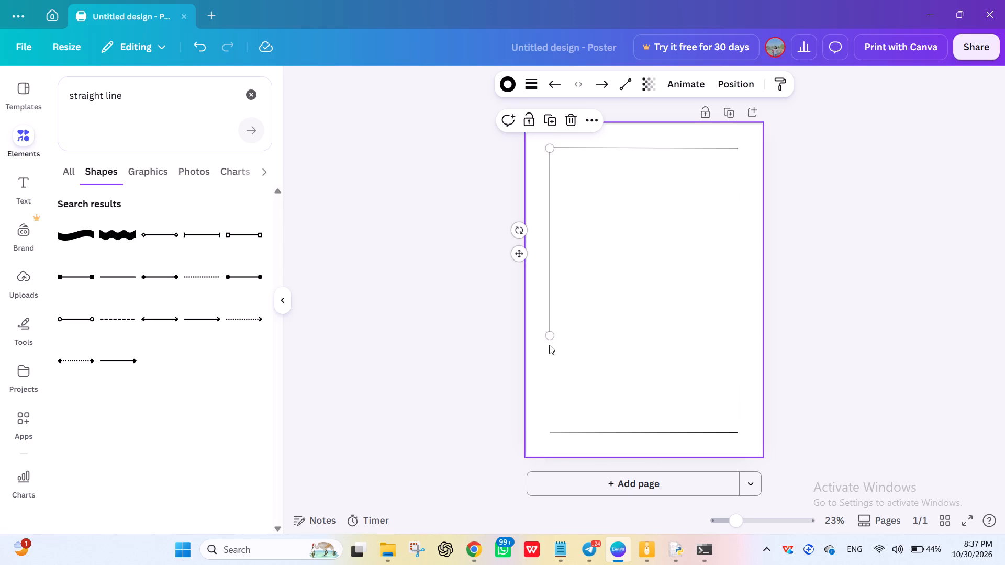
{"action": "left_click_drag", "start_coordinate": [551, 338], "coordinate": [558, 425]}
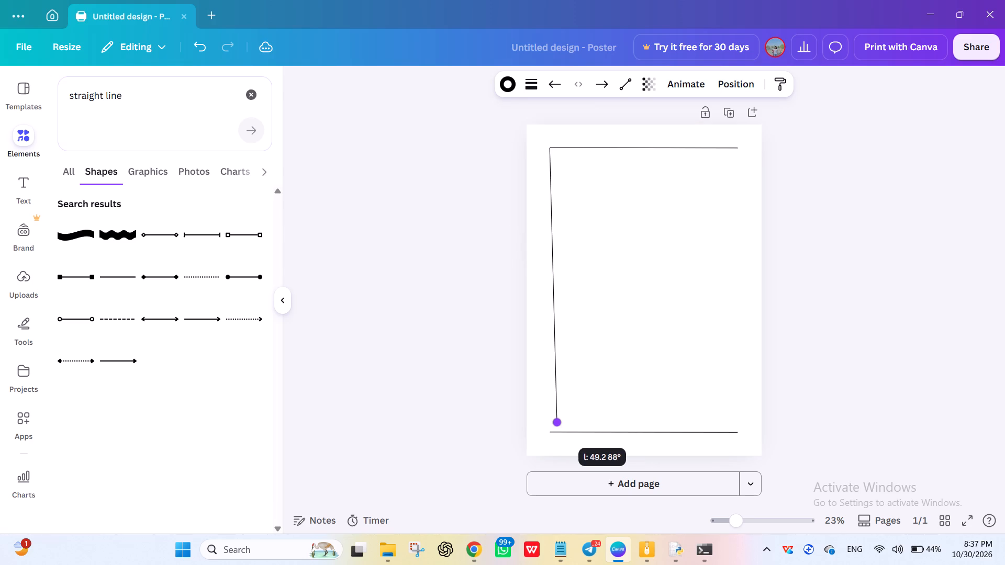
{"action": "left_click_drag", "start_coordinate": [558, 425], "coordinate": [554, 430]}
{"action": "left_click", "coordinate": [580, 408]}
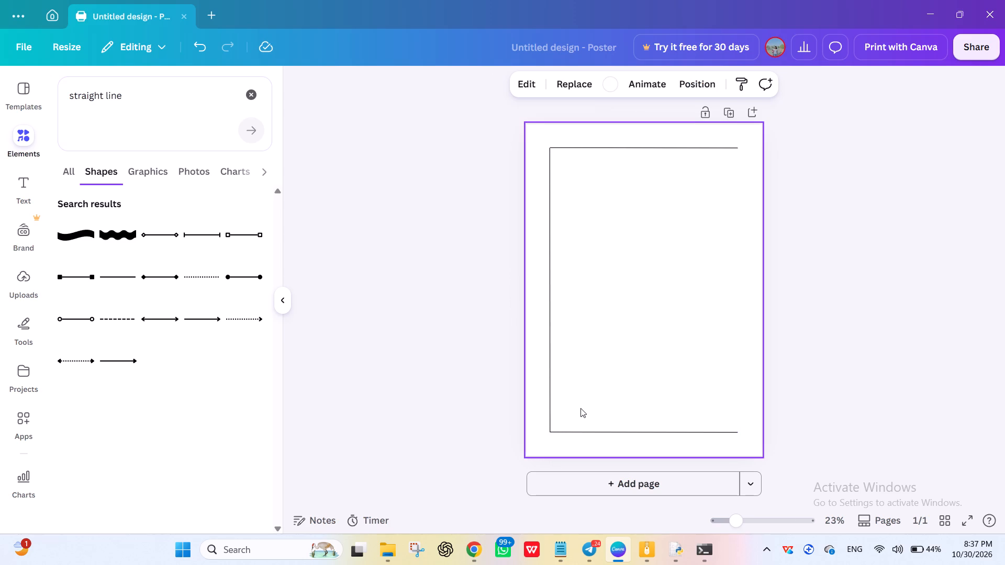
Duplicate the left vertical line and place the copy on the right margin to close the rectangular border.
{"action": "left_click", "coordinate": [545, 294]}
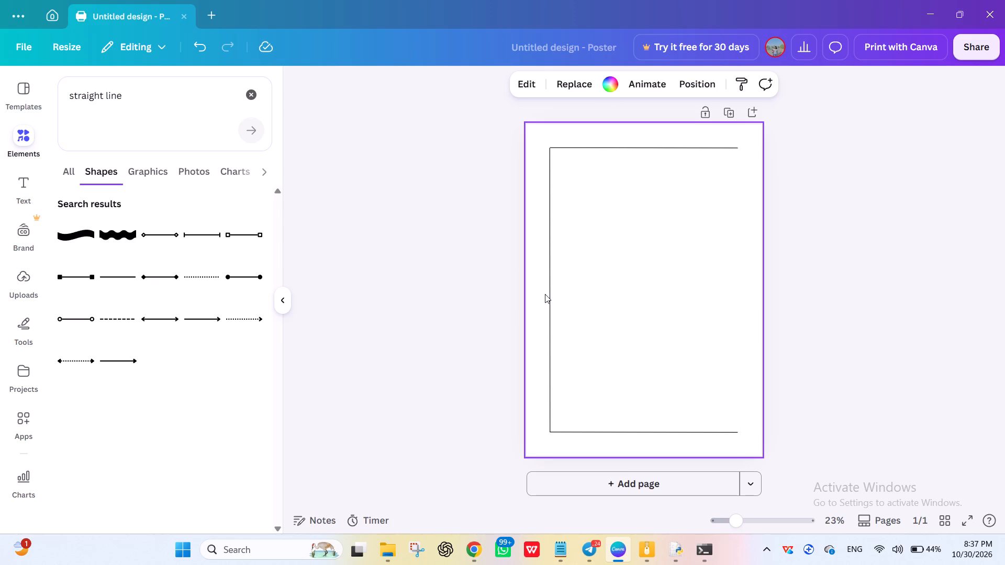
{"action": "left_click", "coordinate": [550, 295]}
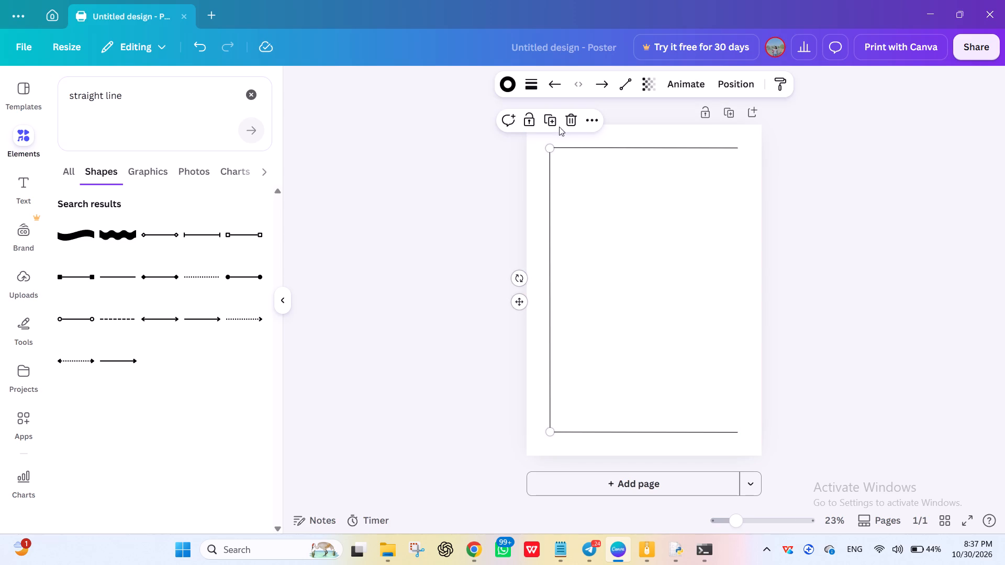
{"action": "left_click", "coordinate": [550, 122]}
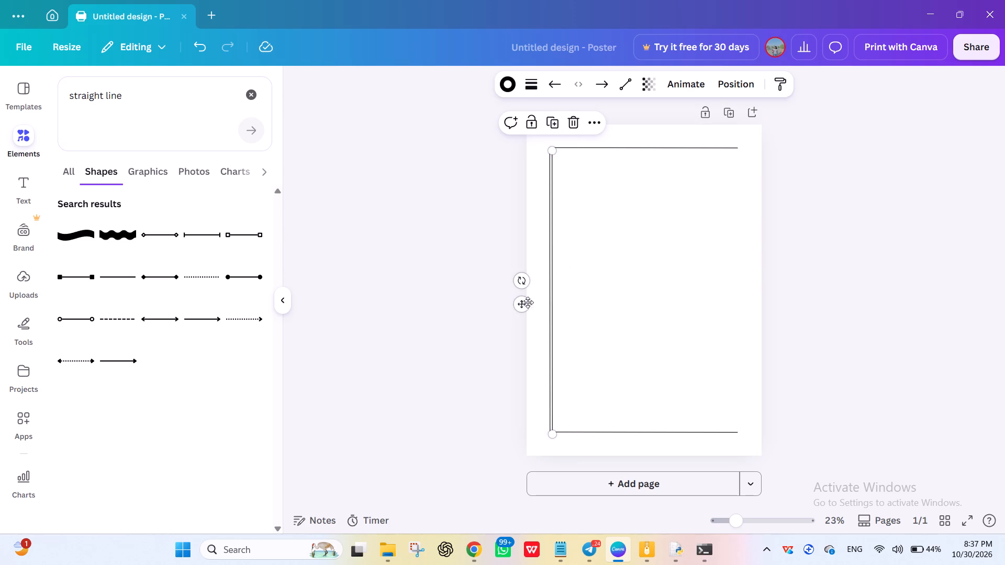
{"action": "left_click_drag", "start_coordinate": [522, 303], "coordinate": [702, 301]}
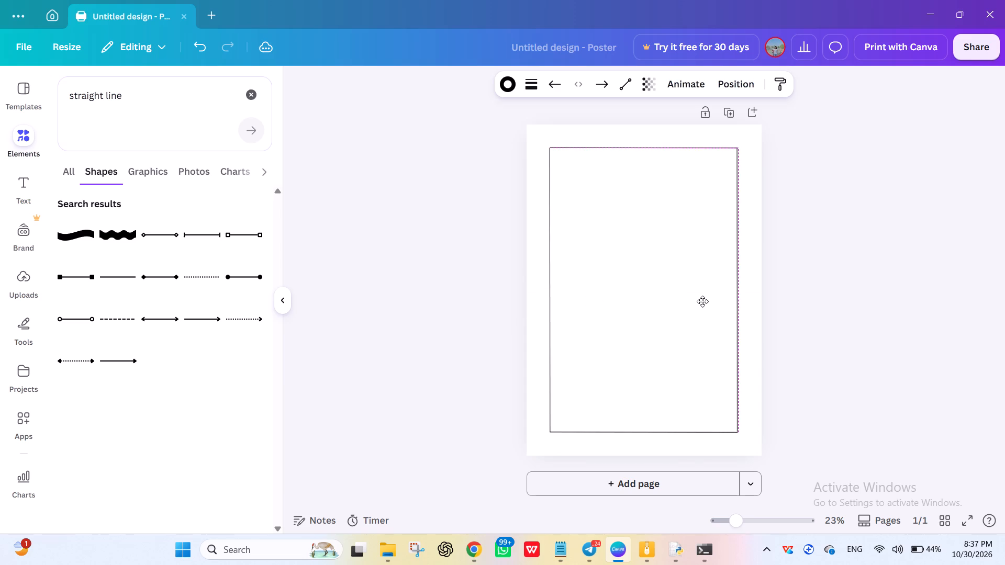
{"action": "left_click_drag", "start_coordinate": [702, 301], "coordinate": [704, 301]}
{"action": "left_click", "coordinate": [663, 305]}
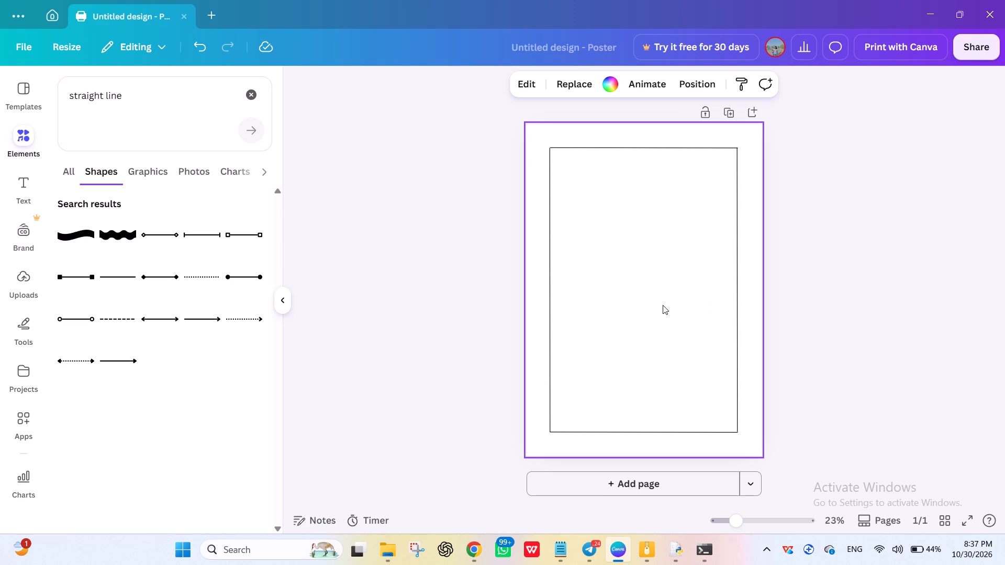
{"action": "left_click", "coordinate": [453, 267]}
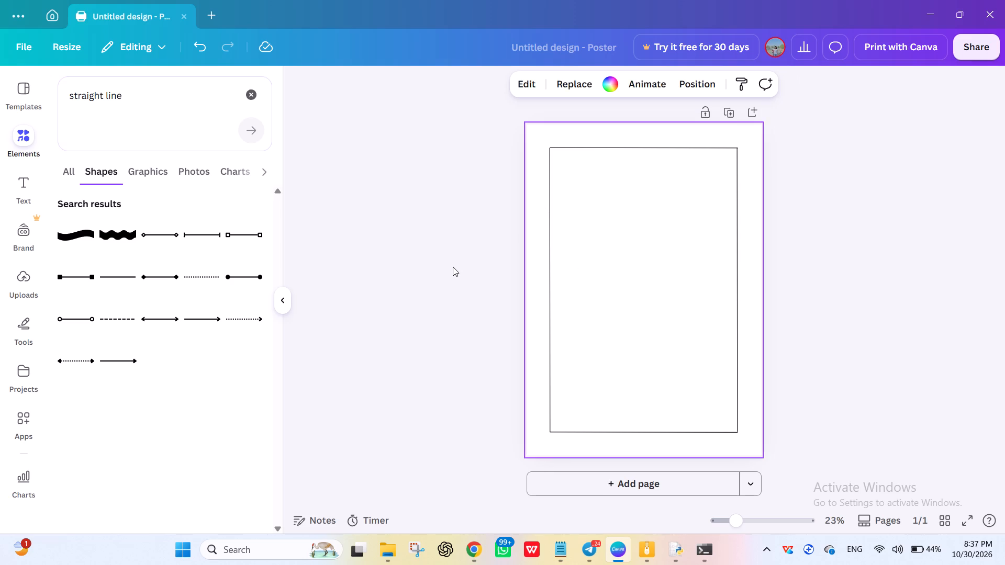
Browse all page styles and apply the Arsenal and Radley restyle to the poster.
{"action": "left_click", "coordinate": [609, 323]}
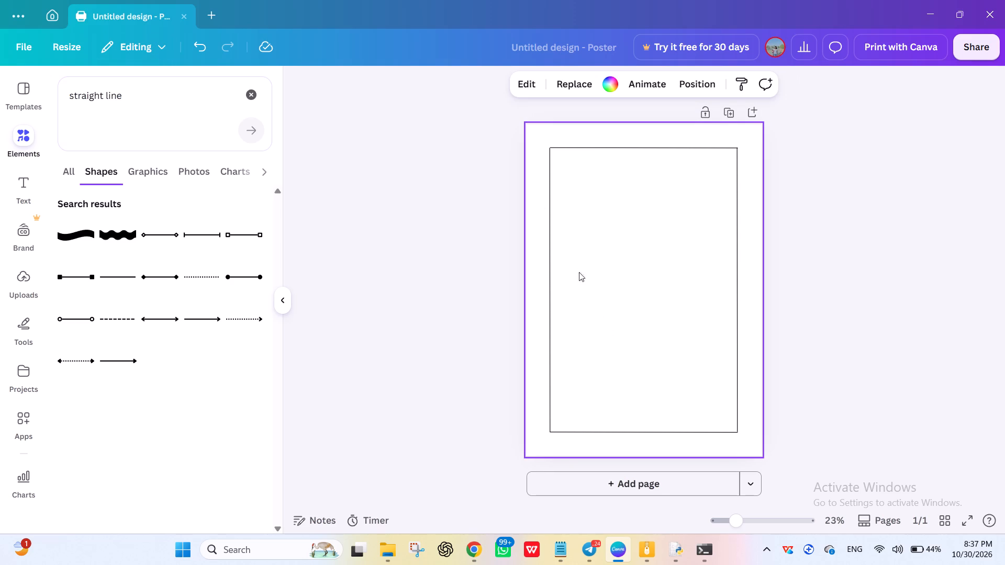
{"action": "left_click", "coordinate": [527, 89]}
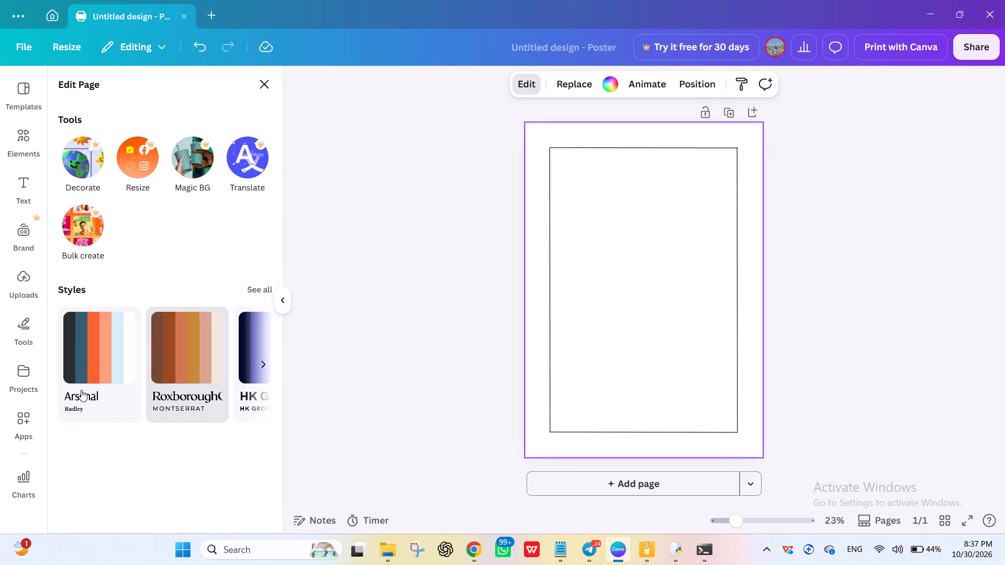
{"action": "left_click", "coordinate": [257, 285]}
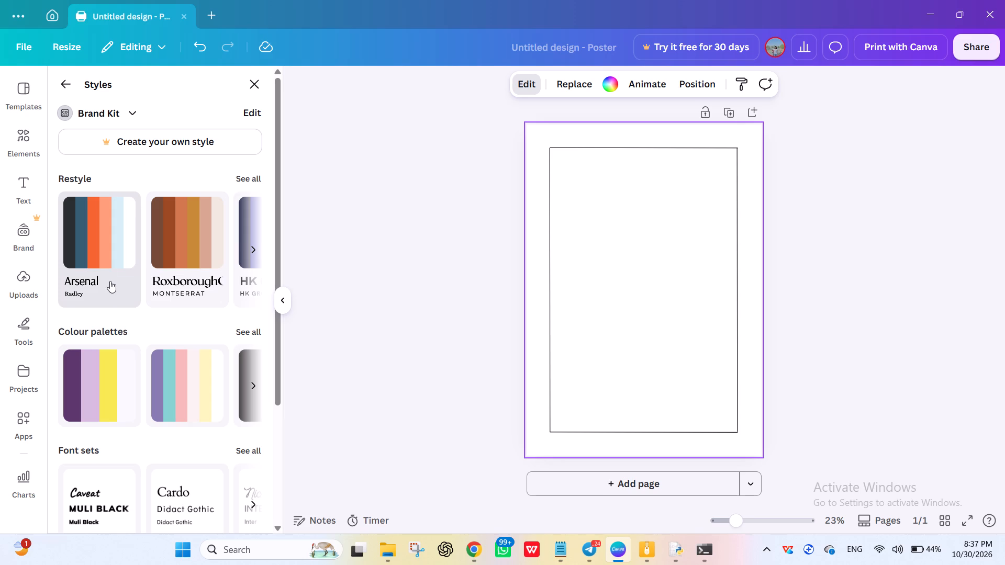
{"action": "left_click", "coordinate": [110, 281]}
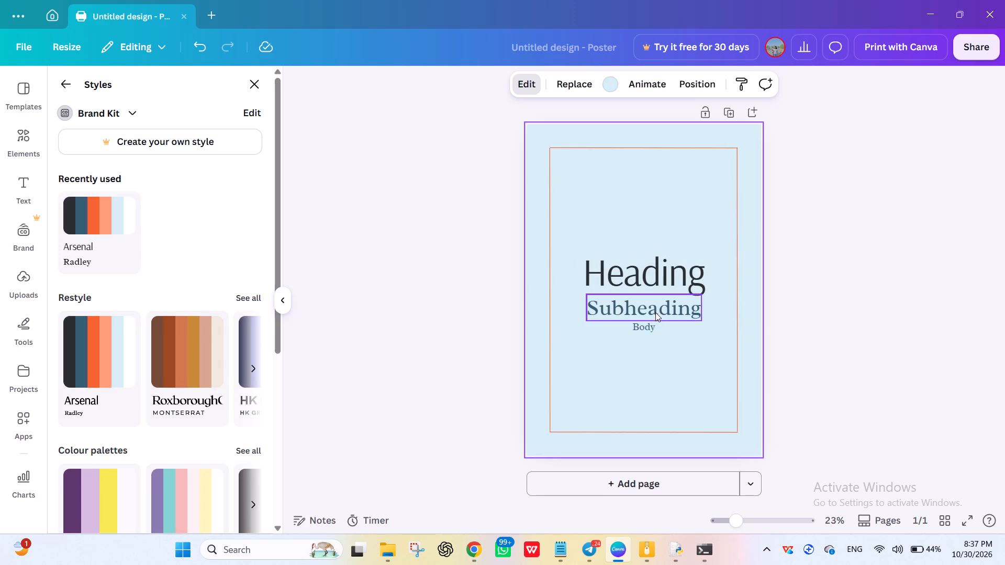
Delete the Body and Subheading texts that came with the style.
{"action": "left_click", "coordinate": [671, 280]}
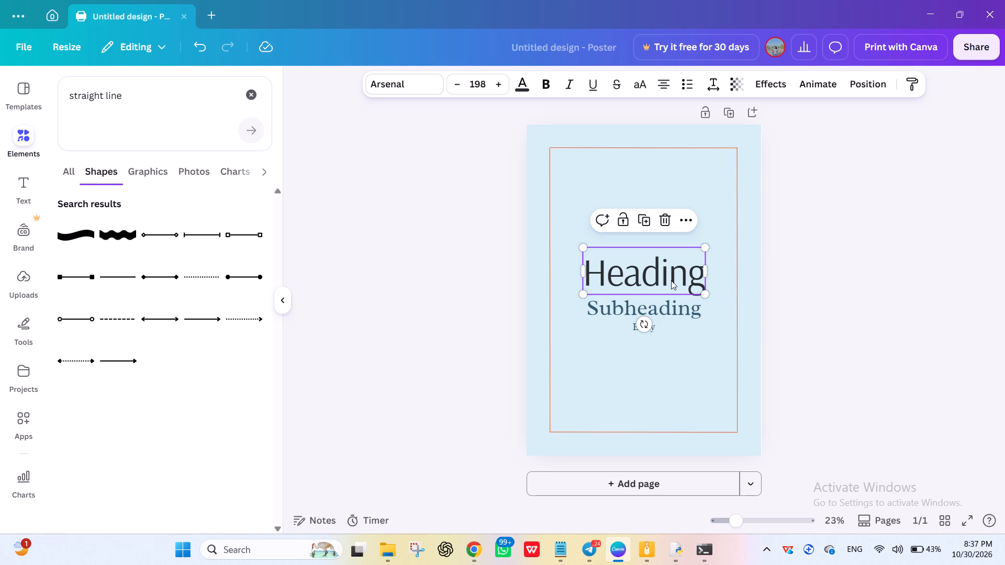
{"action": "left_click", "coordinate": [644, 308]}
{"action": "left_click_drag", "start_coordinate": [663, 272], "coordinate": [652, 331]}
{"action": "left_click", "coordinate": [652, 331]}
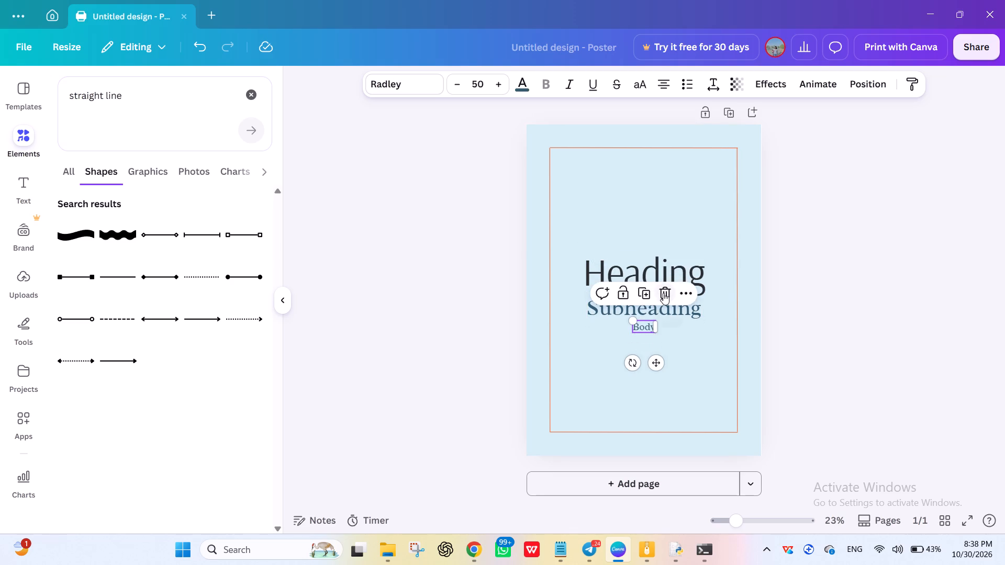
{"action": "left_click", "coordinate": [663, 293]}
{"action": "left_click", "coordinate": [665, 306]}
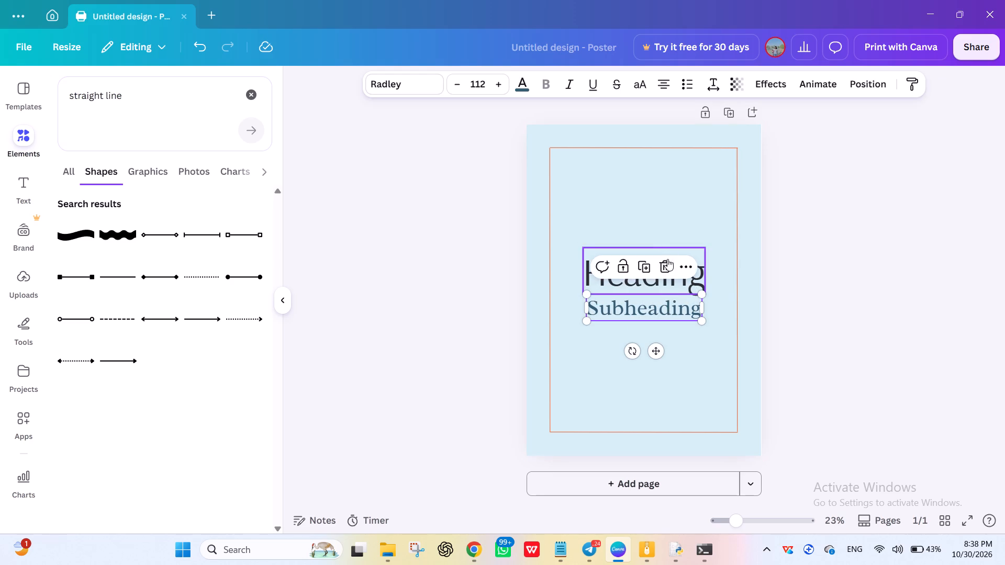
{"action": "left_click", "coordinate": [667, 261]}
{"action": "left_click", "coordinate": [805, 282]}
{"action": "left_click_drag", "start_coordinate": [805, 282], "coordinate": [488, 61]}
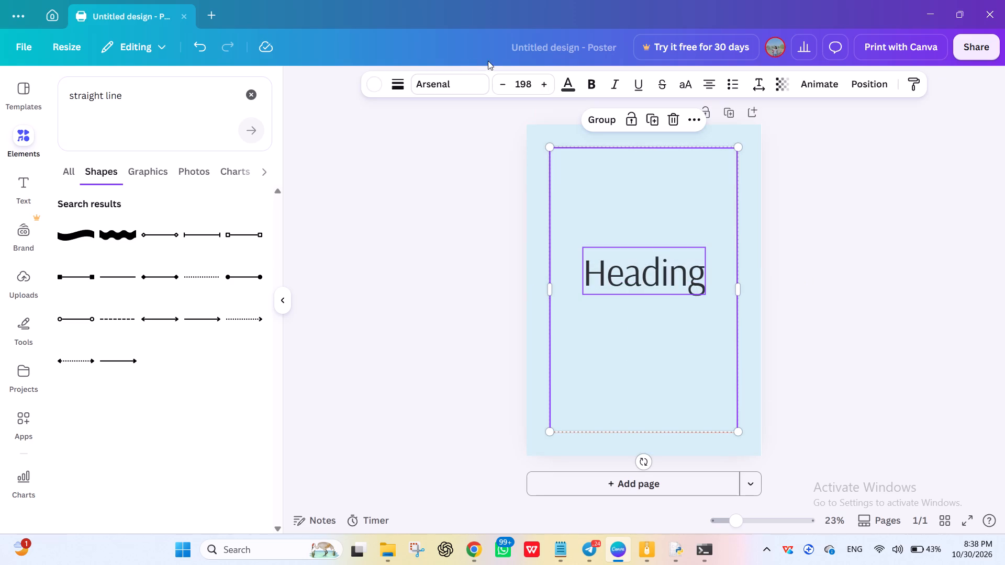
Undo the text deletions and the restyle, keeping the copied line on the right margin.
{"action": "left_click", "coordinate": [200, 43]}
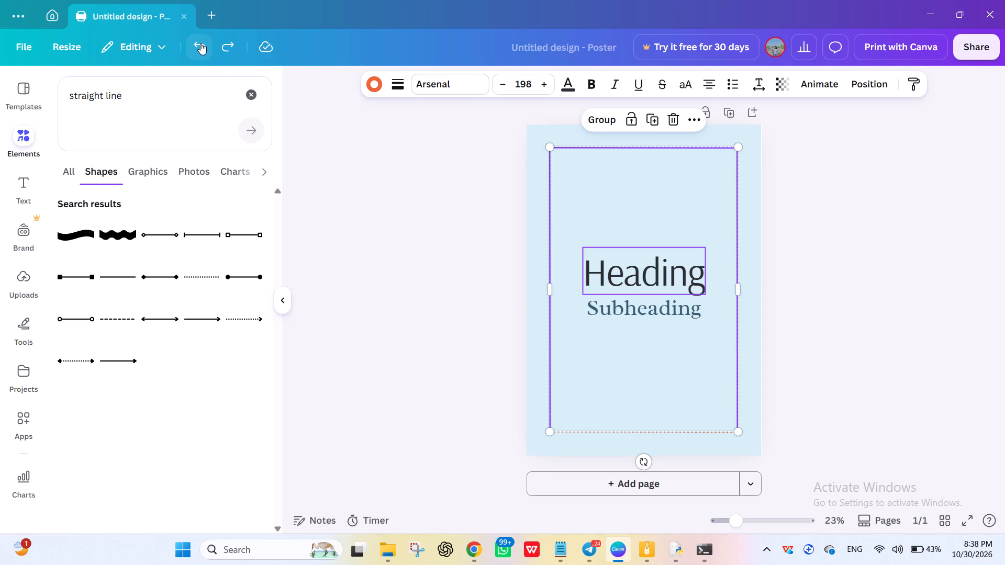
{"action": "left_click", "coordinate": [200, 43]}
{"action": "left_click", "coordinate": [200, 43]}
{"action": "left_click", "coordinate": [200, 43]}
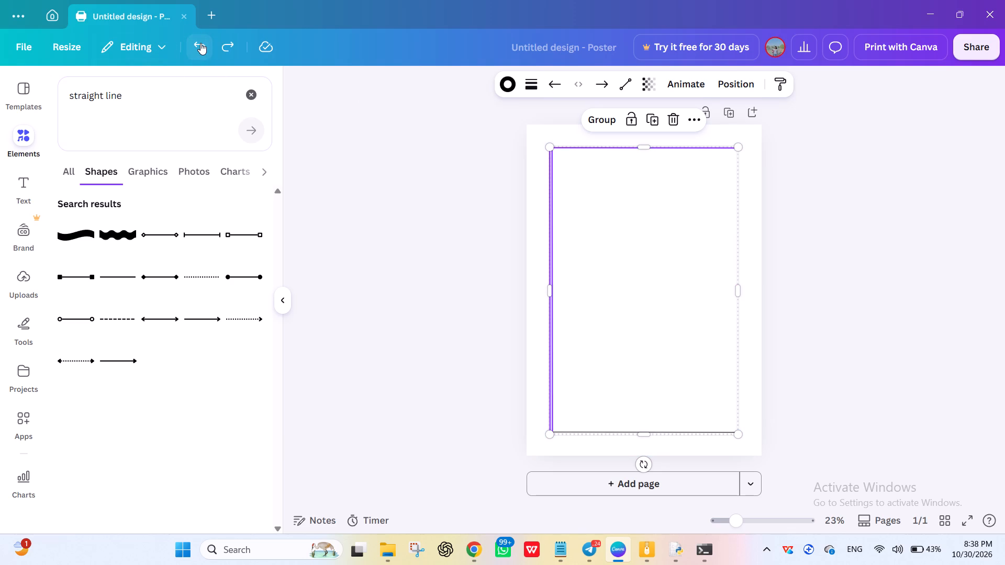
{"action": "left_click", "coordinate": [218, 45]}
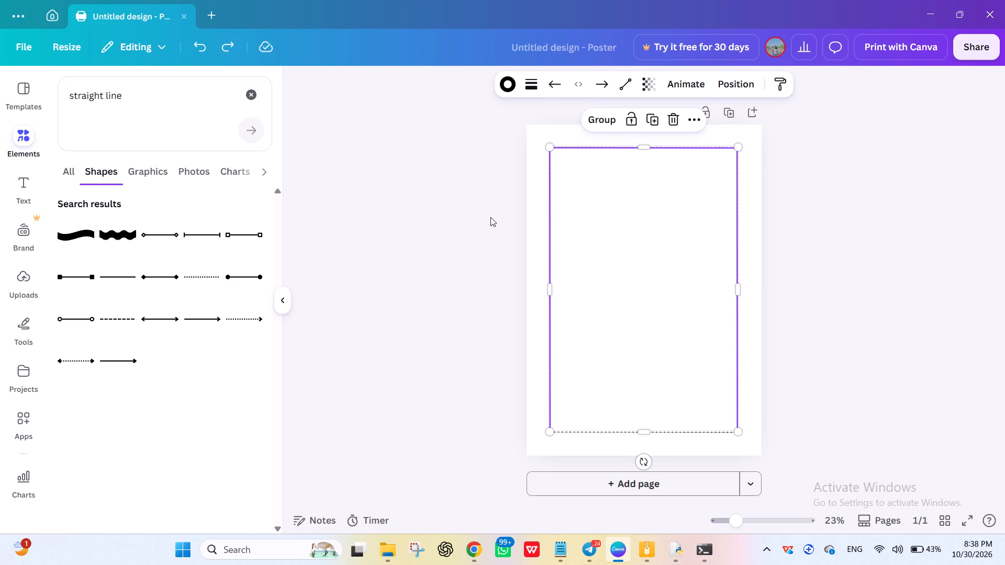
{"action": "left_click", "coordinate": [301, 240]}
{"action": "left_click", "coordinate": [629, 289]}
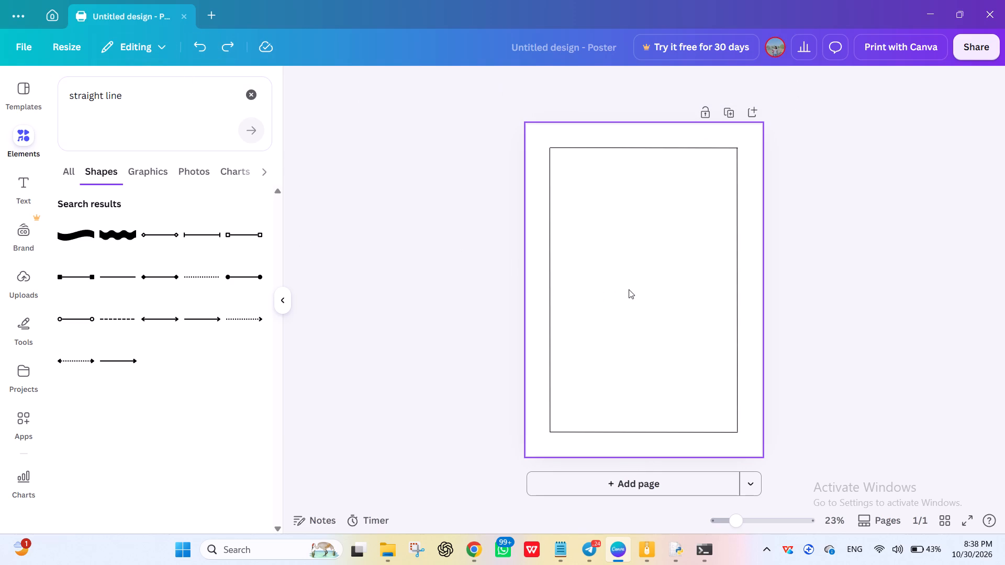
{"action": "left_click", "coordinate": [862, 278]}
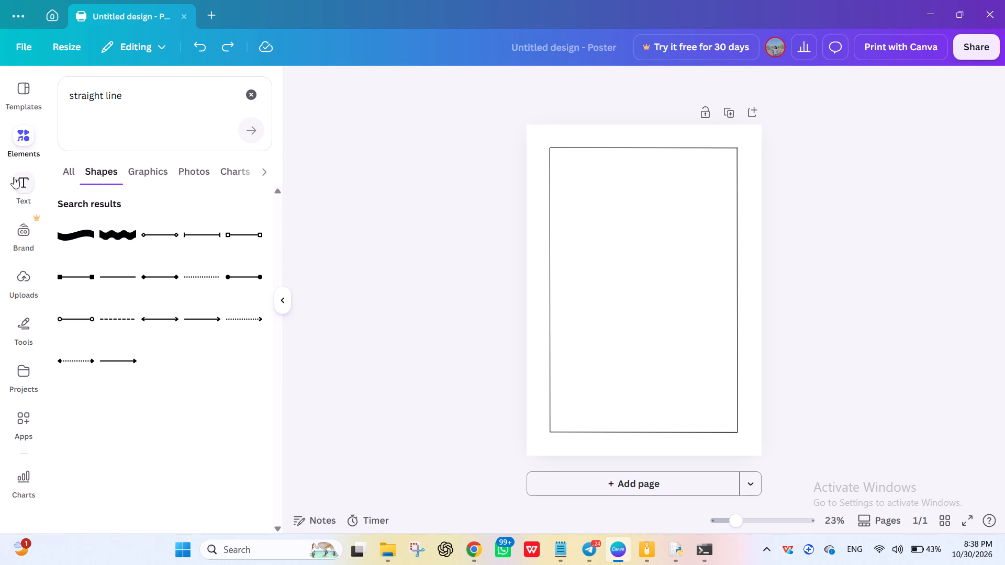
Add a heading inside the border and replace its placeholder text with INDEX.
{"action": "left_click", "coordinate": [30, 196]}
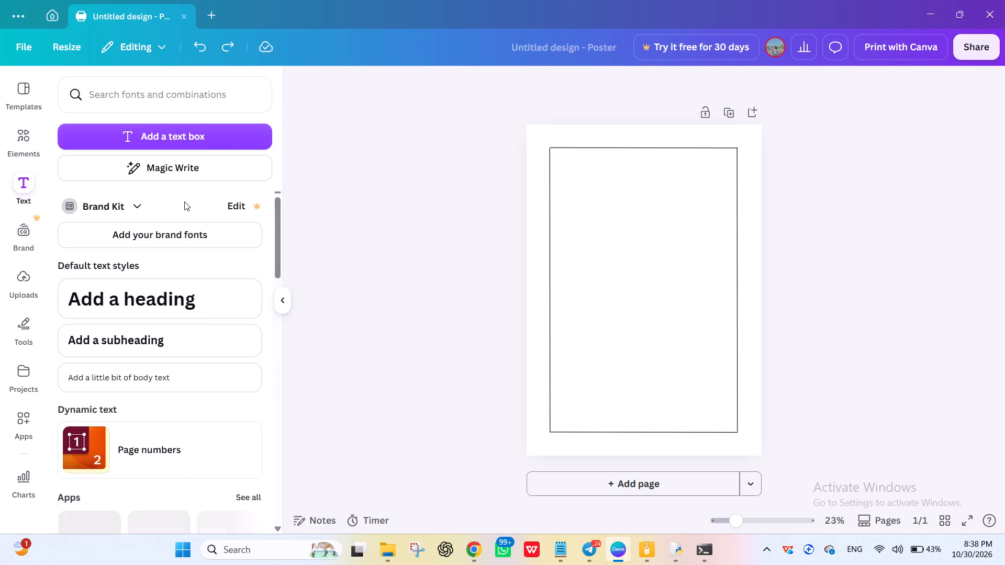
{"action": "left_click", "coordinate": [183, 300]}
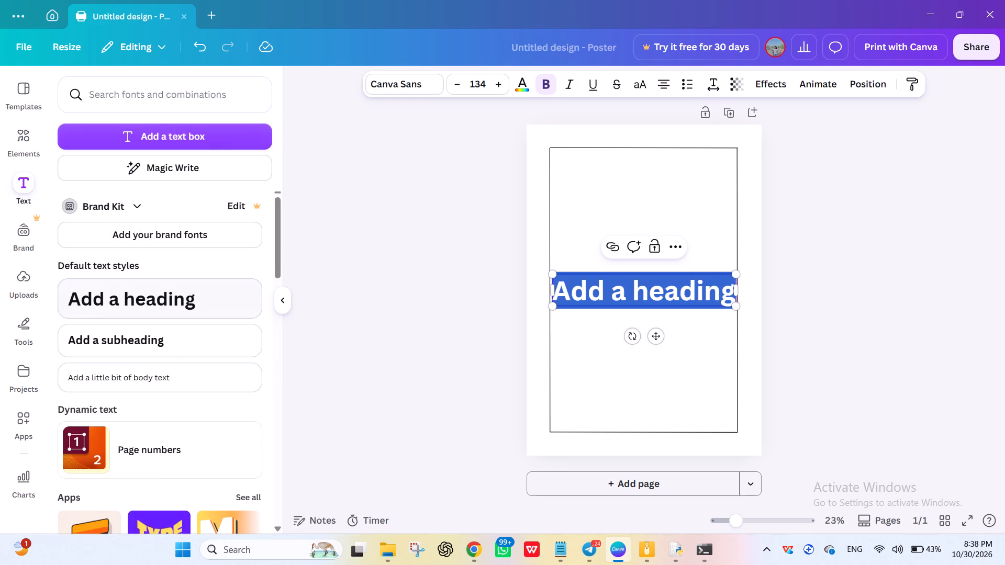
{"action": "key", "text": "BackSpace"}
{"action": "key", "text": "i"}
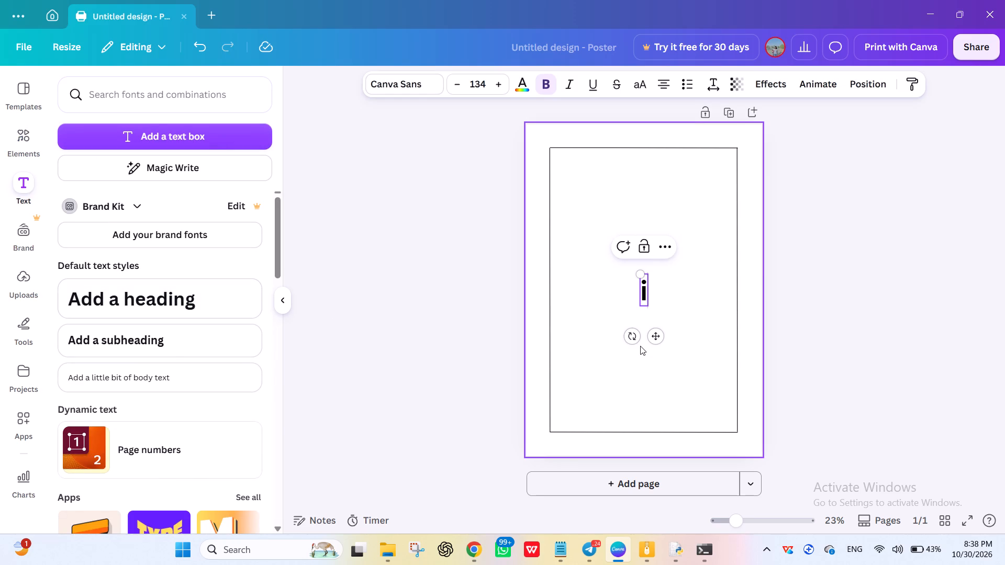
{"action": "key", "text": "BackSpace"}
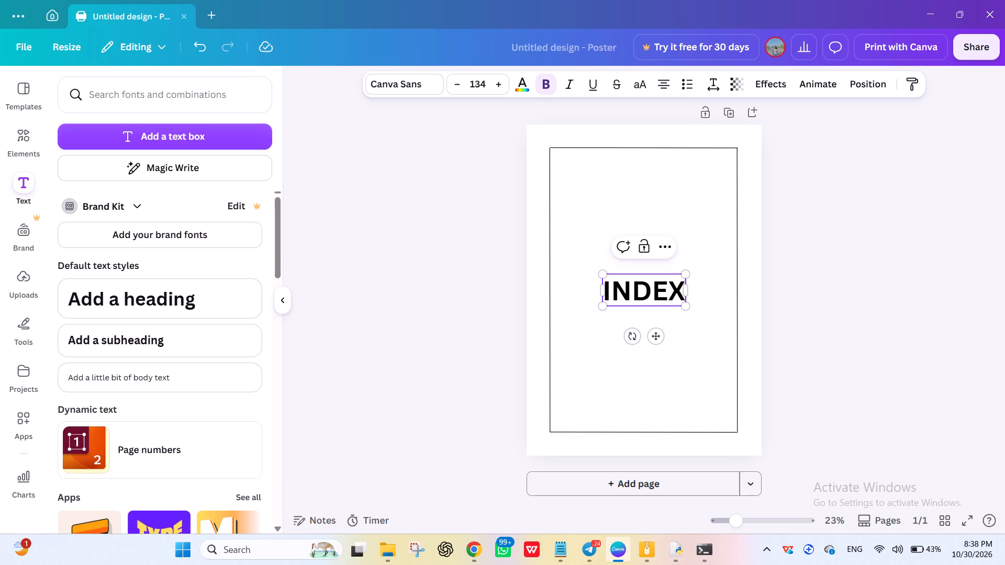
Shrink the INDEX heading to font size 67 and move it above the border's top line, centred across the page.
{"action": "left_click_drag", "start_coordinate": [687, 306], "coordinate": [663, 291]}
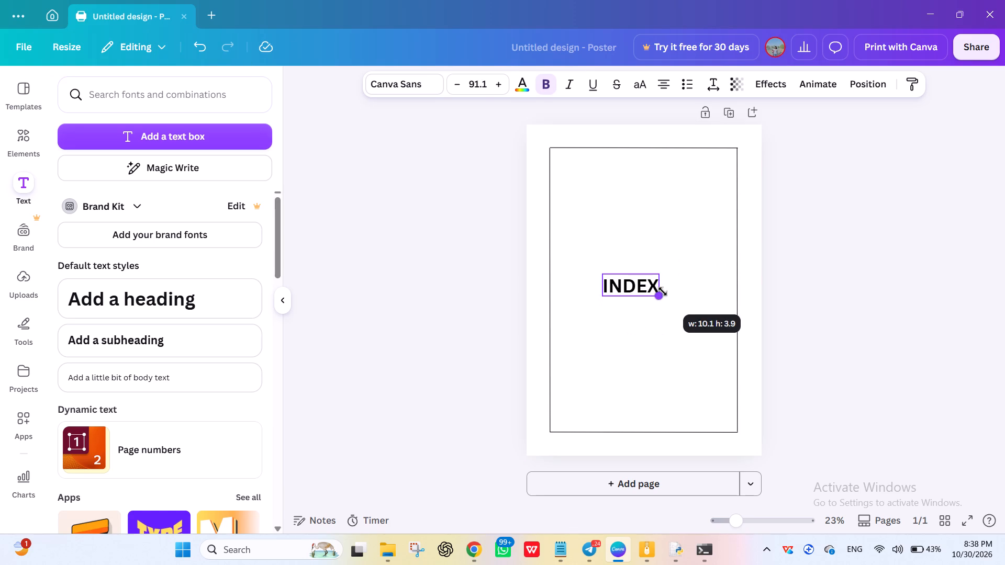
{"action": "left_click_drag", "start_coordinate": [663, 291], "coordinate": [649, 285]}
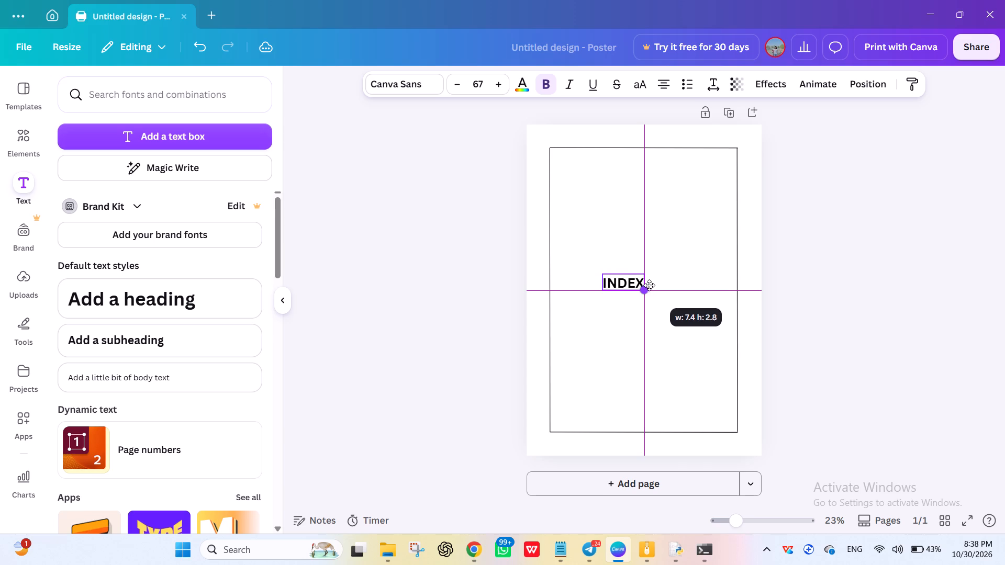
{"action": "left_click_drag", "start_coordinate": [649, 285], "coordinate": [651, 286]}
{"action": "left_click_drag", "start_coordinate": [634, 319], "coordinate": [676, 185]}
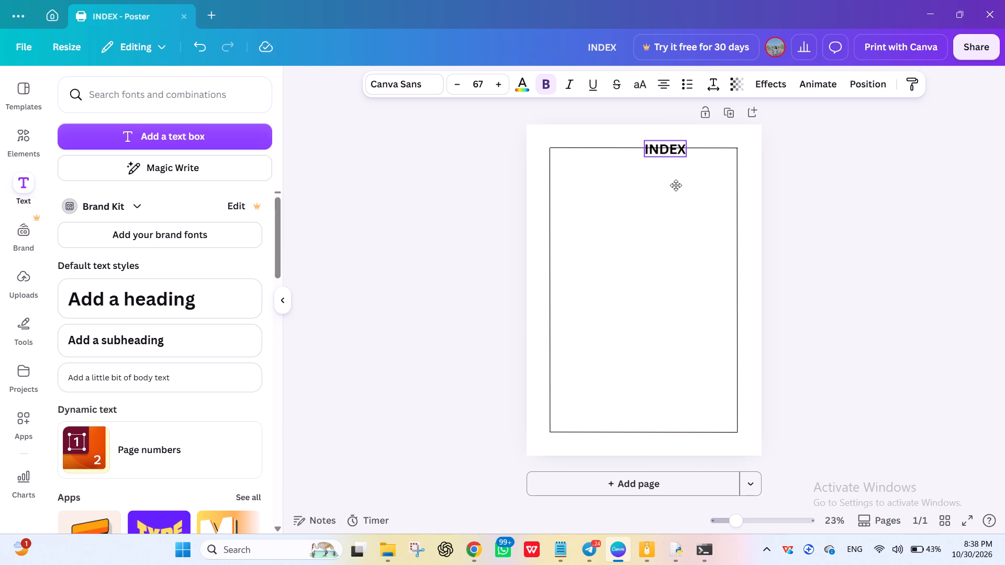
{"action": "left_click_drag", "start_coordinate": [676, 185], "coordinate": [656, 173]}
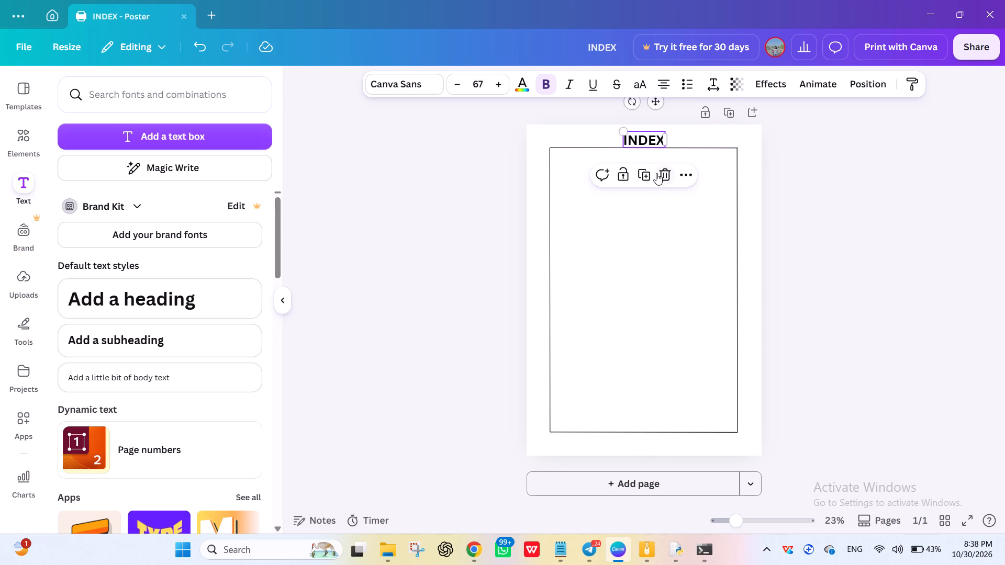
{"action": "left_click", "coordinate": [845, 244]}
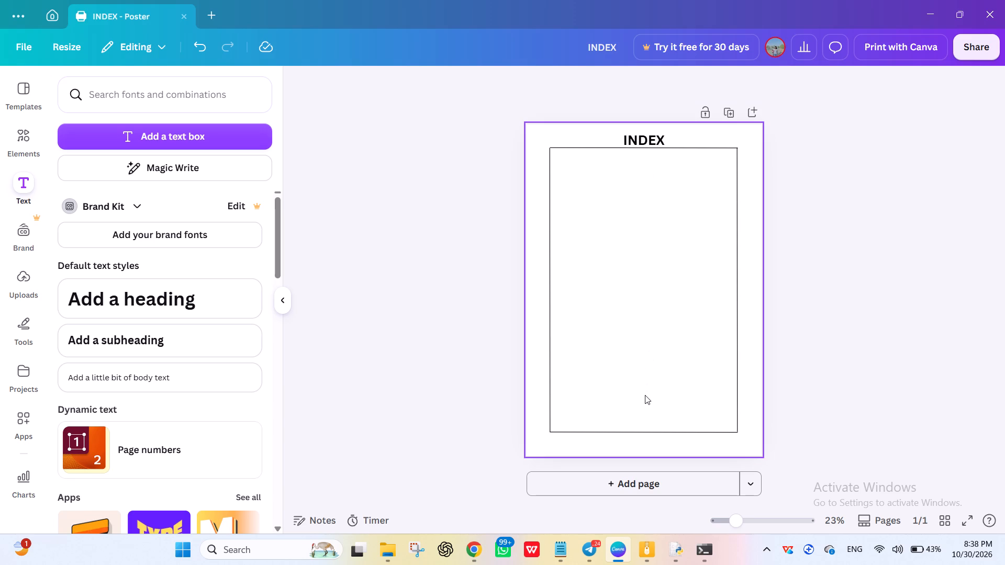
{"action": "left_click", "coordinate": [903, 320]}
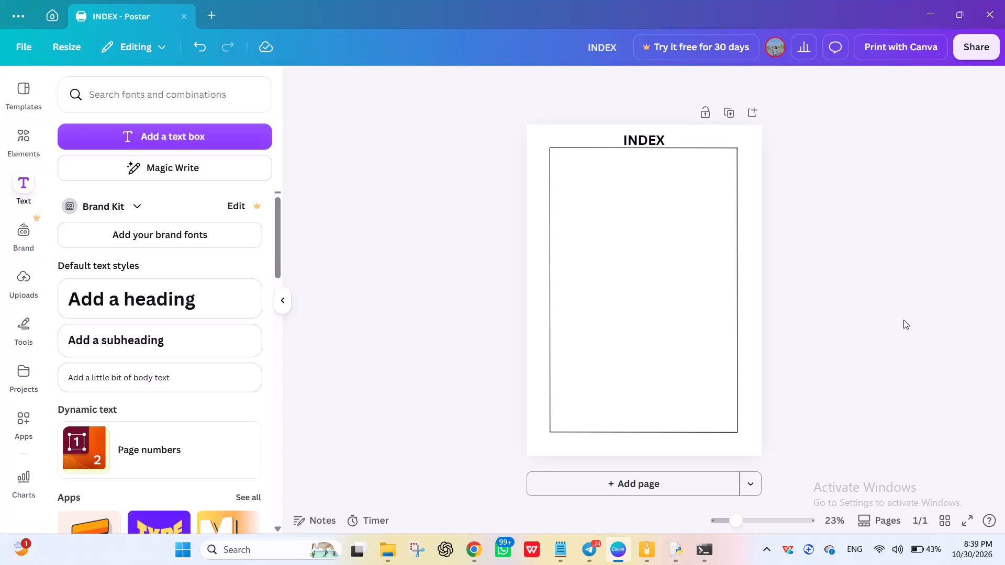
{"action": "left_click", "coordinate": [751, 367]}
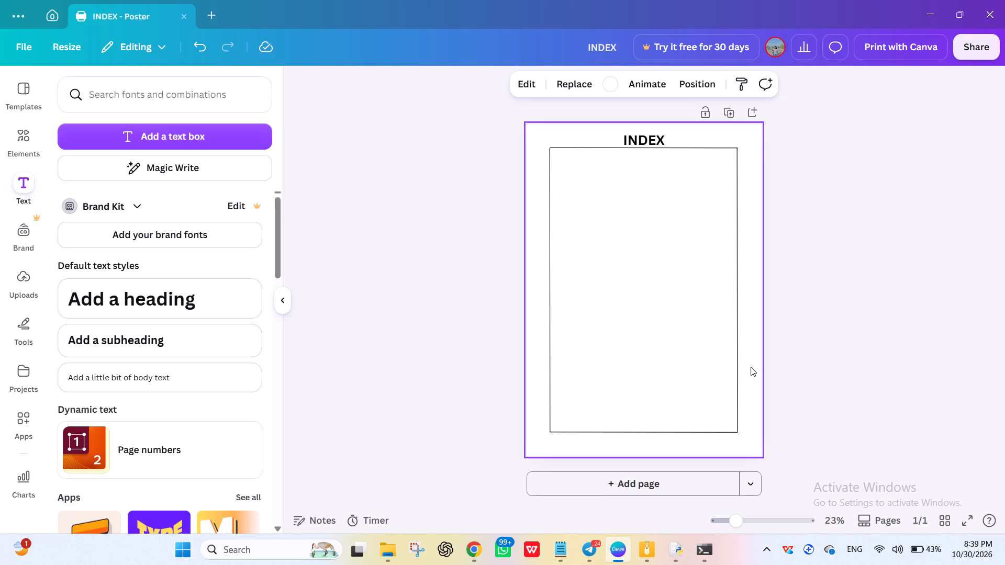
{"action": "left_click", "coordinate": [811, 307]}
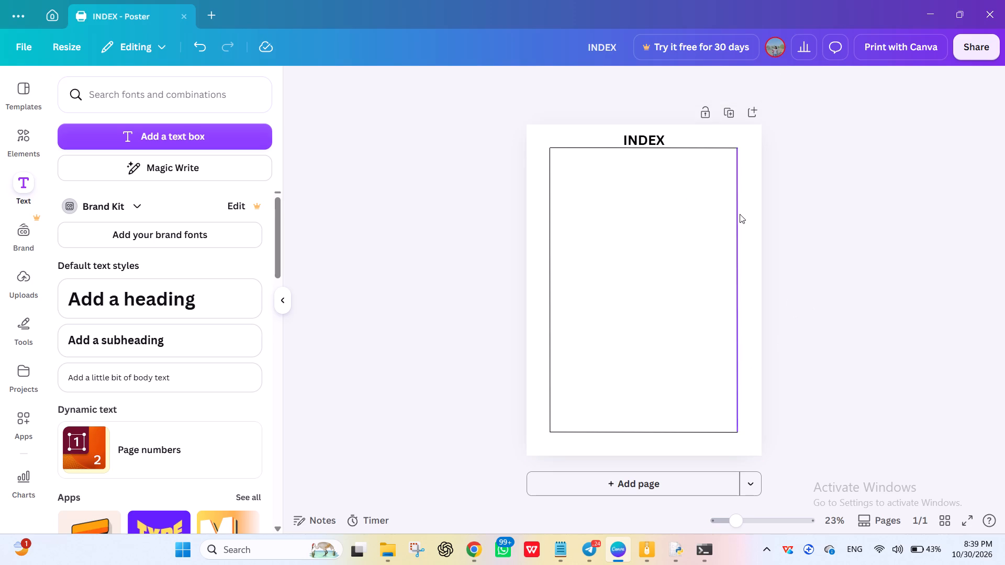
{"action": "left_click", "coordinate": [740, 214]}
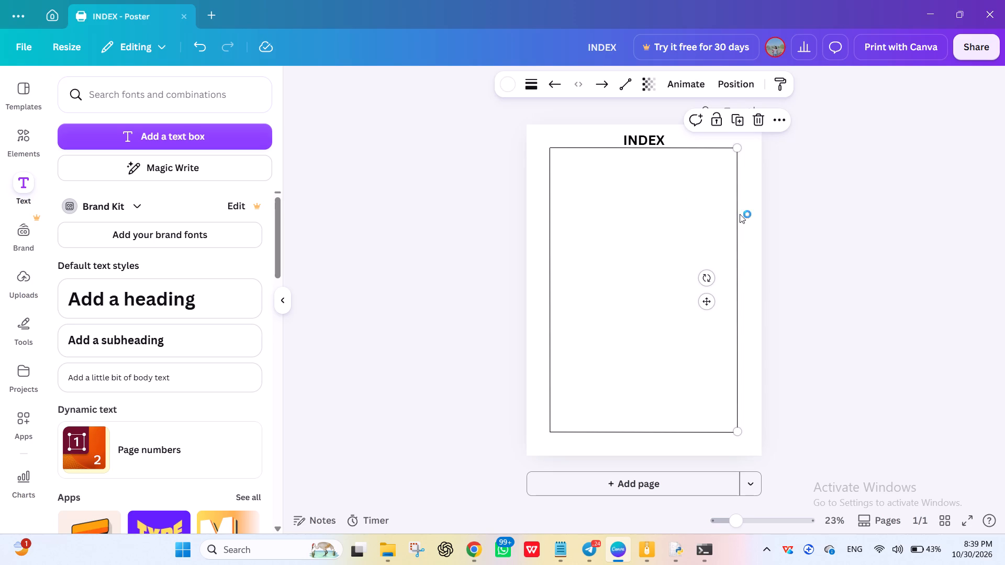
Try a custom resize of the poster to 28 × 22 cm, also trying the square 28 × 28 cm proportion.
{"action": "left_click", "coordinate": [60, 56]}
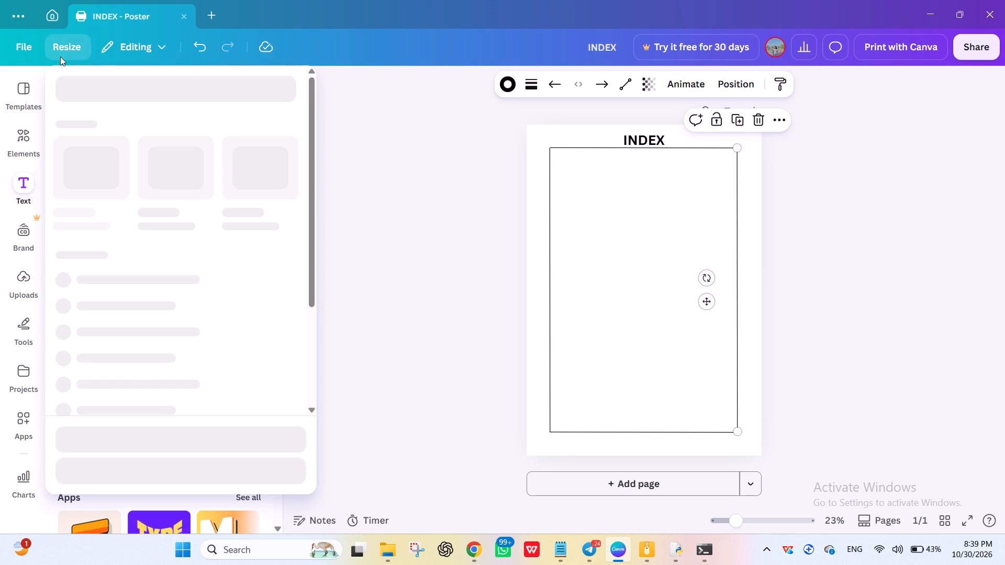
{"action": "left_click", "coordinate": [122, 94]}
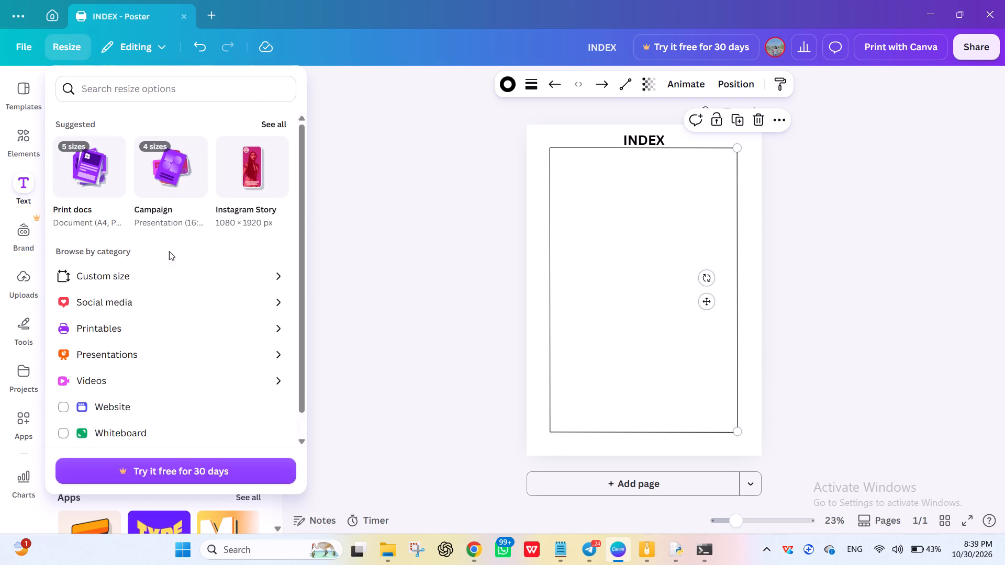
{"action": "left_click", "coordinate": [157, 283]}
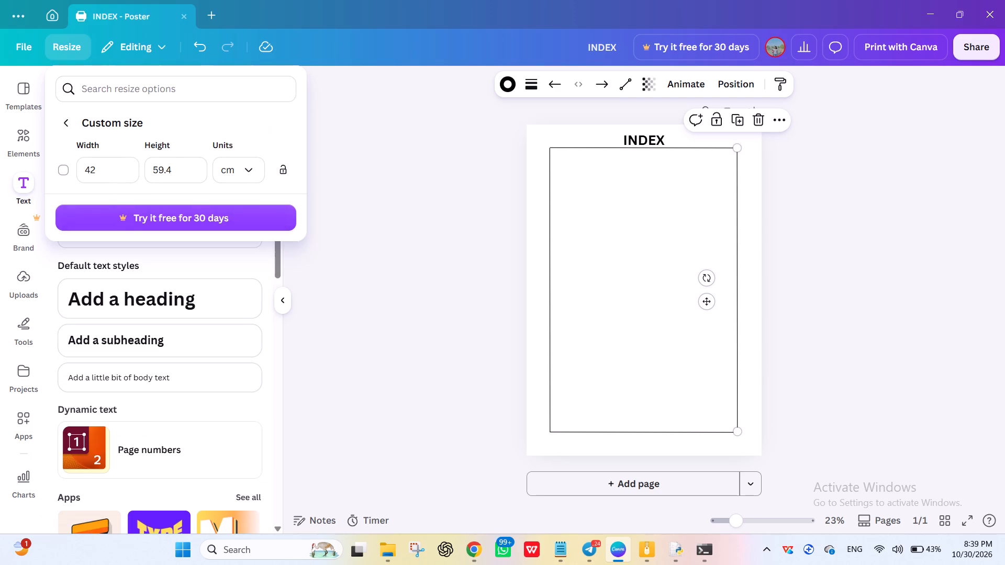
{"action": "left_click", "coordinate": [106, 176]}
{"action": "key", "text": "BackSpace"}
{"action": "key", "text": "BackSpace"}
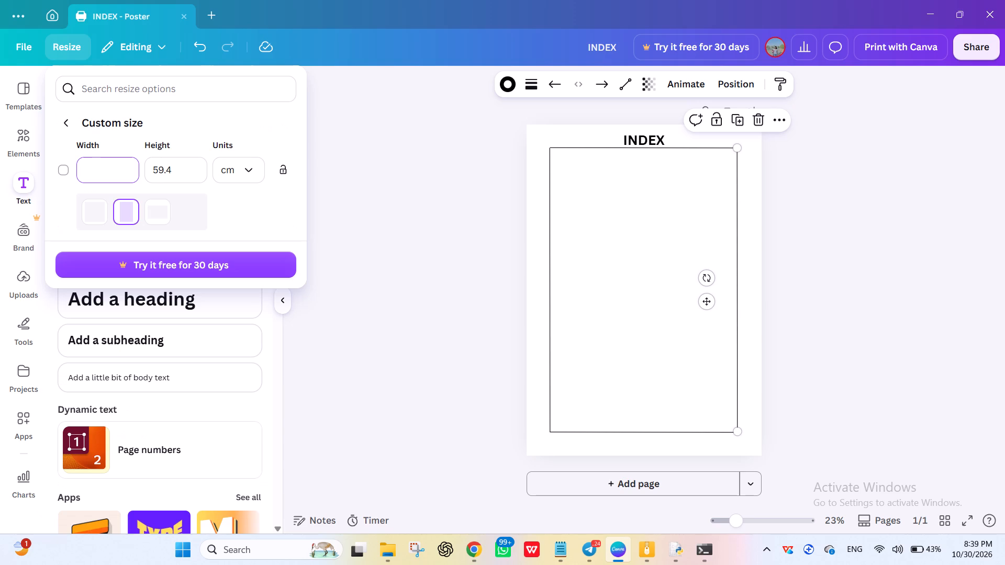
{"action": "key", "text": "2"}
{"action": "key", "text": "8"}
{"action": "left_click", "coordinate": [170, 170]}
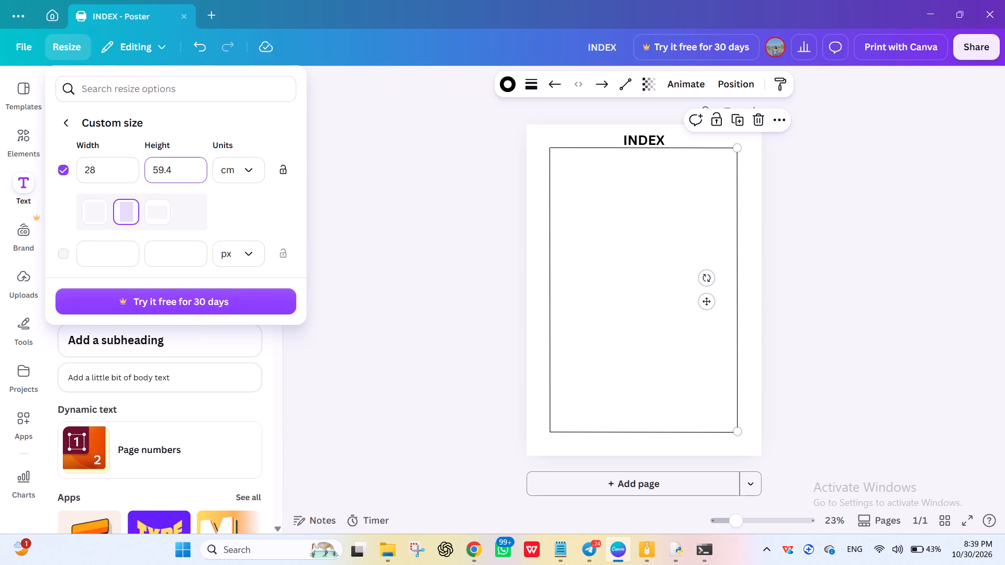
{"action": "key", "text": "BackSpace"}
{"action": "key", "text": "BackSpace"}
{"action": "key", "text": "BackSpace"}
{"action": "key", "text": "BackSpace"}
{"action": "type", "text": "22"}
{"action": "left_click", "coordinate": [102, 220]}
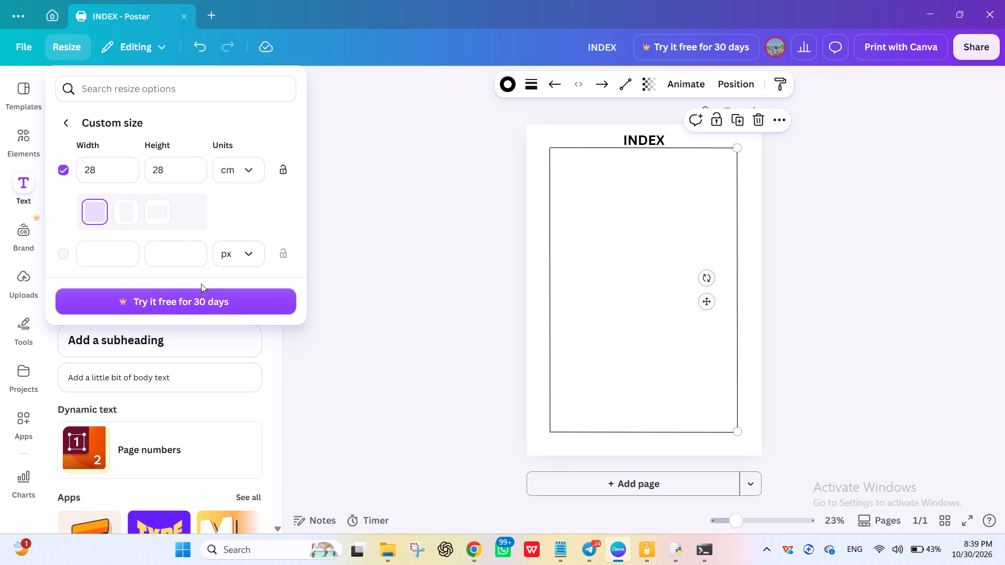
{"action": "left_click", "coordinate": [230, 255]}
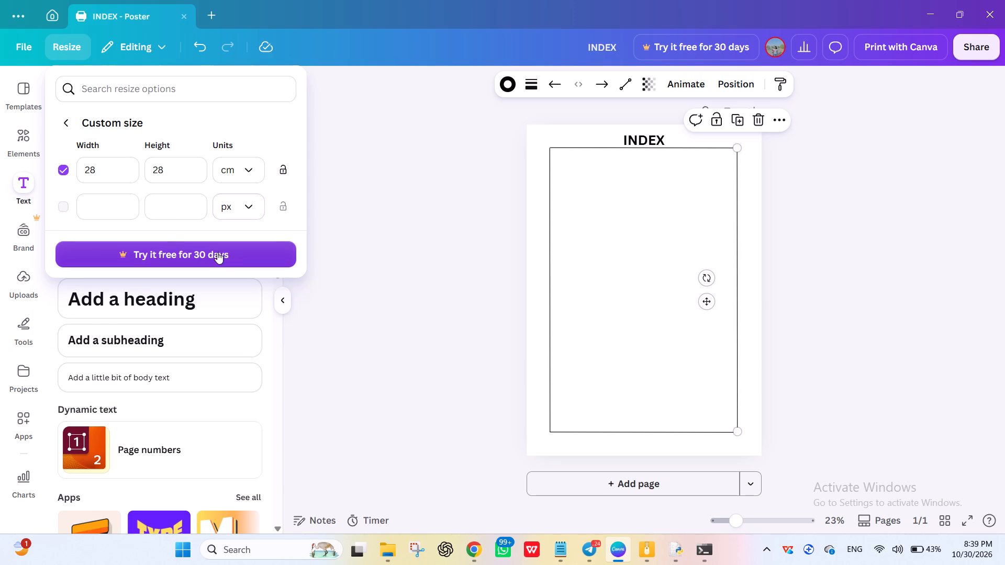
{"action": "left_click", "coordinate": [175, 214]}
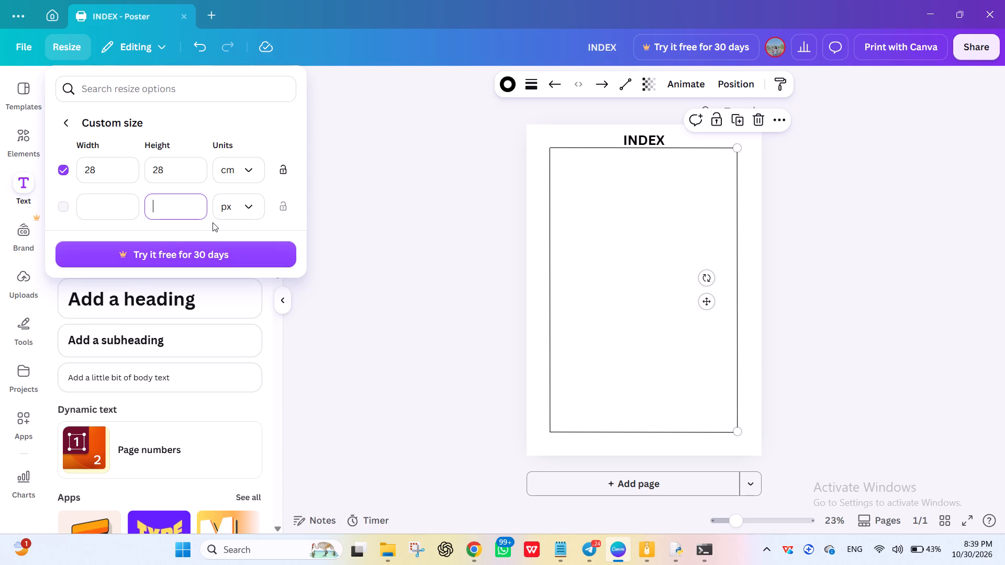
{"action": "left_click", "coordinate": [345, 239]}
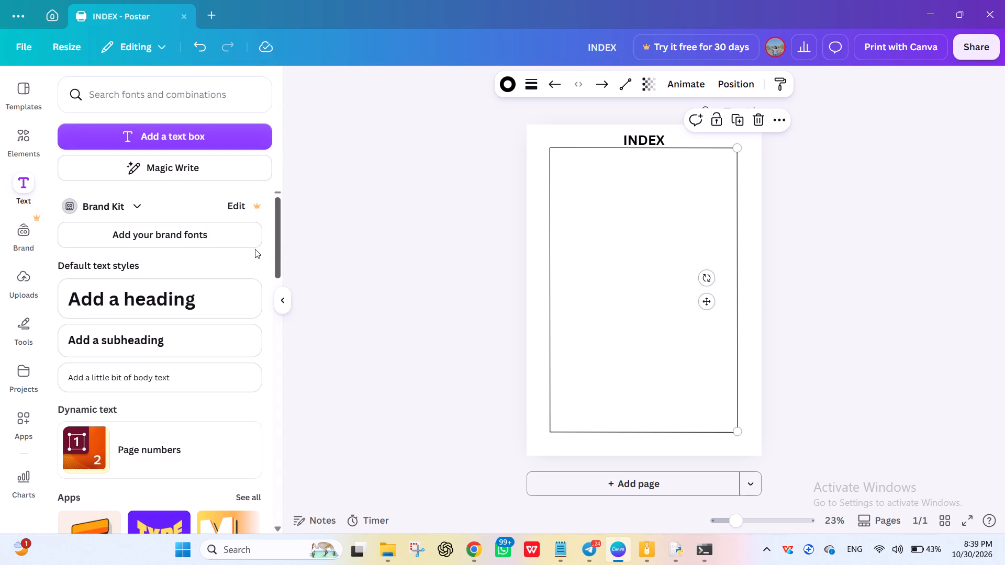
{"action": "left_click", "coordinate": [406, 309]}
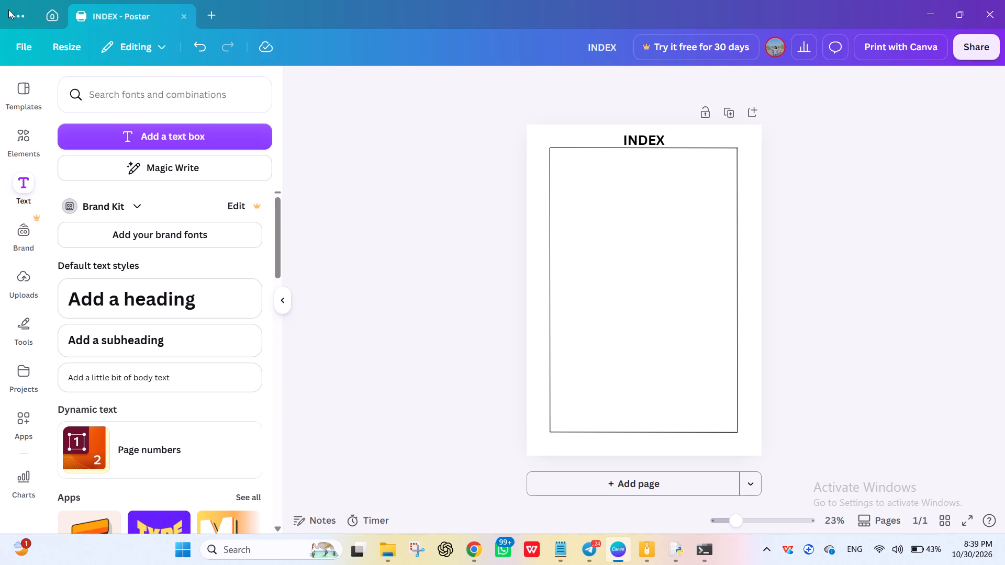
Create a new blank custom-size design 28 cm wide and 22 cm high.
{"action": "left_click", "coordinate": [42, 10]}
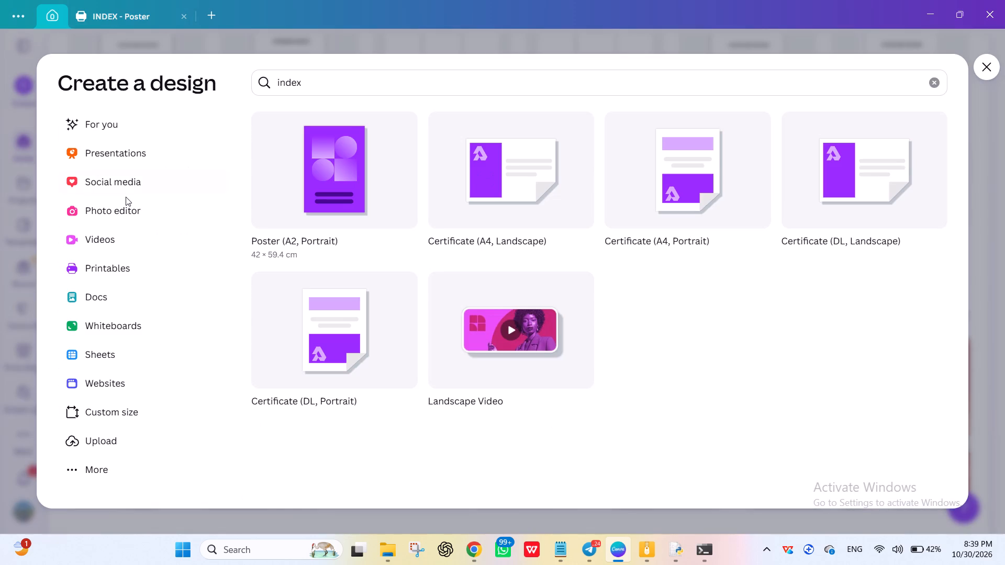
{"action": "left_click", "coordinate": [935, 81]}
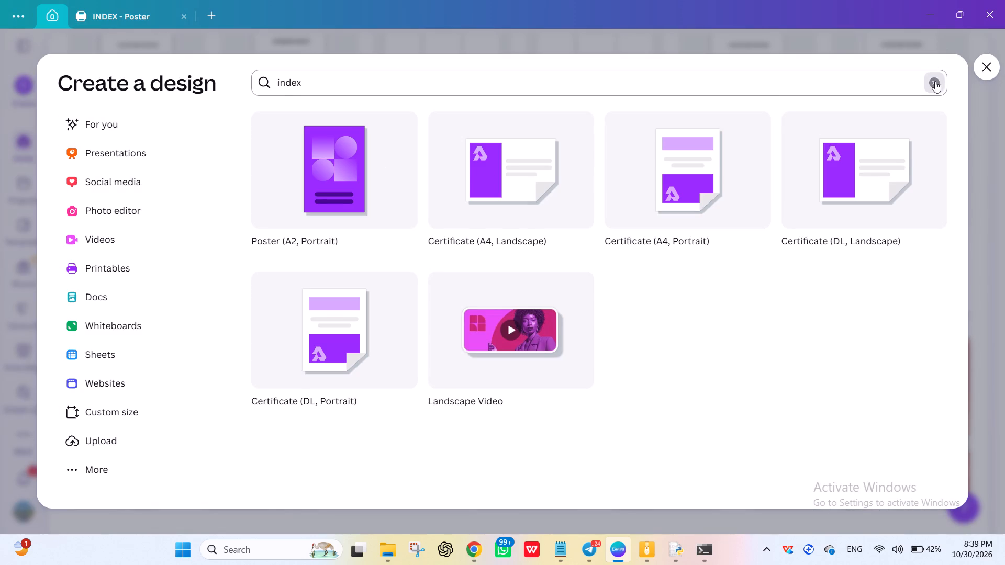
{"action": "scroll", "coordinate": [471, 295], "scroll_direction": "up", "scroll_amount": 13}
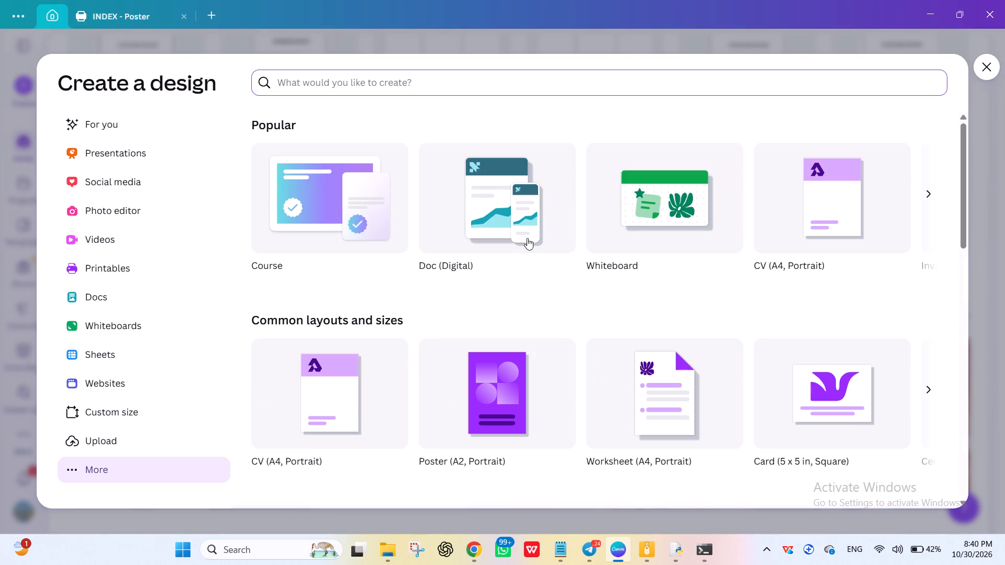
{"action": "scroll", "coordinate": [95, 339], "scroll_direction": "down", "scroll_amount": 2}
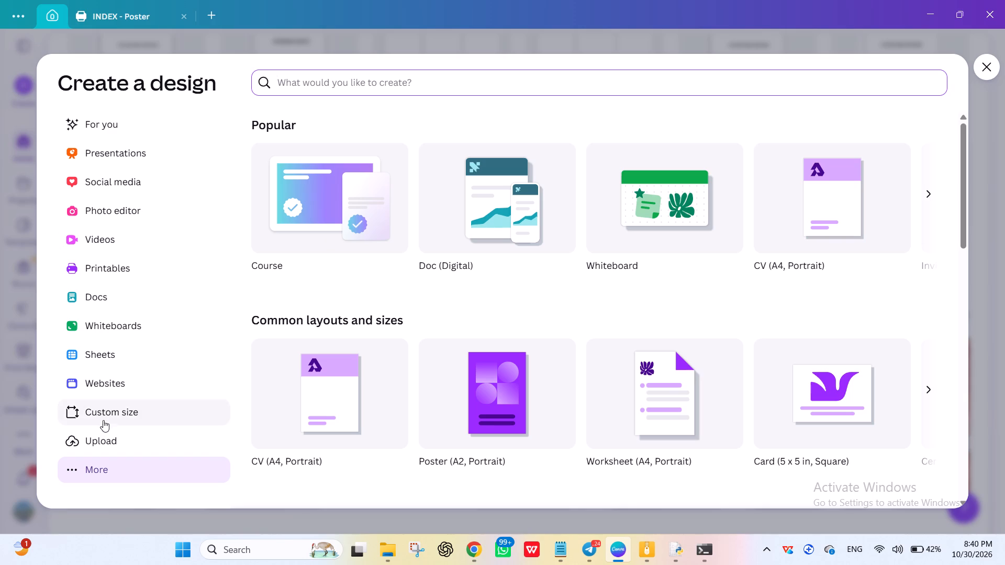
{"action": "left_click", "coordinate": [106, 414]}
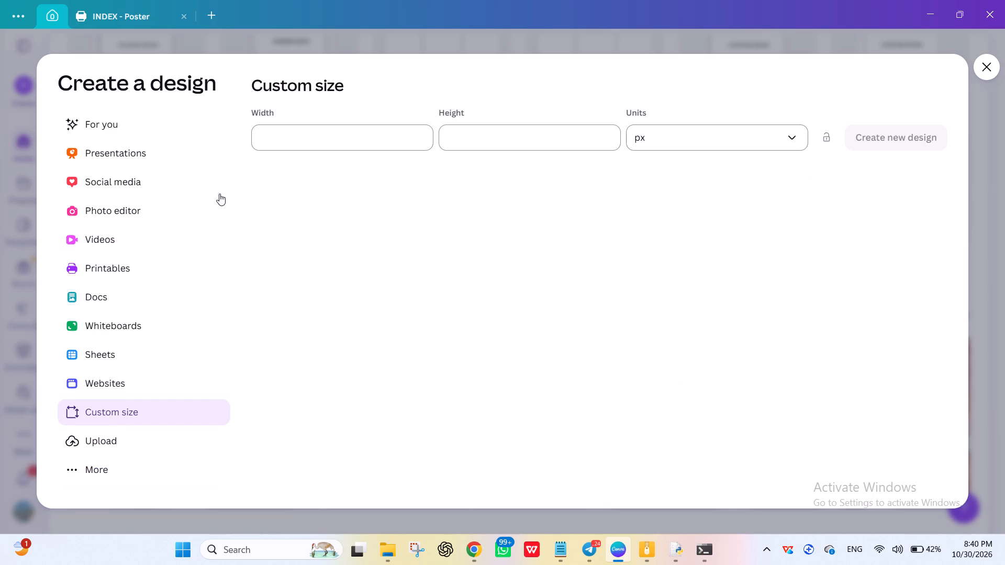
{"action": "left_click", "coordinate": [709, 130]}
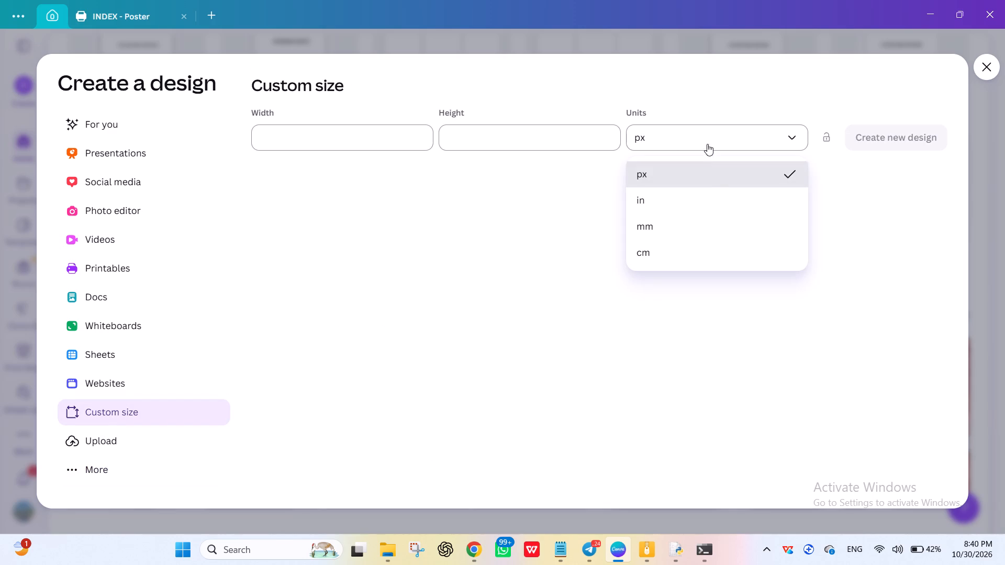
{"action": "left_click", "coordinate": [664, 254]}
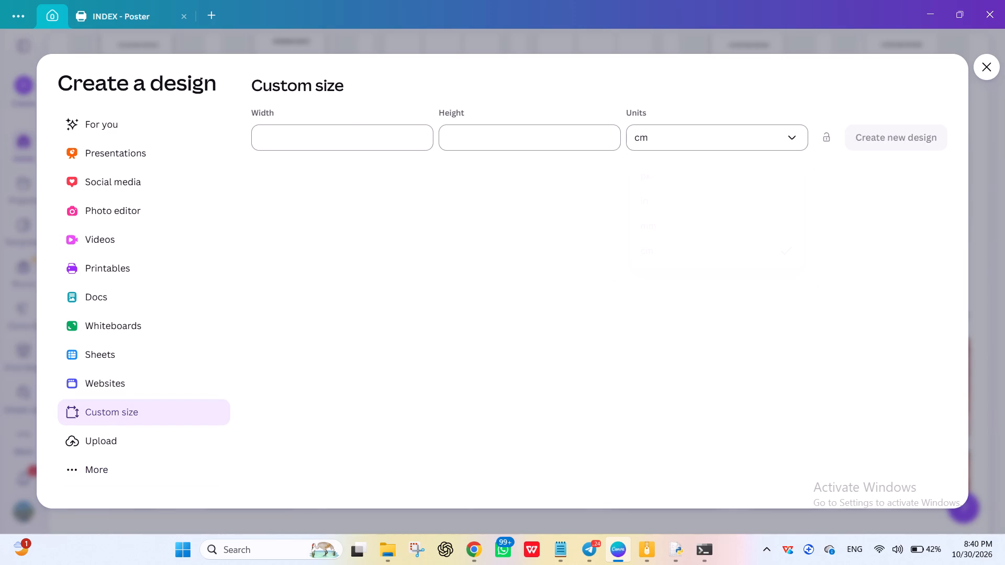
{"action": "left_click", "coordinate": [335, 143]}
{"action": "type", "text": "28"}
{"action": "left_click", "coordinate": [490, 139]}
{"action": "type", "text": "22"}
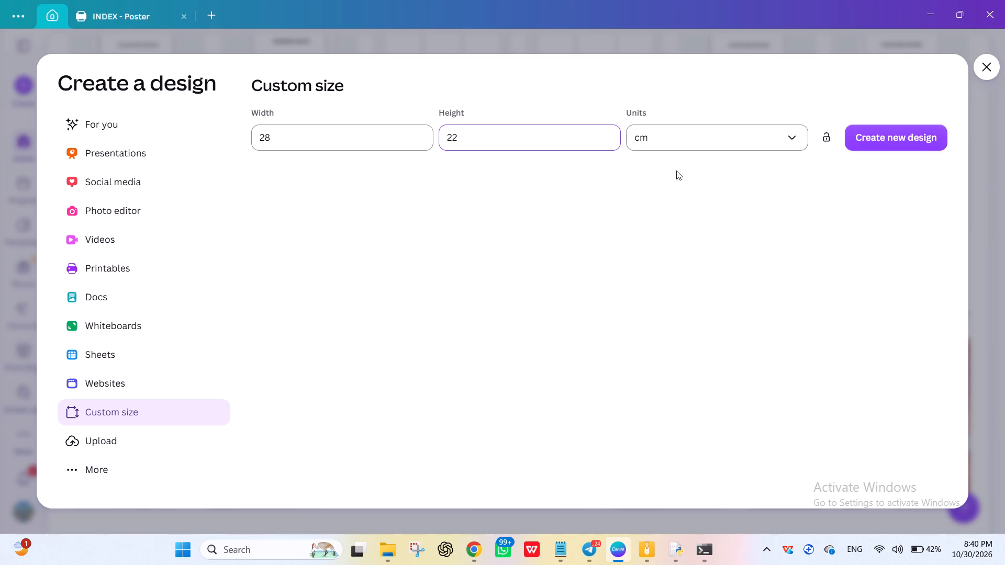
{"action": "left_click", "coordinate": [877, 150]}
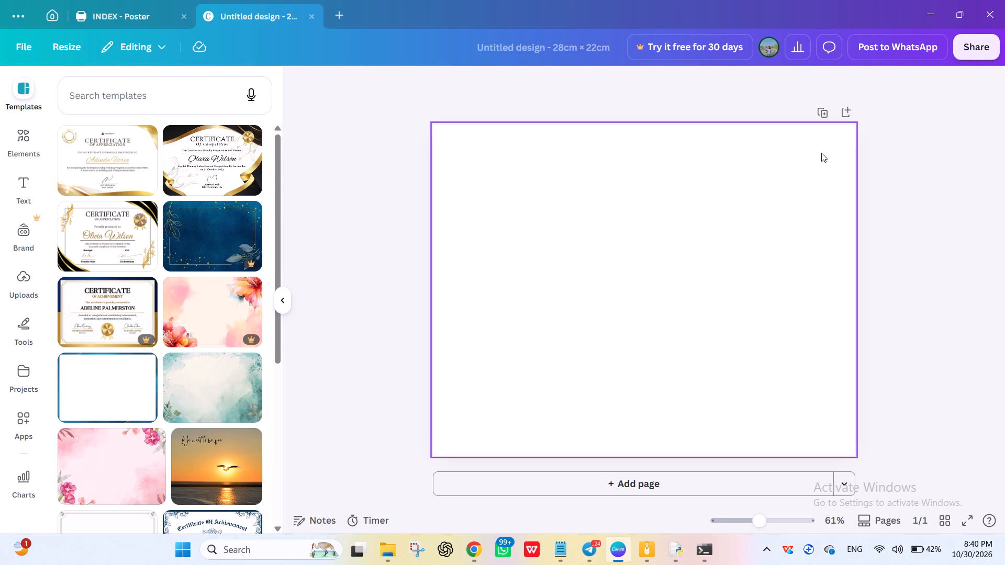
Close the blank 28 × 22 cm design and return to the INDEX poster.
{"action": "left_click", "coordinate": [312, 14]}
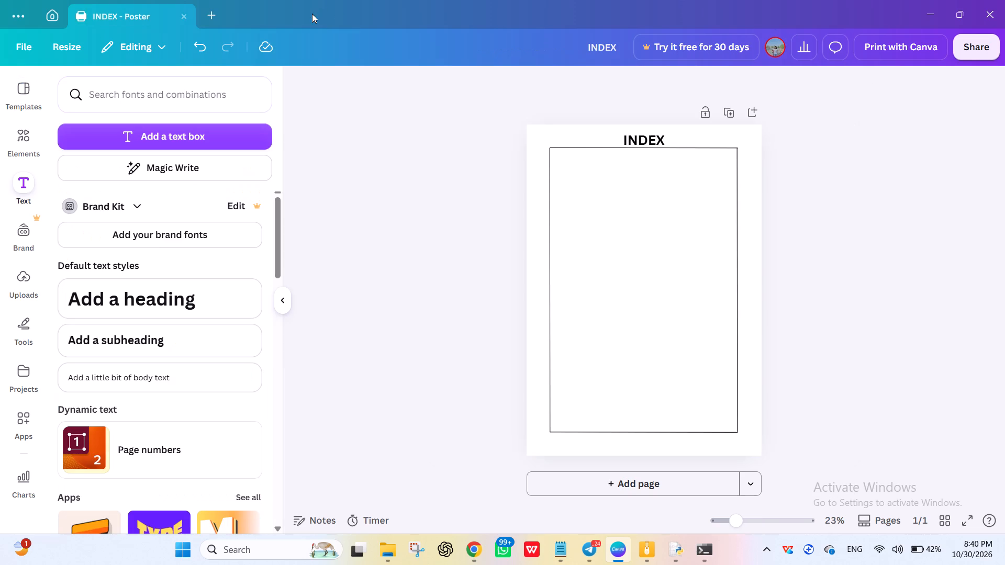
Create a new blank custom-size design 22 cm wide and 28 cm high.
{"action": "left_click", "coordinate": [25, 51]}
{"action": "left_click", "coordinate": [491, 189]}
{"action": "left_click", "coordinate": [47, 15]}
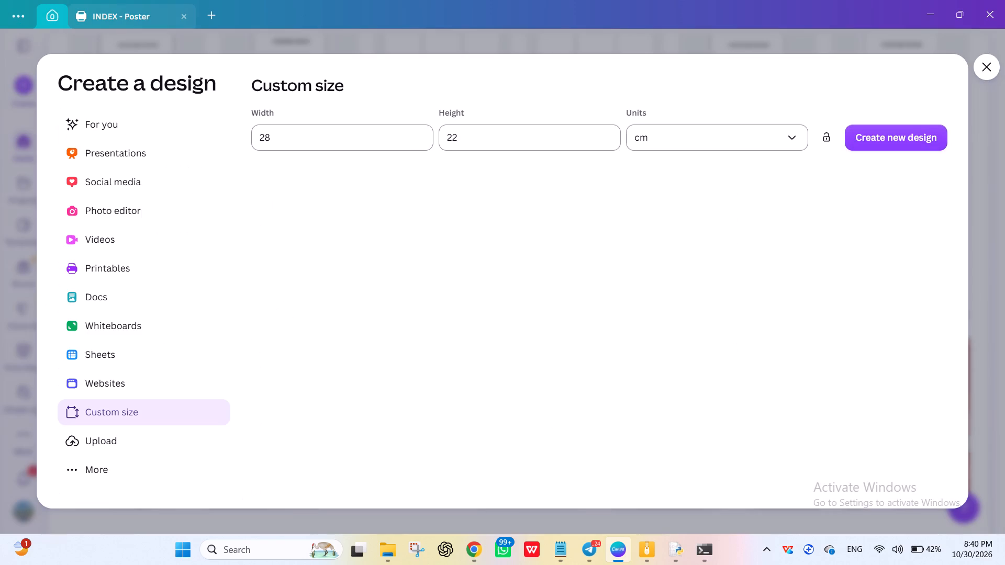
{"action": "left_click", "coordinate": [292, 137]}
{"action": "key", "text": "BackSpace"}
{"action": "key", "text": "2"}
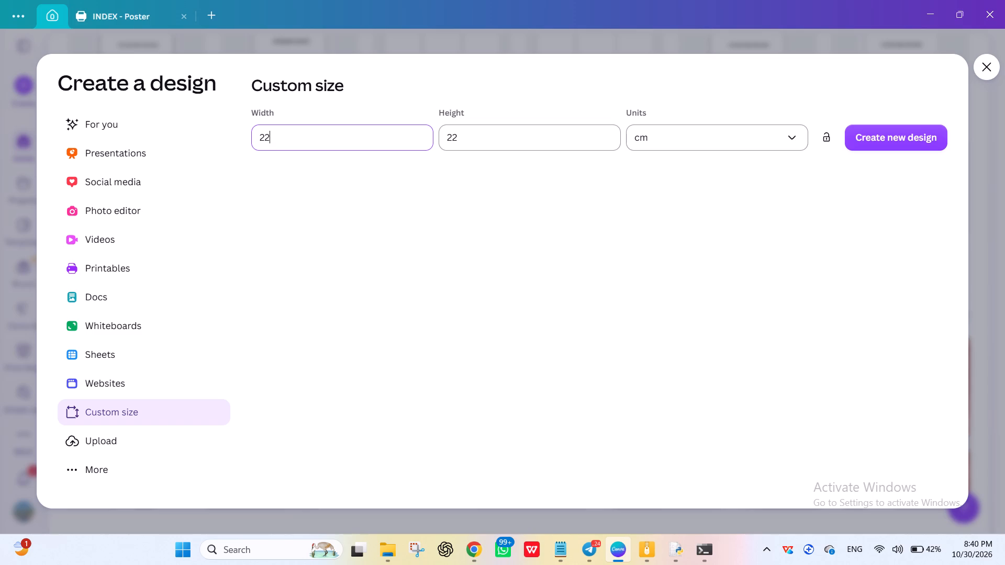
{"action": "left_click", "coordinate": [453, 139]}
{"action": "left_click", "coordinate": [461, 140]}
{"action": "key", "text": "BackSpace"}
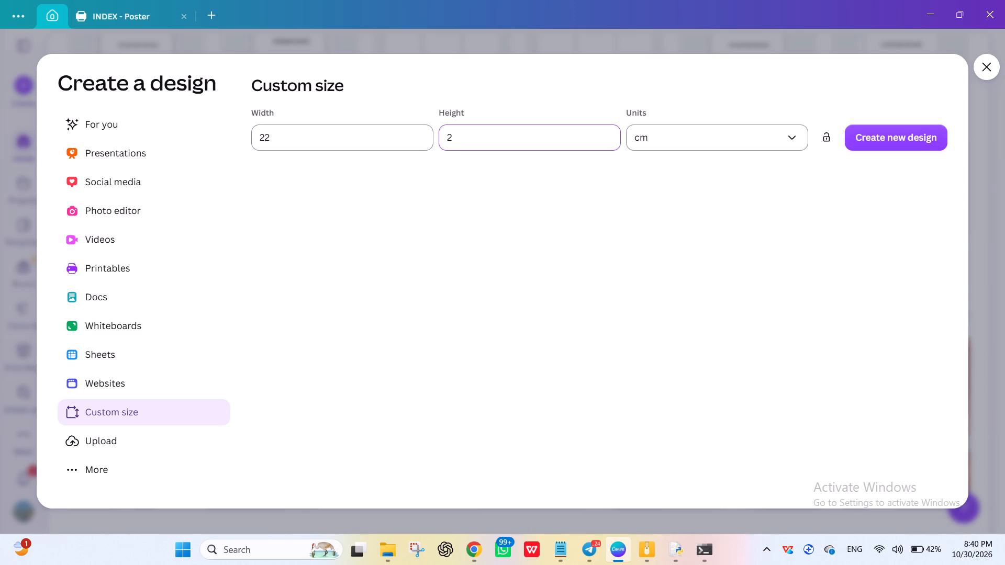
{"action": "key", "text": "8"}
{"action": "left_click", "coordinate": [863, 143]}
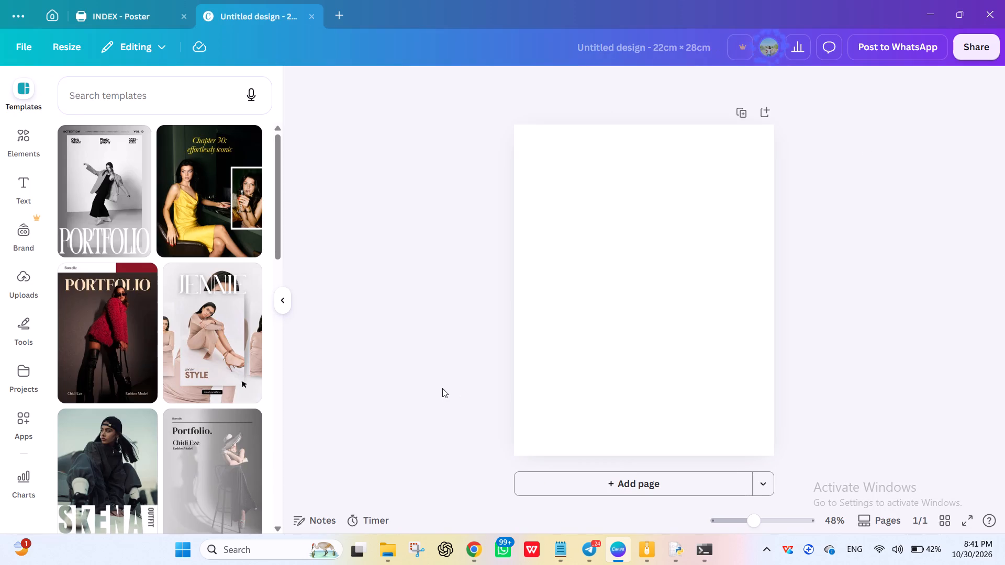
Add a straight line along the blank page's top margin, stretched from the left margin to the right margin.
{"action": "left_click", "coordinate": [718, 264]}
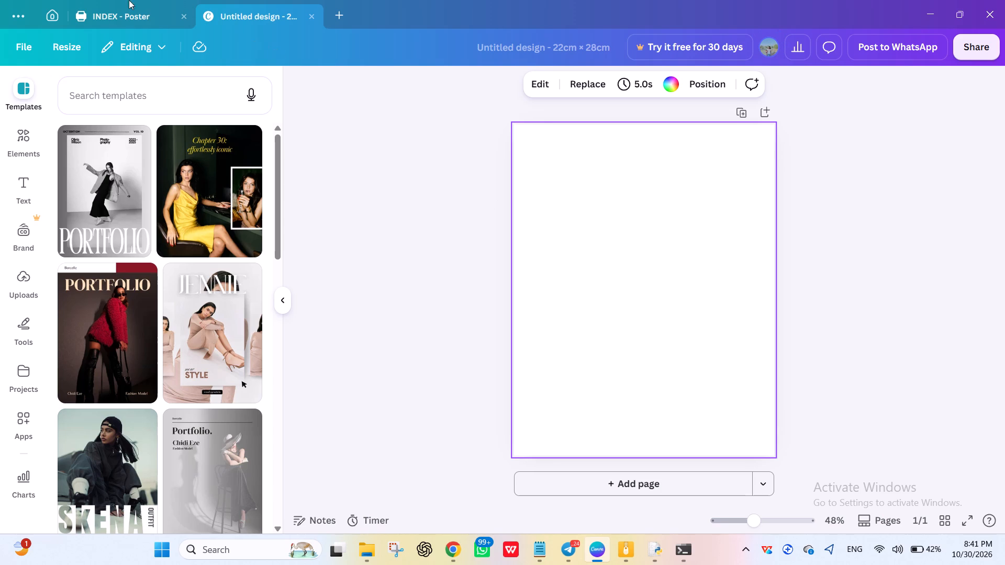
{"action": "left_click", "coordinate": [26, 132]}
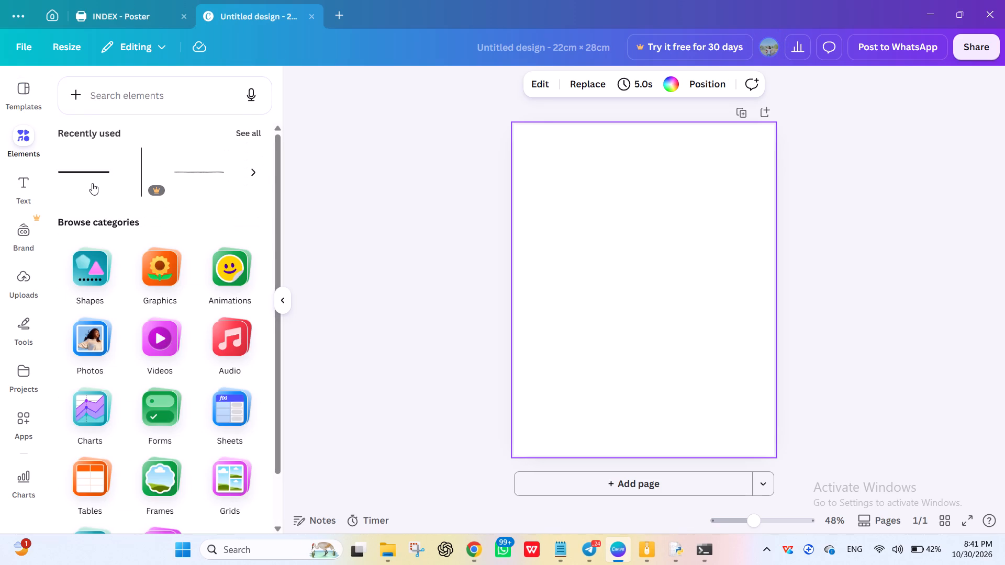
{"action": "left_click", "coordinate": [91, 179]}
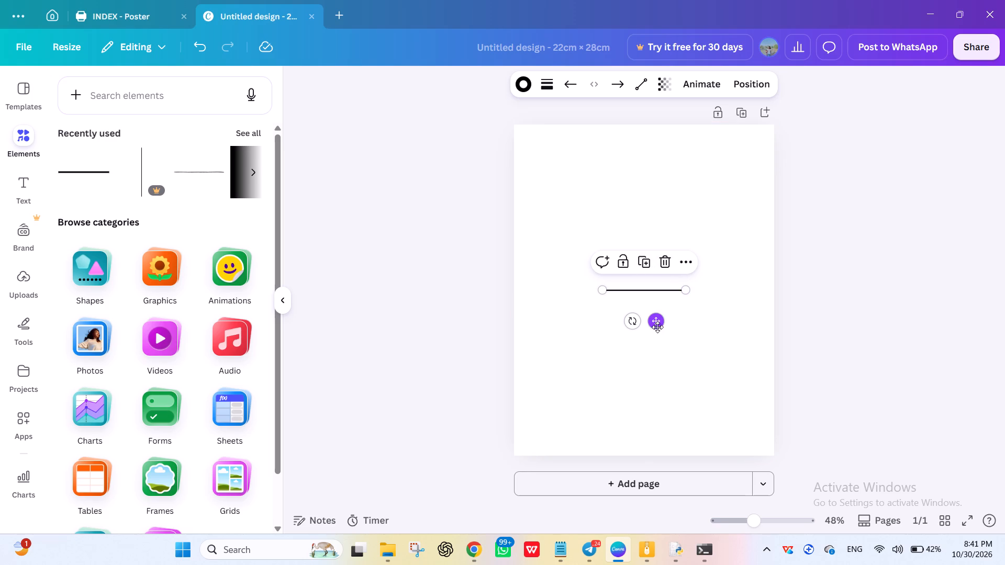
{"action": "left_click_drag", "start_coordinate": [657, 327], "coordinate": [600, 187]}
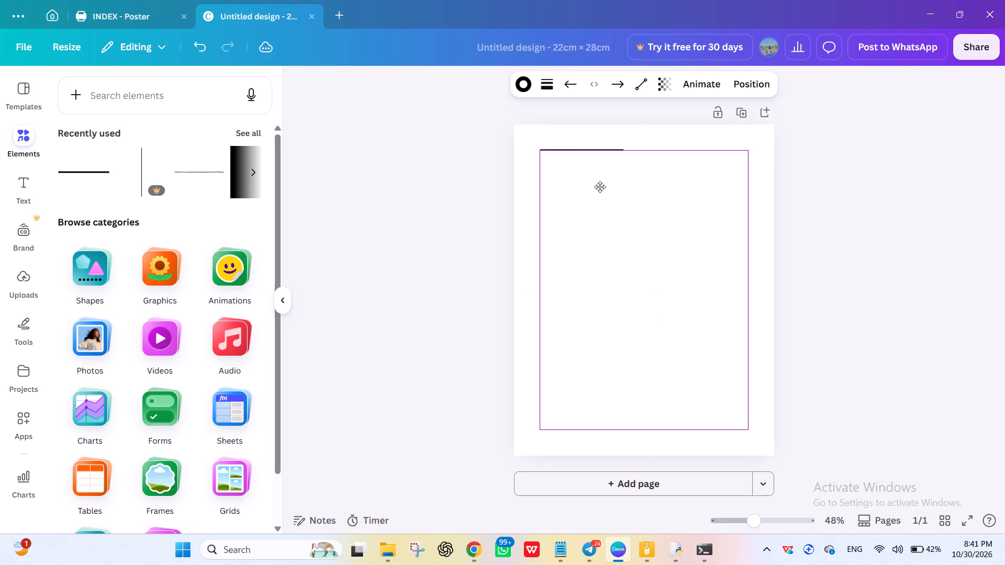
{"action": "left_click_drag", "start_coordinate": [600, 187], "coordinate": [599, 188]}
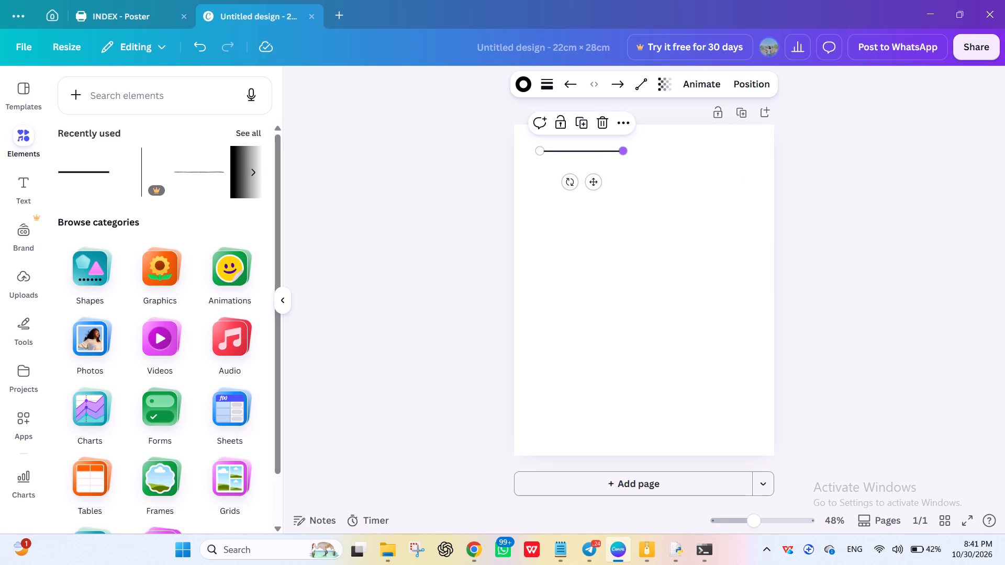
{"action": "left_click_drag", "start_coordinate": [628, 149], "coordinate": [755, 149]}
Duplicate the top line and place the copy along the page's bottom margin, aligned with the original.
{"action": "left_click", "coordinate": [645, 128]}
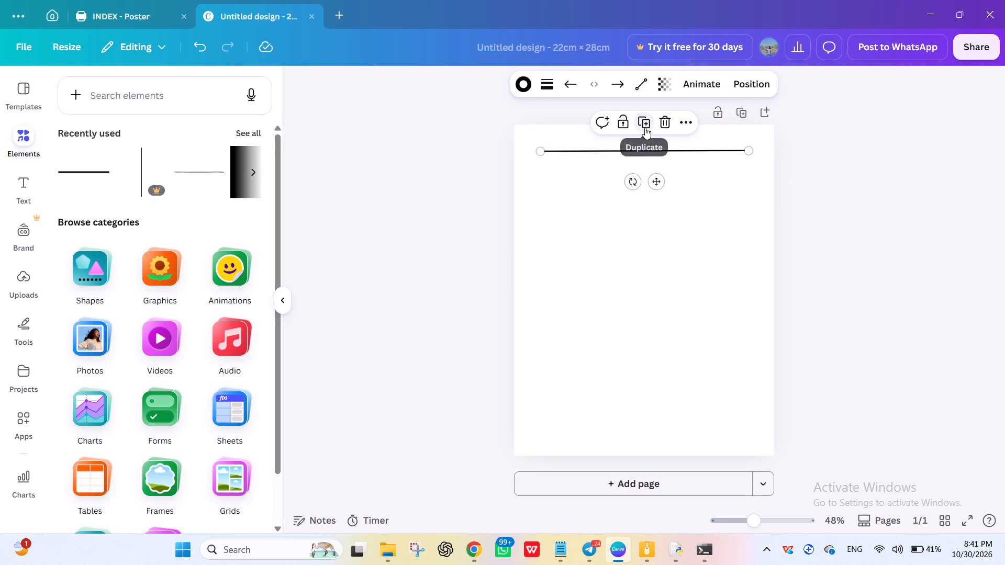
{"action": "left_click_drag", "start_coordinate": [661, 190], "coordinate": [649, 490]}
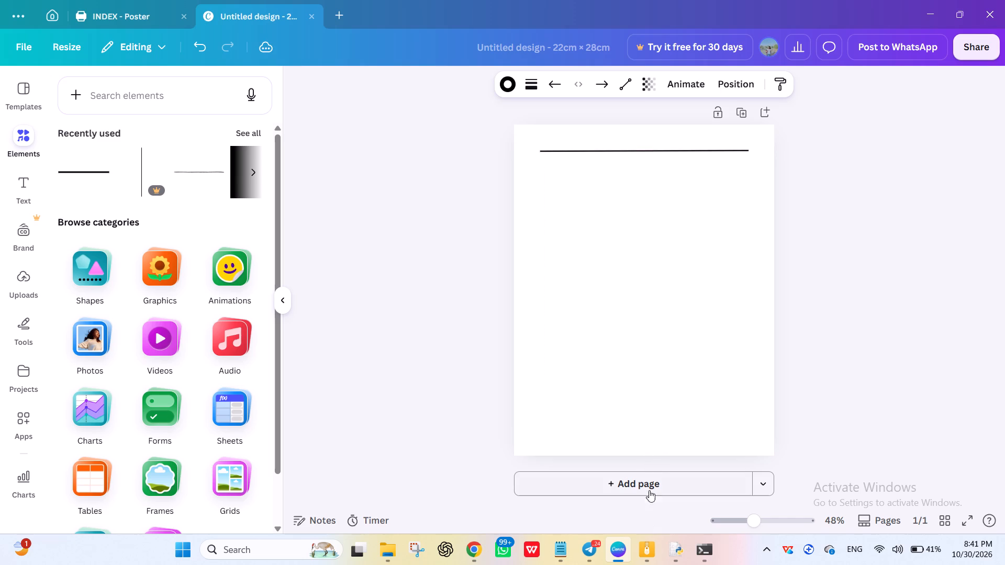
{"action": "left_click_drag", "start_coordinate": [649, 490], "coordinate": [651, 462]}
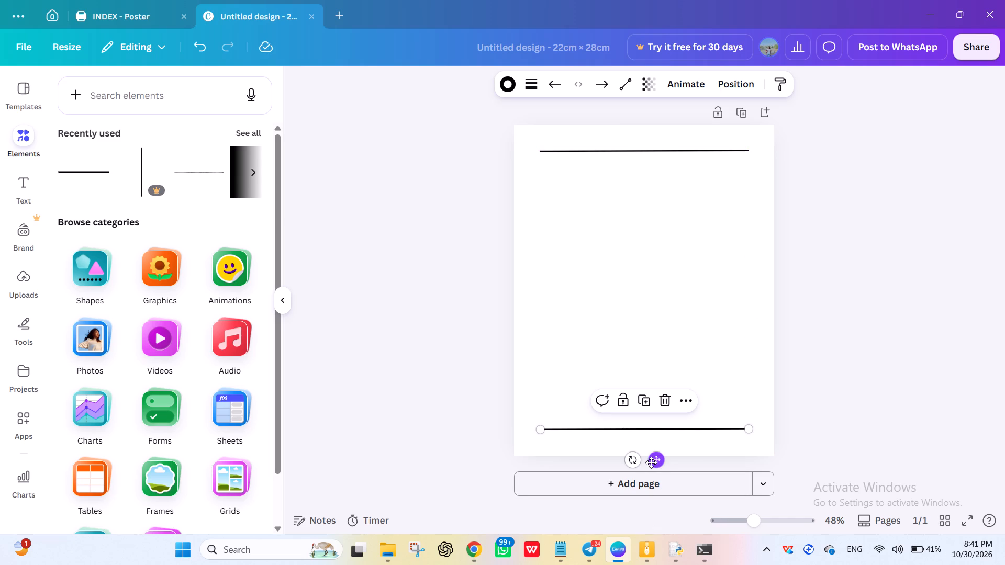
Duplicate the bottom line and rotate the copy close to vertical, at about 85°.
{"action": "left_click", "coordinate": [645, 395]}
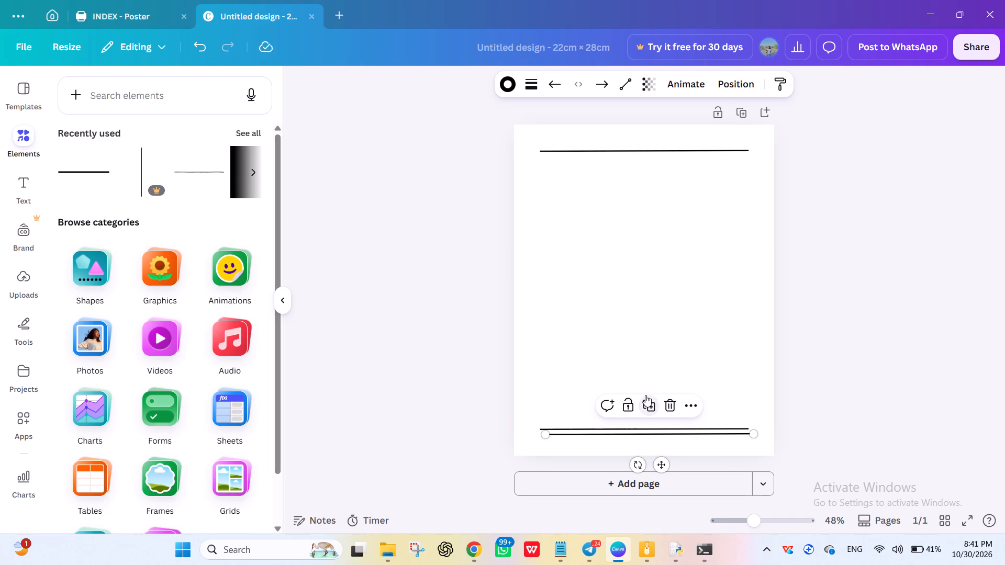
{"action": "left_click_drag", "start_coordinate": [640, 460], "coordinate": [623, 436]}
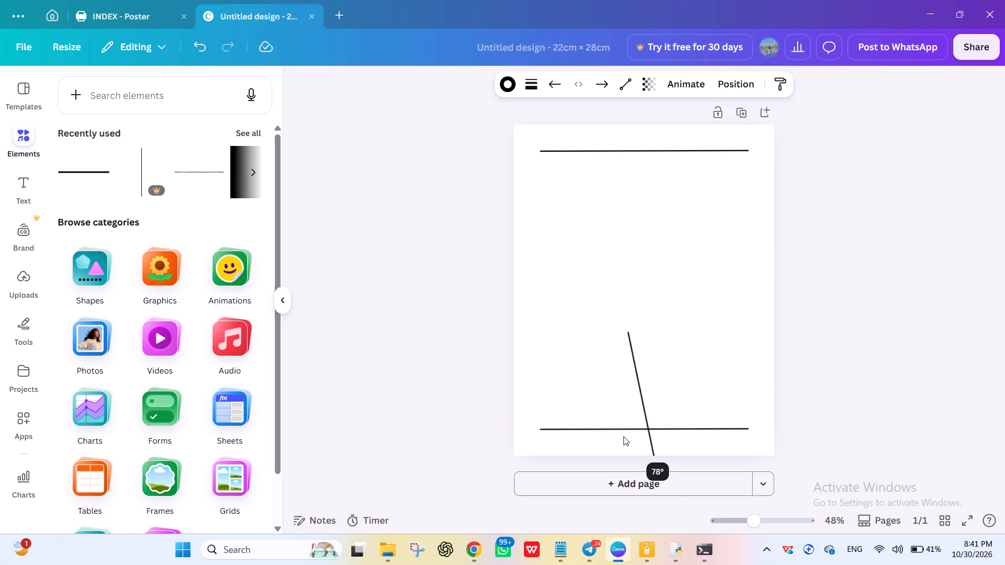
{"action": "left_click_drag", "start_coordinate": [623, 436], "coordinate": [623, 436]}
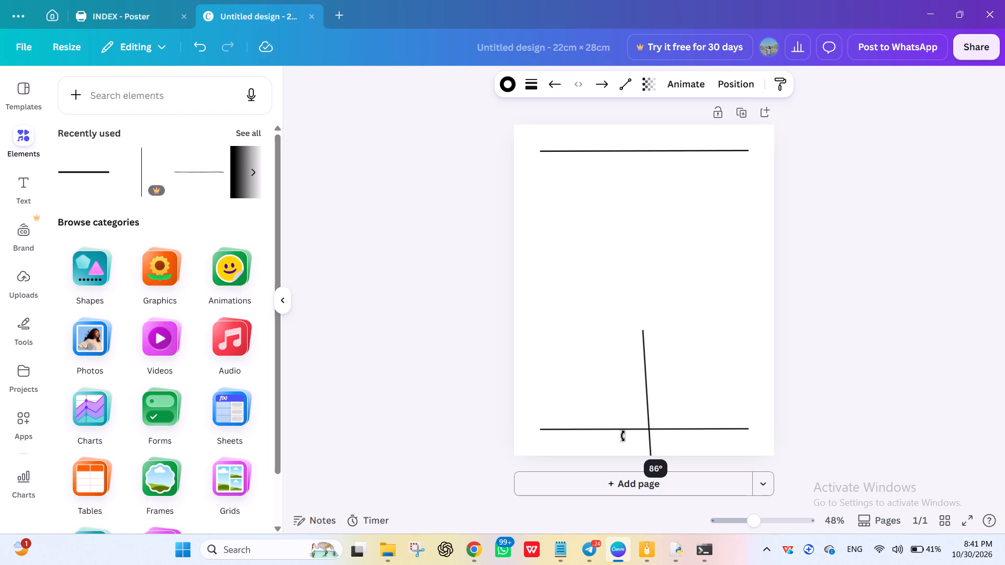
{"action": "left_click_drag", "start_coordinate": [623, 436], "coordinate": [622, 433]}
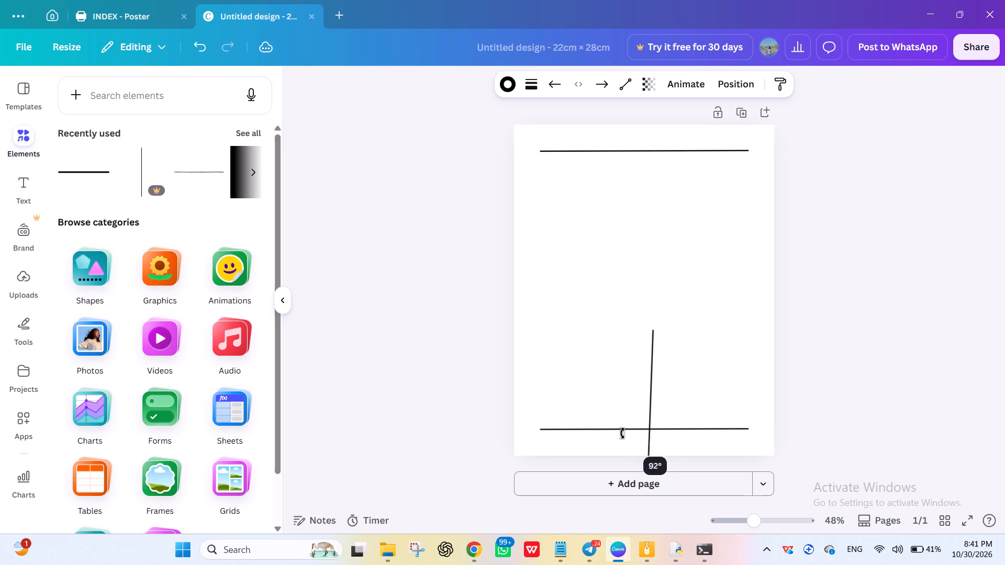
{"action": "left_click_drag", "start_coordinate": [622, 433], "coordinate": [621, 432]}
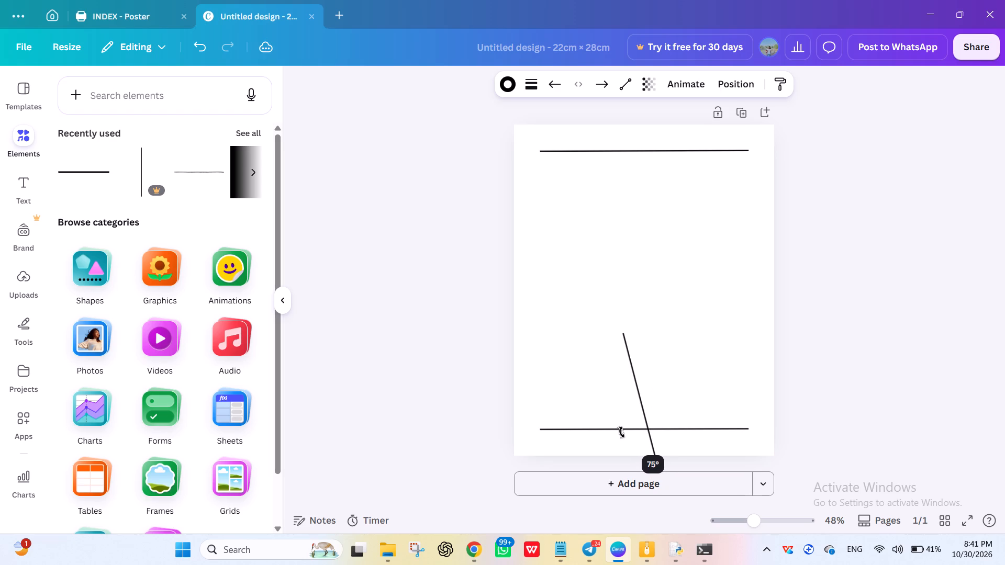
{"action": "left_click_drag", "start_coordinate": [621, 432], "coordinate": [621, 432]}
{"action": "left_click_drag", "start_coordinate": [621, 432], "coordinate": [625, 430]}
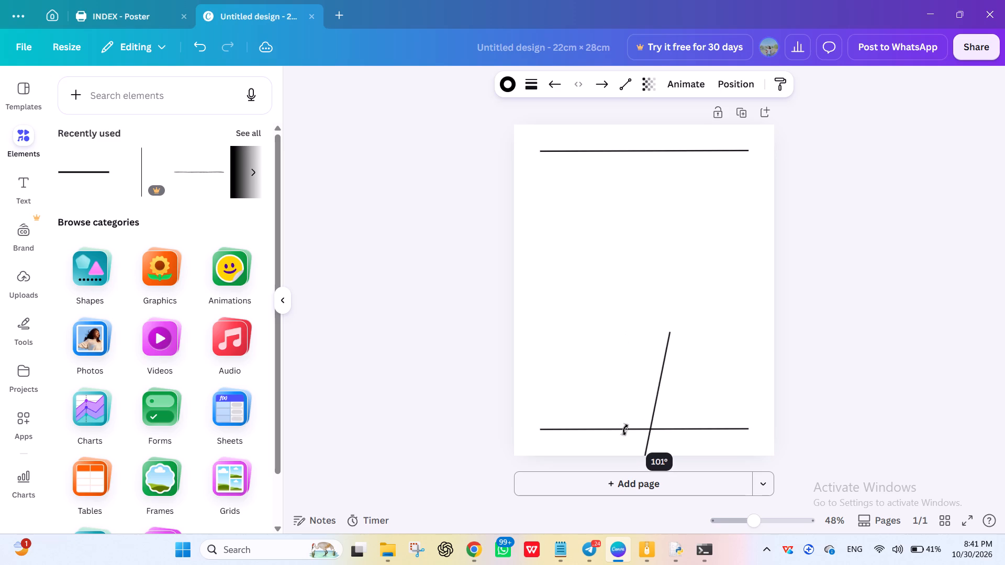
{"action": "left_click_drag", "start_coordinate": [625, 430], "coordinate": [622, 430]}
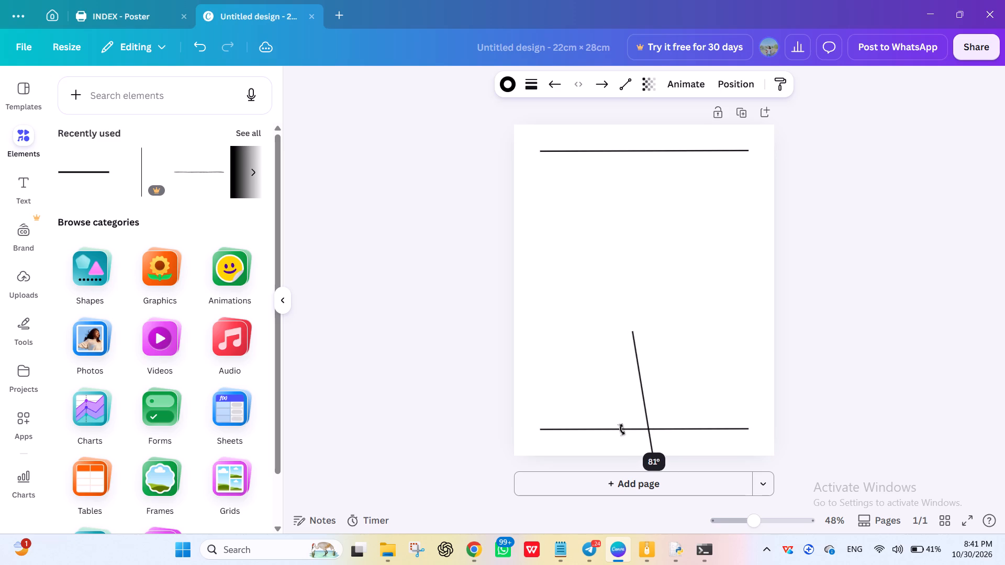
{"action": "left_click_drag", "start_coordinate": [622, 430], "coordinate": [620, 431]}
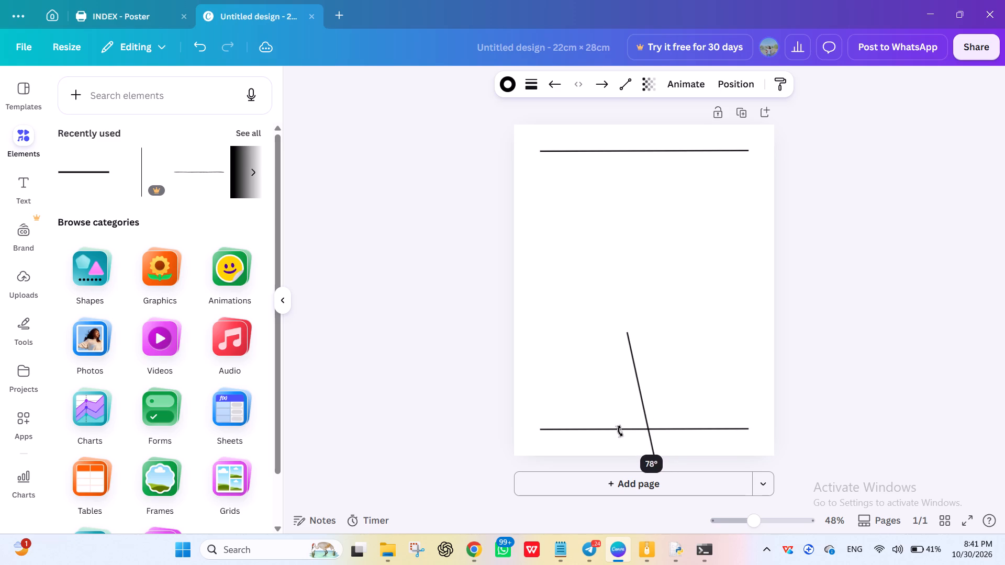
{"action": "left_click_drag", "start_coordinate": [620, 431], "coordinate": [621, 429]}
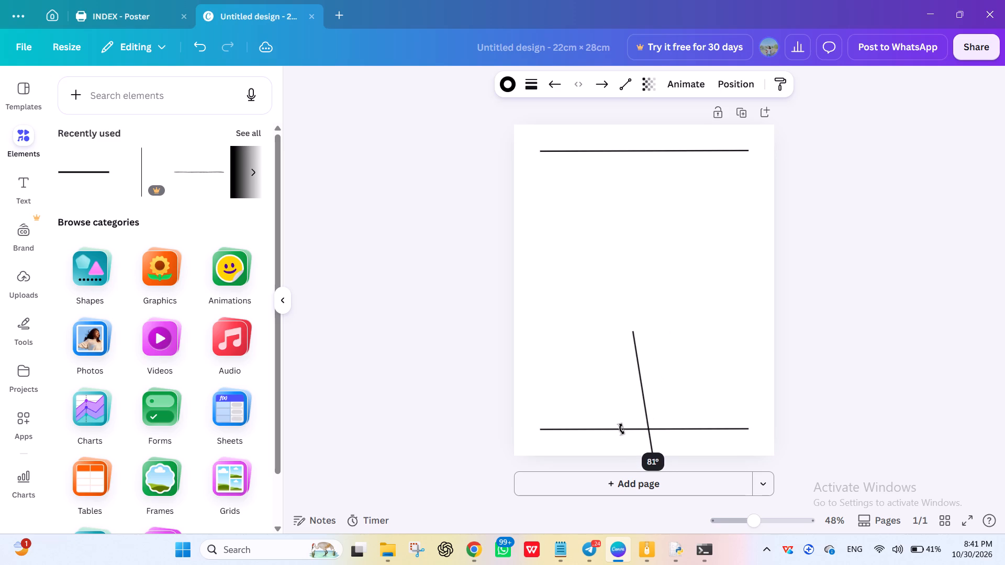
{"action": "left_click_drag", "start_coordinate": [621, 429], "coordinate": [622, 428]}
{"action": "left_click_drag", "start_coordinate": [622, 428], "coordinate": [623, 427]}
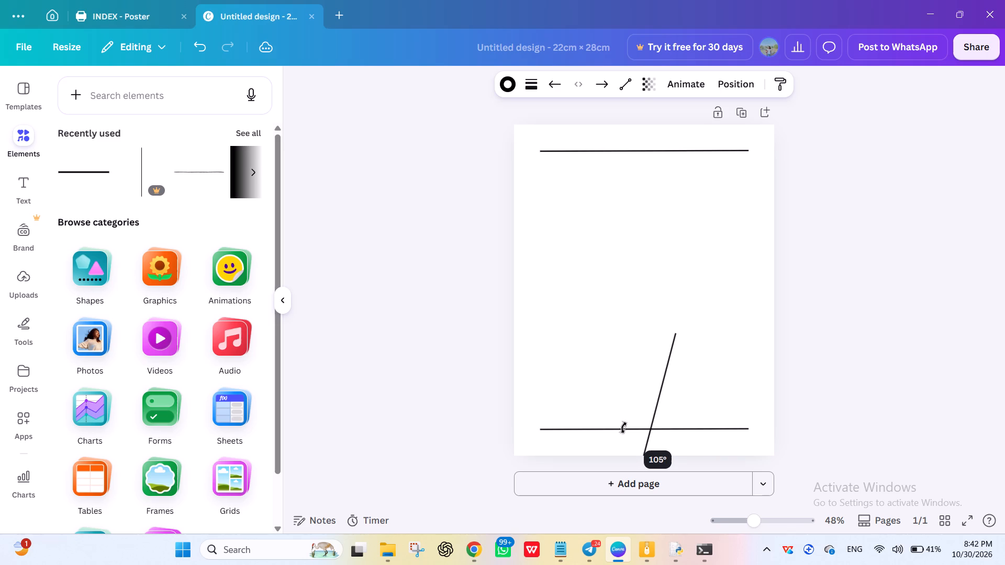
{"action": "left_click_drag", "start_coordinate": [623, 427], "coordinate": [622, 427]}
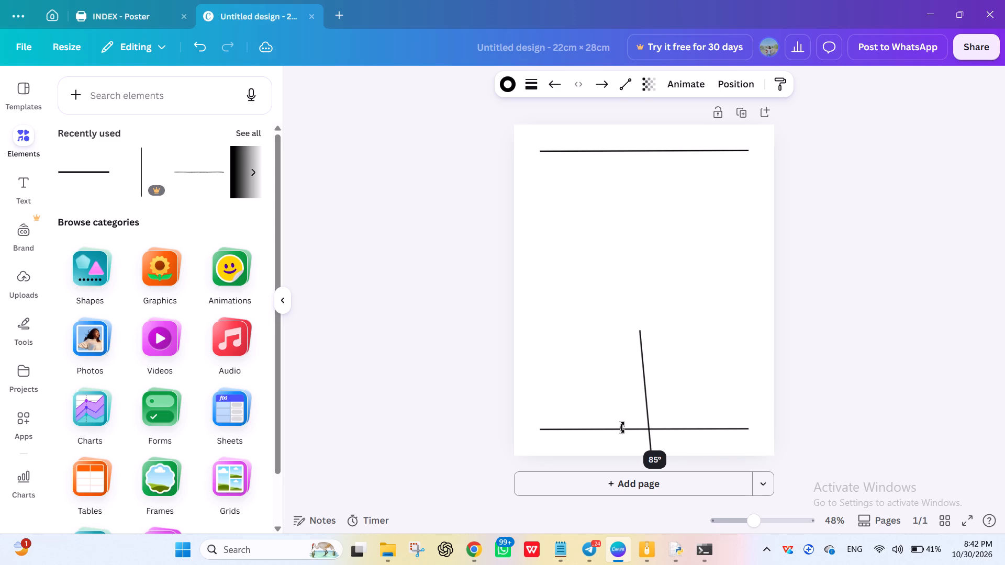
{"action": "left_click_drag", "start_coordinate": [622, 427], "coordinate": [622, 427]}
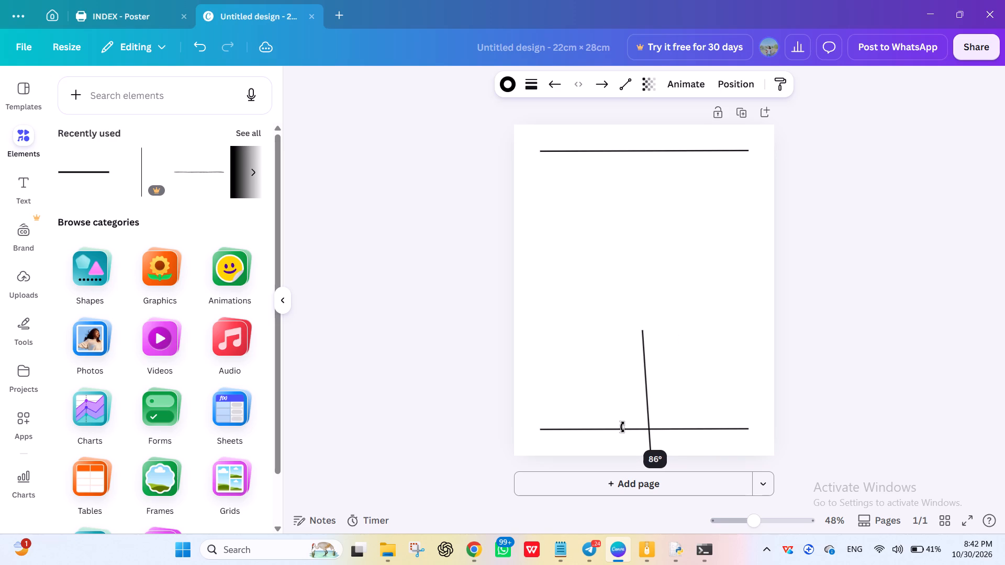
{"action": "left_click_drag", "start_coordinate": [622, 427], "coordinate": [623, 426]}
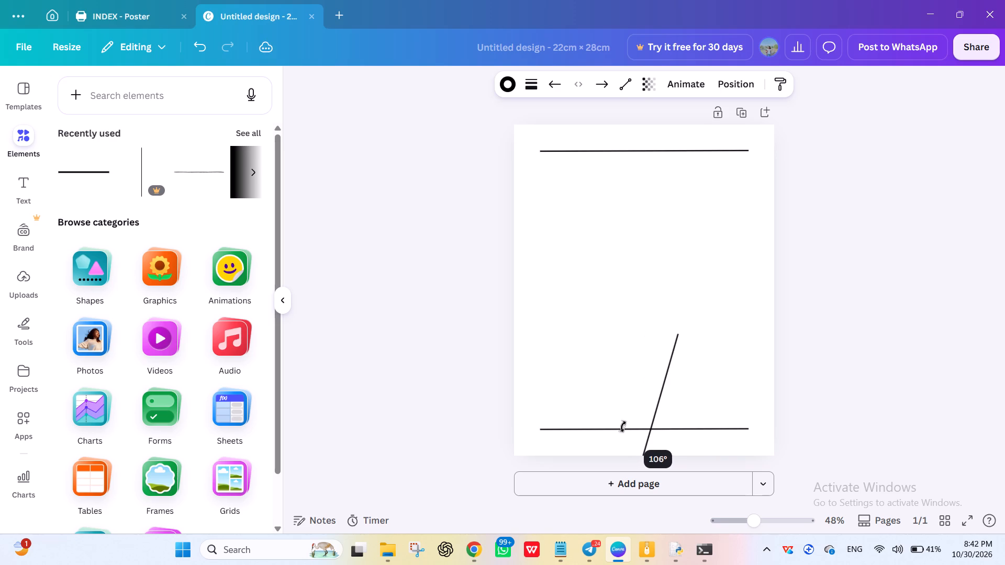
{"action": "left_click_drag", "start_coordinate": [623, 426], "coordinate": [621, 427]}
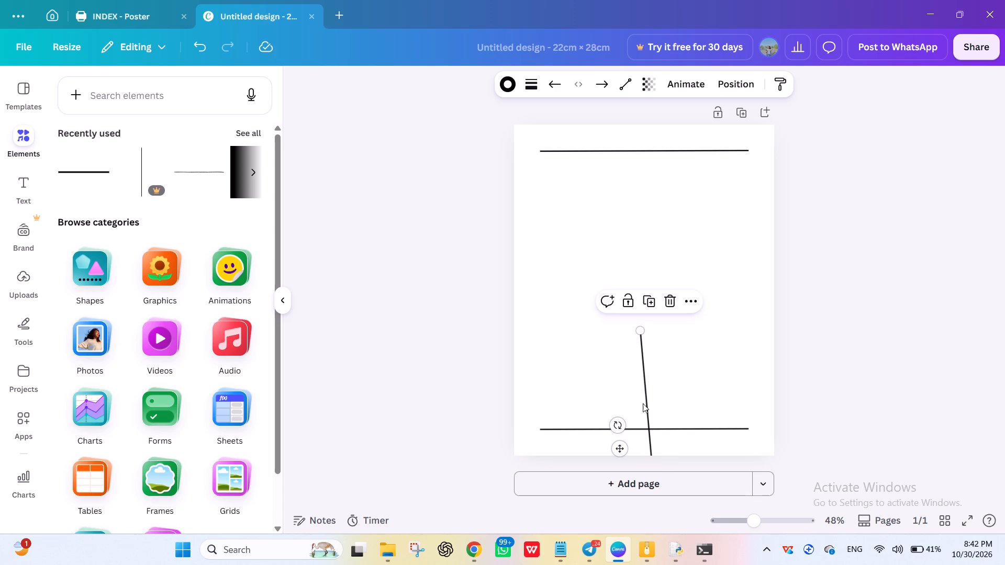
Move the rotated line to the page's left side between the horizontal lines and straighten it to 90°, about 17.4 long.
{"action": "left_click_drag", "start_coordinate": [645, 403], "coordinate": [556, 240]}
{"action": "left_click_drag", "start_coordinate": [569, 370], "coordinate": [568, 370]}
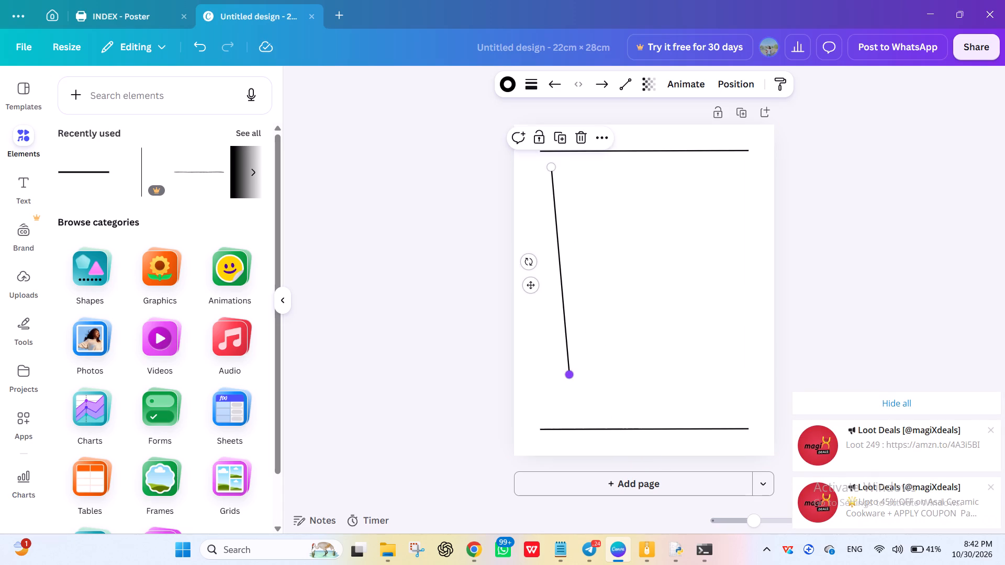
{"action": "left_click_drag", "start_coordinate": [568, 370], "coordinate": [559, 369]}
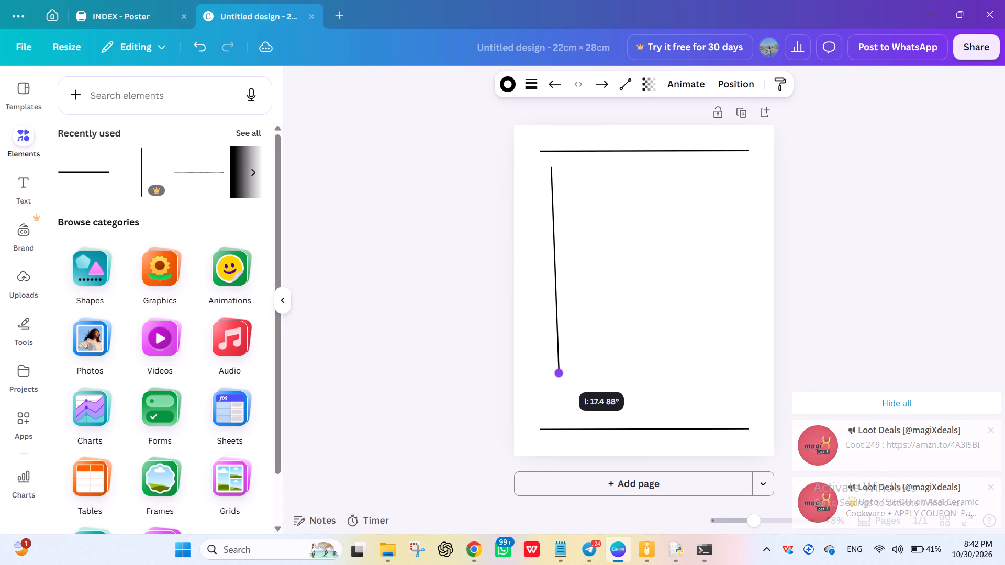
{"action": "left_click_drag", "start_coordinate": [559, 369], "coordinate": [553, 369]}
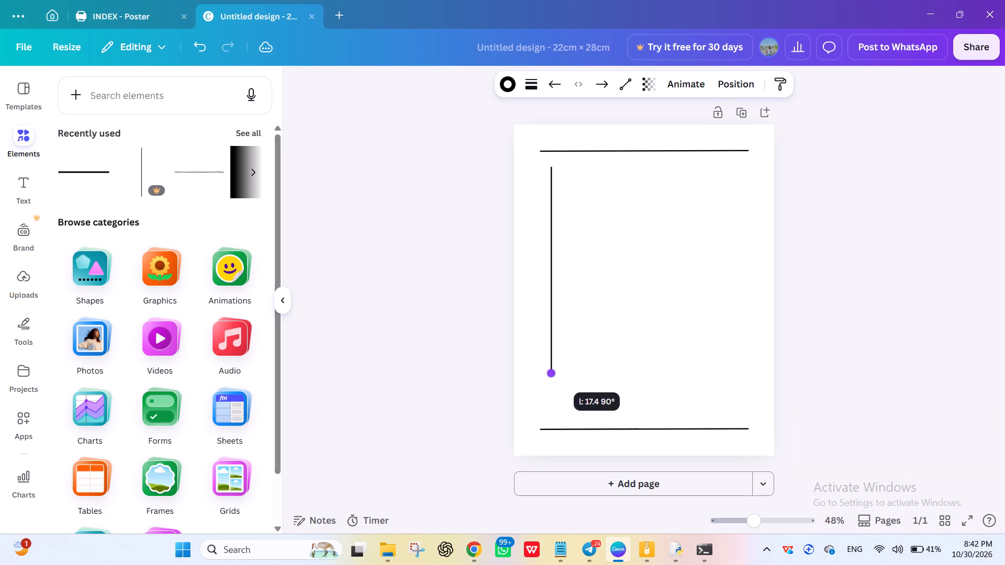
{"action": "left_click_drag", "start_coordinate": [553, 369], "coordinate": [553, 369]}
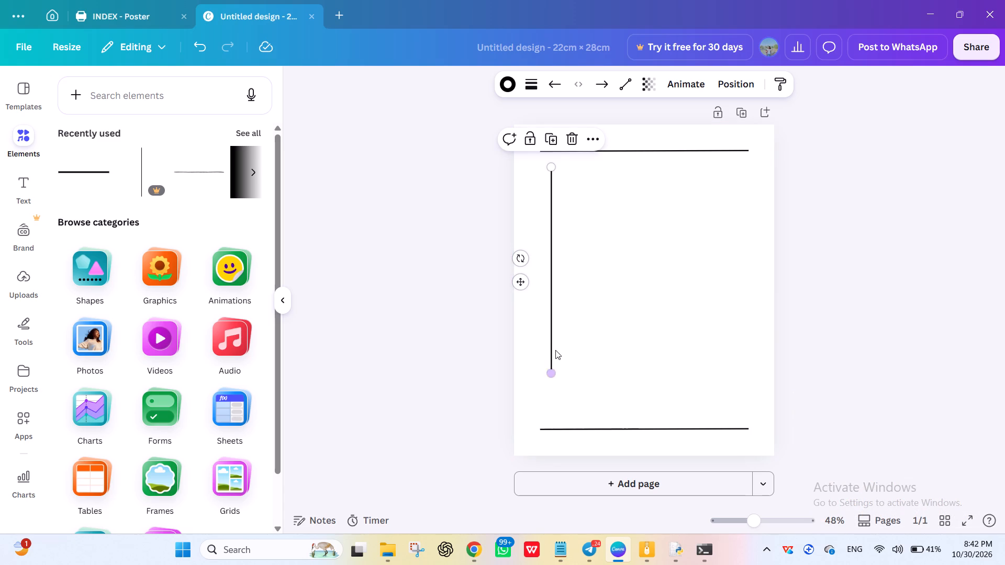
Move the vertical line to the page's left margin and stretch it to join the top and bottom lines.
{"action": "left_click_drag", "start_coordinate": [551, 345], "coordinate": [540, 331]}
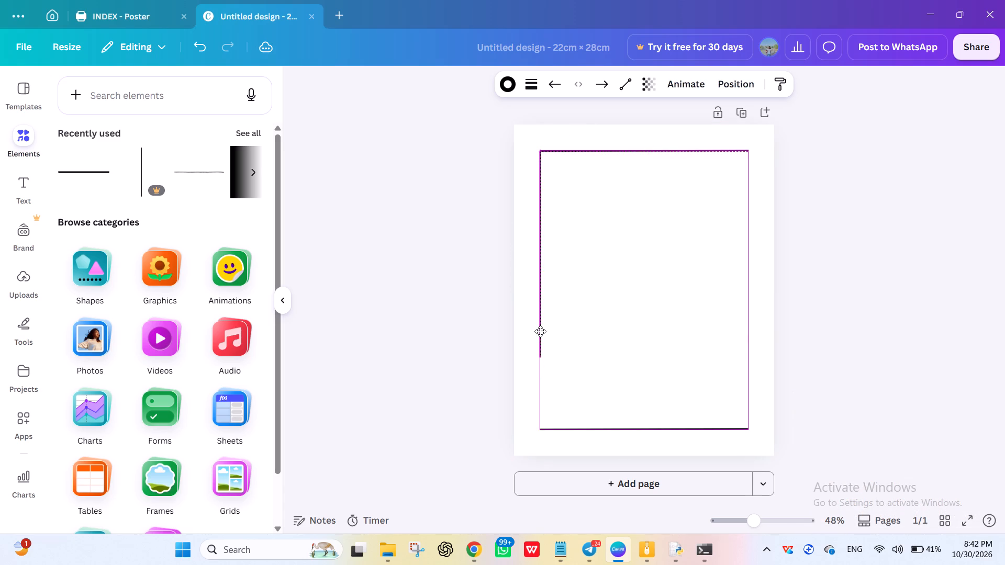
{"action": "left_click_drag", "start_coordinate": [540, 331], "coordinate": [540, 332]}
{"action": "left_click_drag", "start_coordinate": [540, 359], "coordinate": [548, 404]}
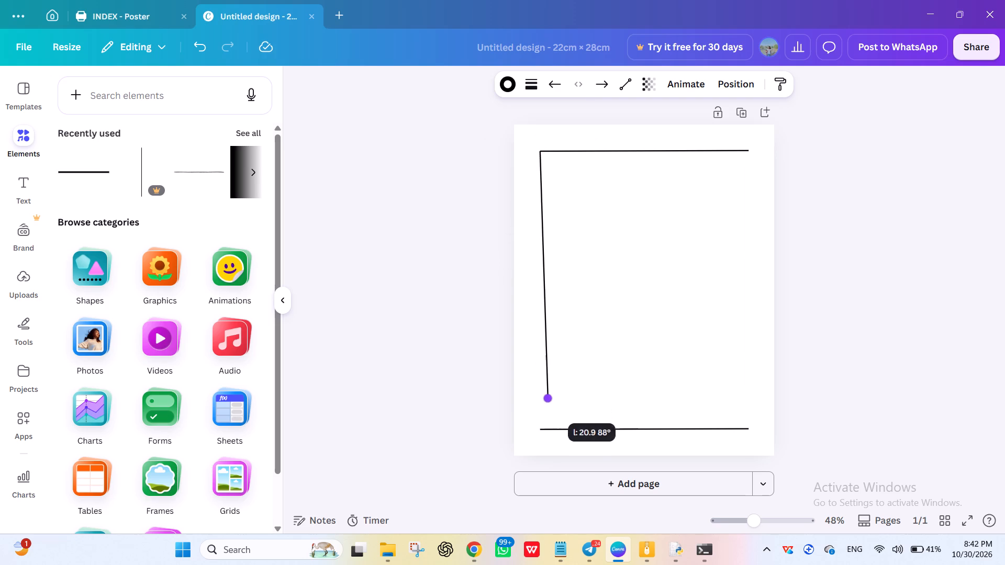
{"action": "left_click_drag", "start_coordinate": [548, 404], "coordinate": [539, 426]}
{"action": "double_click", "coordinate": [575, 401]}
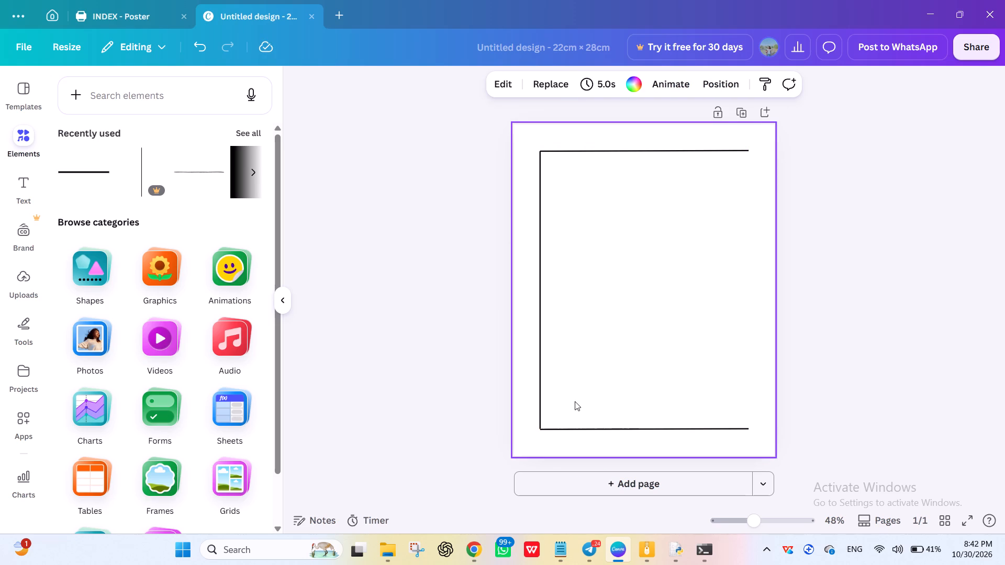
{"action": "left_click", "coordinate": [537, 301]}
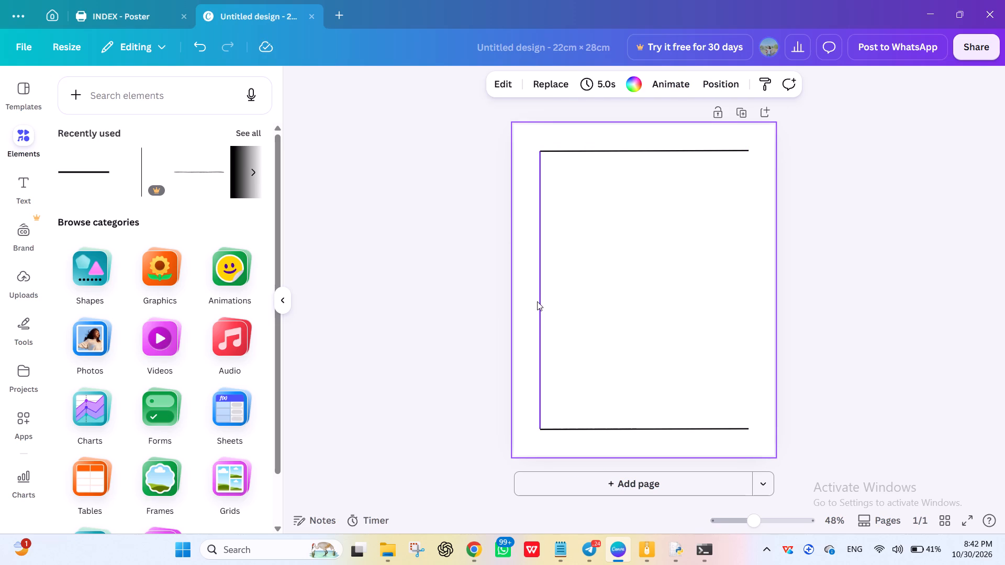
{"action": "left_click_drag", "start_coordinate": [537, 154], "coordinate": [537, 149]}
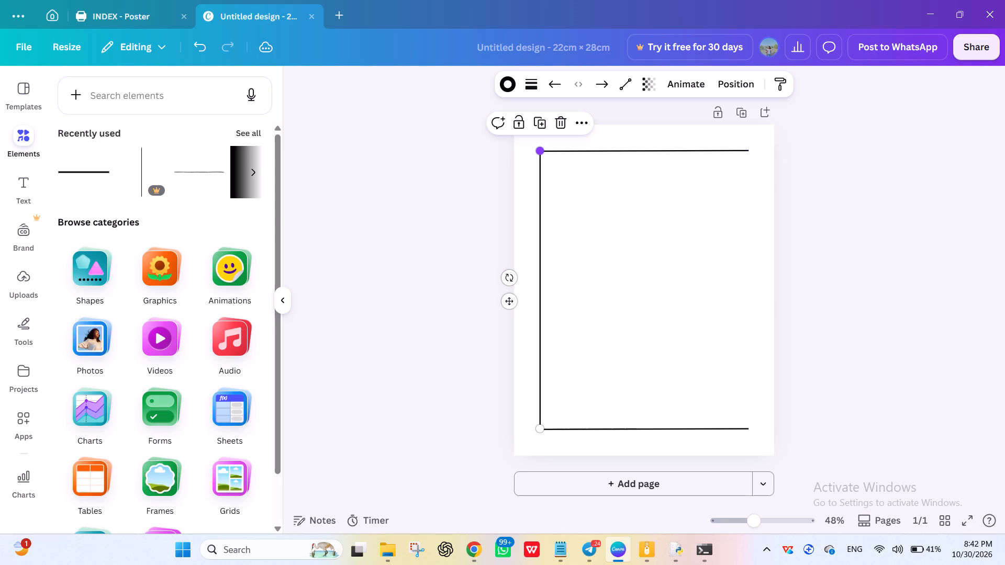
Duplicate the left vertical line and place the copy at the right margin, closing the rectangular border.
{"action": "left_click", "coordinate": [541, 129]}
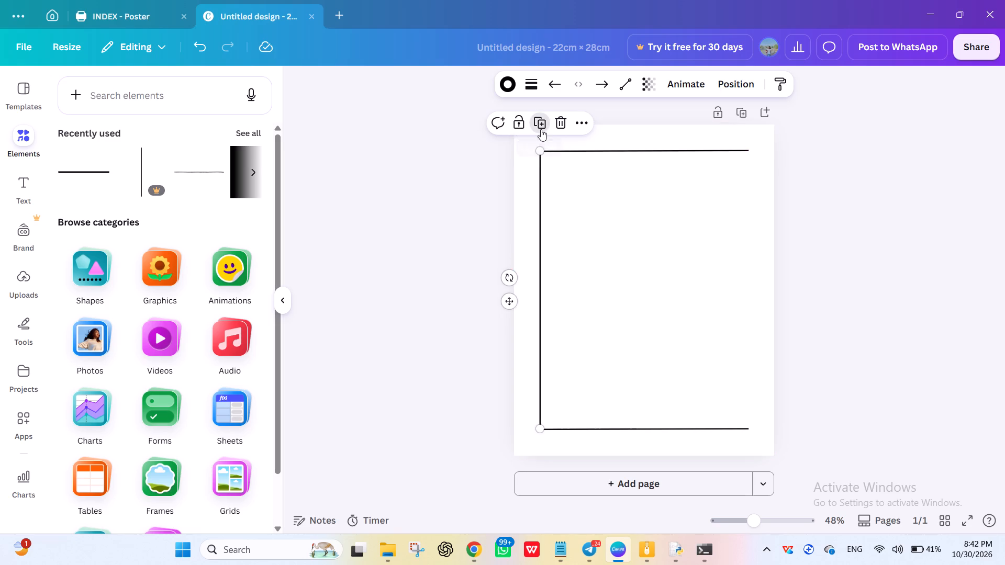
{"action": "left_click", "coordinate": [513, 314]}
{"action": "left_click_drag", "start_coordinate": [513, 314], "coordinate": [701, 312]}
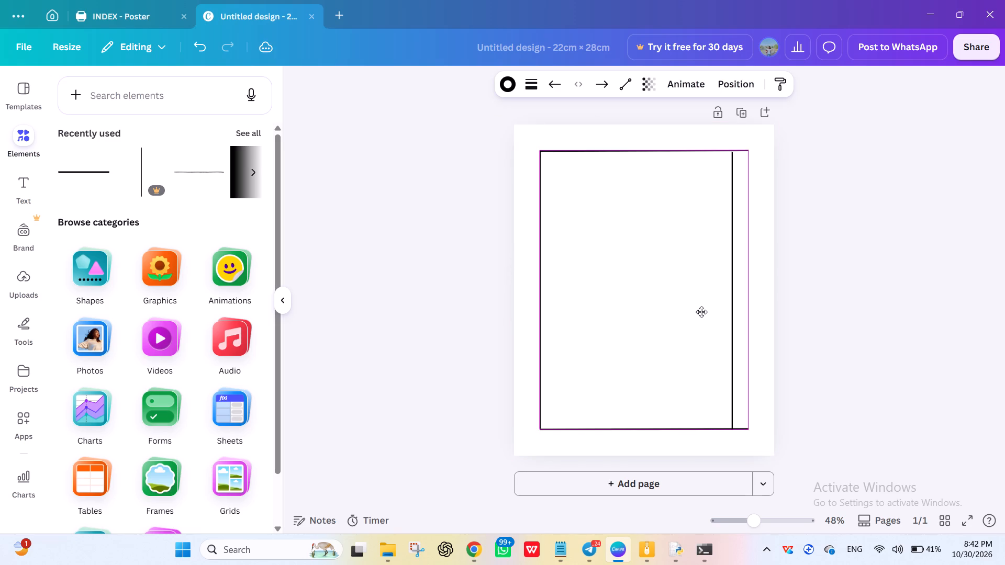
{"action": "left_click_drag", "start_coordinate": [701, 312], "coordinate": [713, 309]}
{"action": "left_click", "coordinate": [659, 318]}
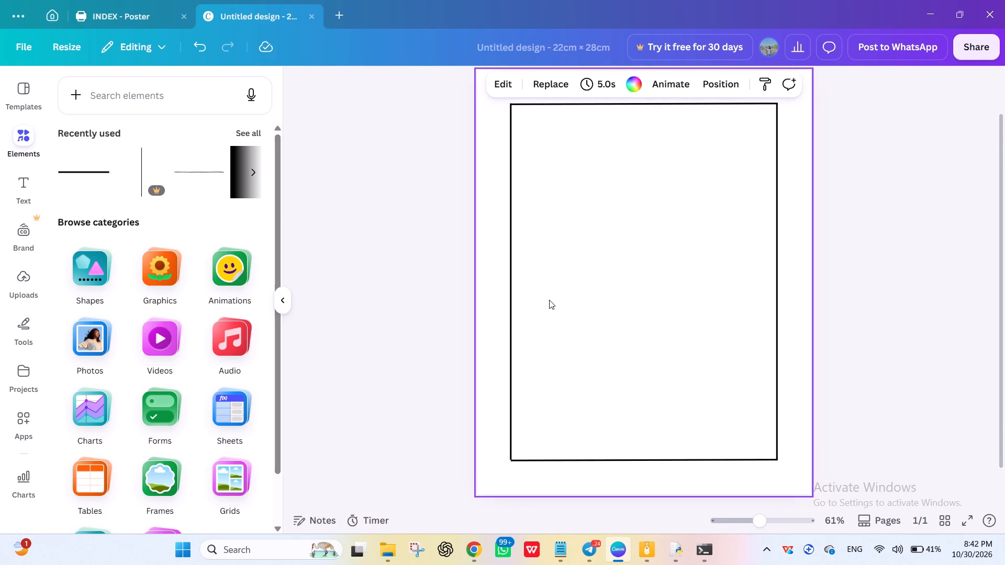
Fine-tune the left border line's position and lower end so it meets the corners of the horizontal lines.
{"action": "left_click", "coordinate": [507, 328]}
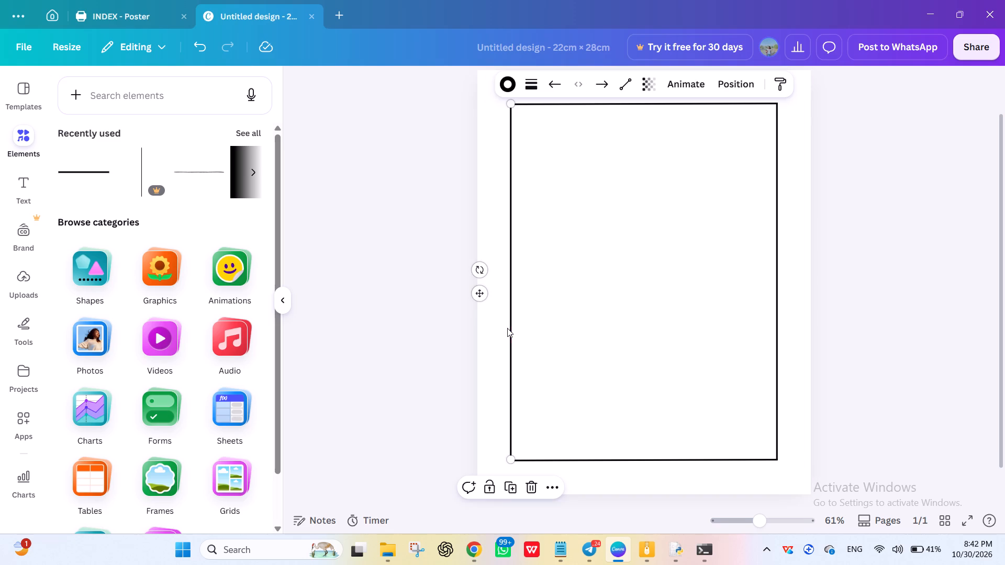
{"action": "left_click", "coordinate": [507, 328]}
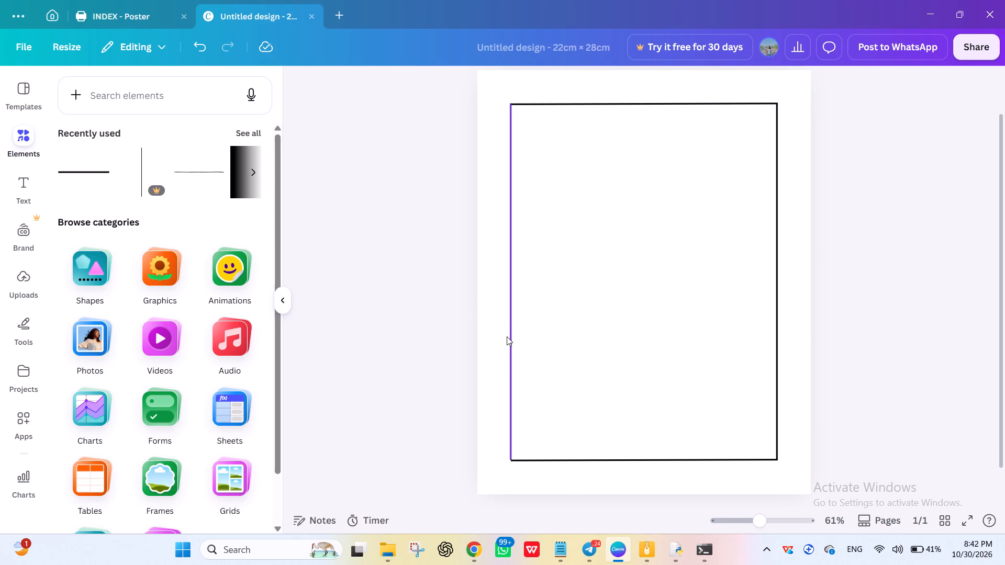
{"action": "left_click", "coordinate": [507, 336]}
{"action": "left_click", "coordinate": [510, 336]}
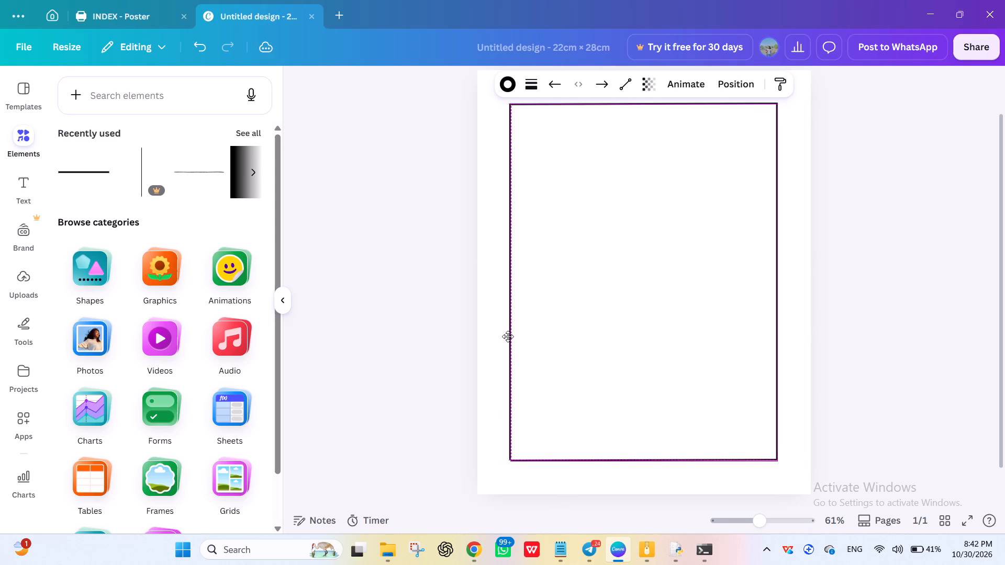
{"action": "left_click", "coordinate": [571, 322]}
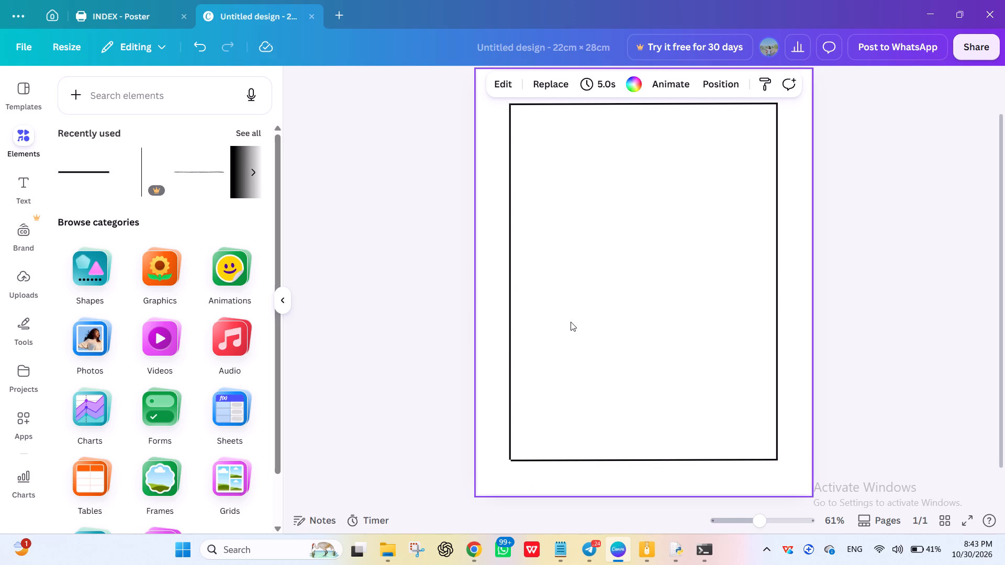
{"action": "left_click", "coordinate": [408, 362]}
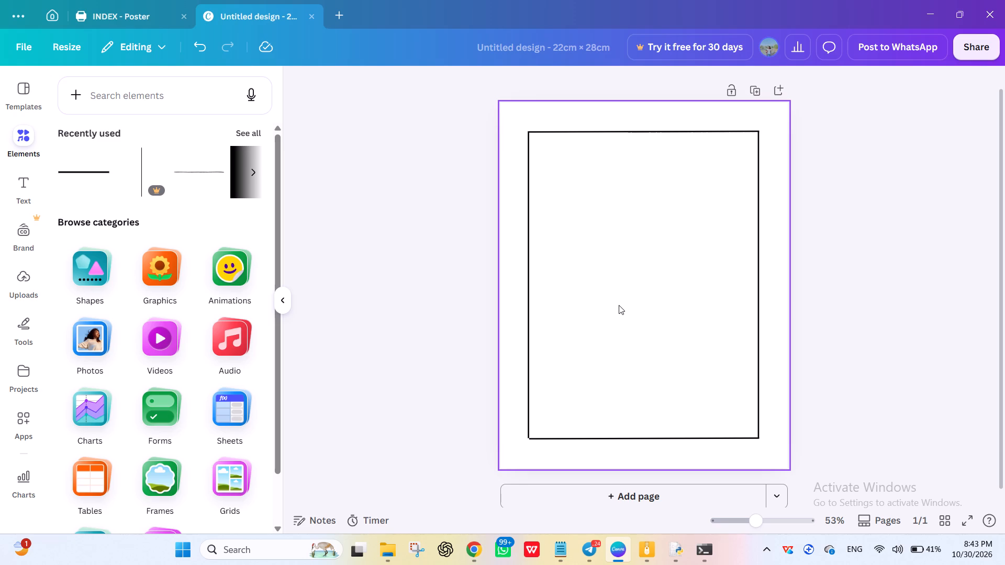
{"action": "left_click", "coordinate": [527, 432]}
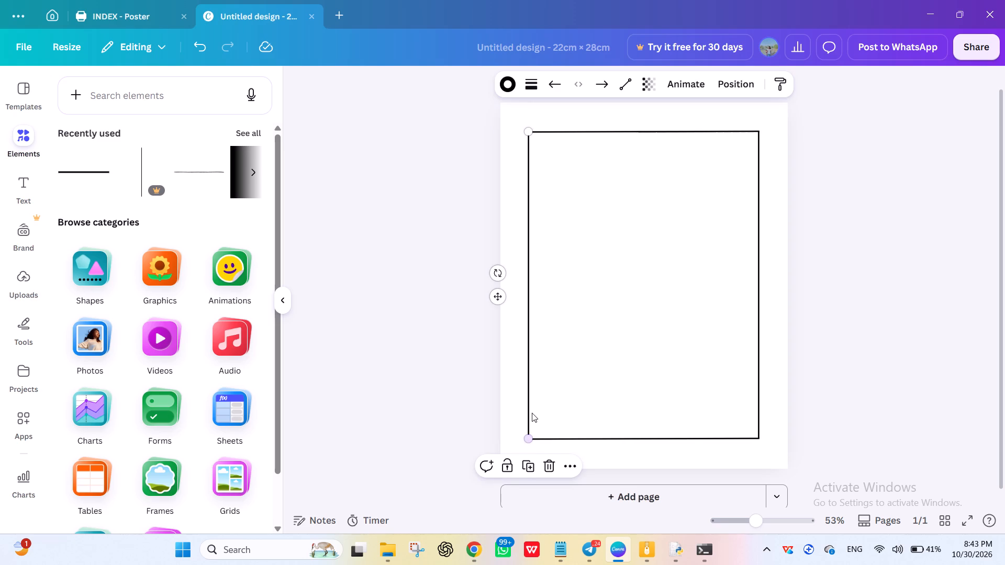
{"action": "left_click", "coordinate": [528, 442]}
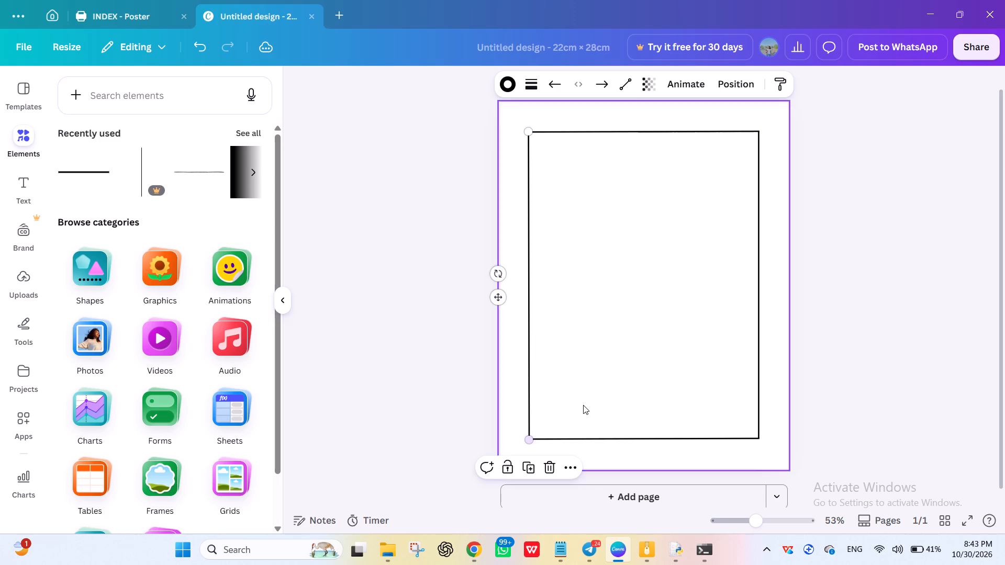
{"action": "left_click", "coordinate": [583, 405]}
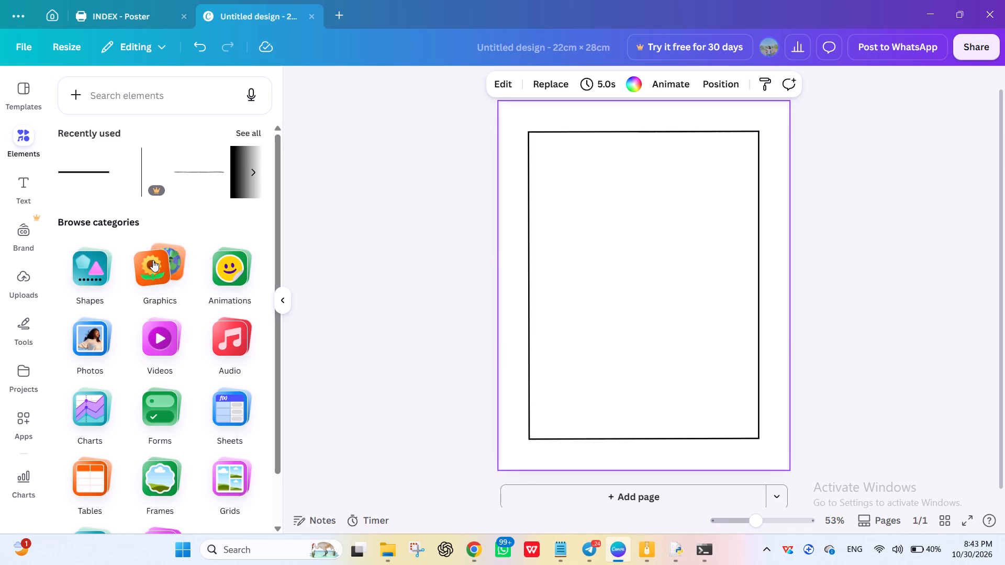
Add a heading reading INDEX and shrink it to font size 38.
{"action": "left_click", "coordinate": [23, 193]}
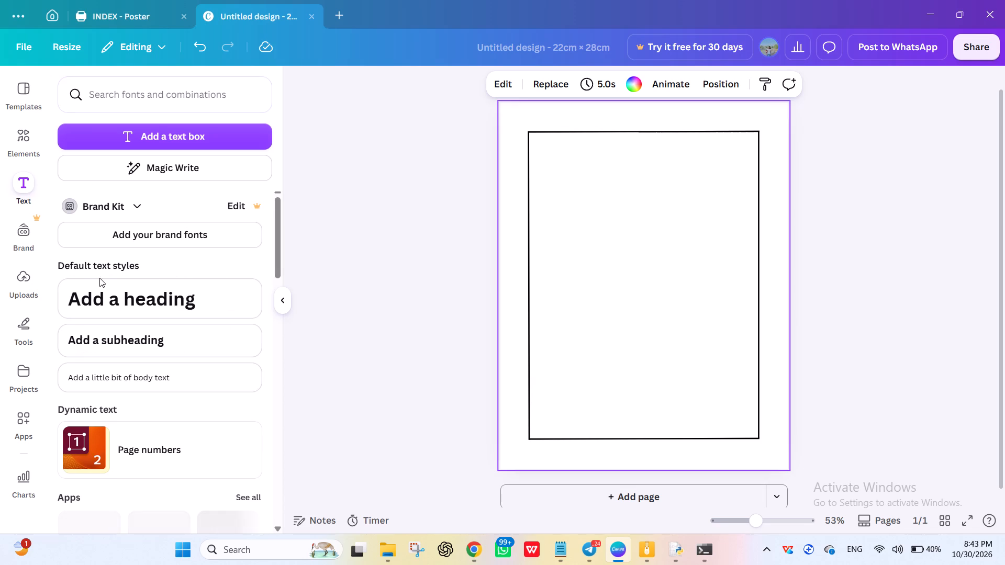
{"action": "left_click", "coordinate": [108, 300]}
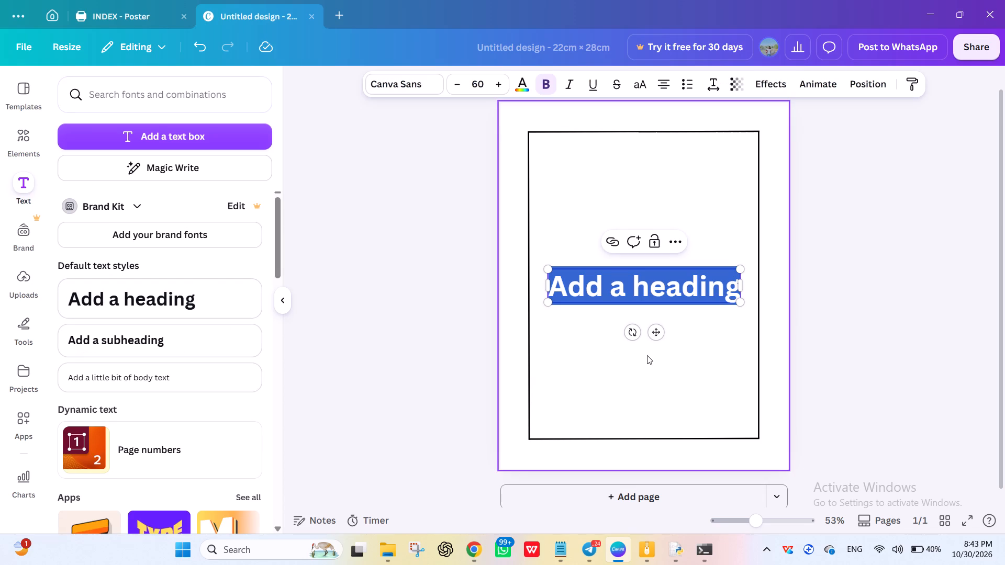
{"action": "key", "text": "BackSpace"}
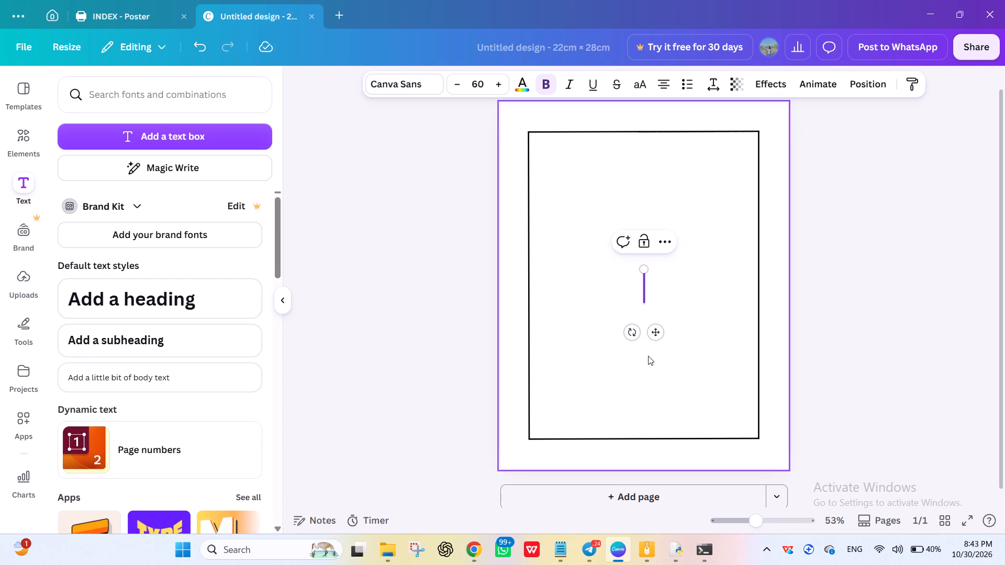
{"action": "type", "text": "INDEX"}
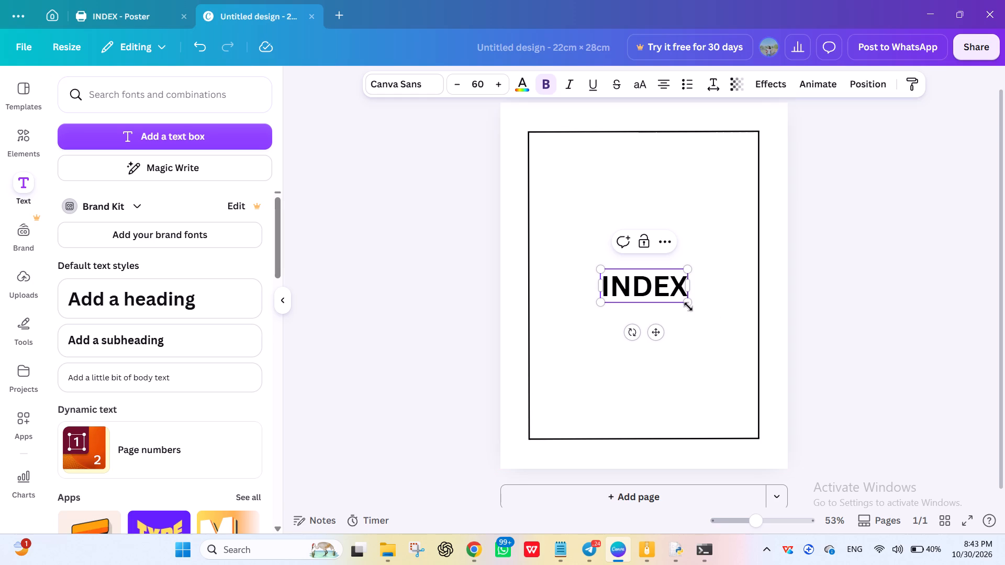
{"action": "left_click_drag", "start_coordinate": [689, 302], "coordinate": [663, 276]}
Move the INDEX heading just above the top border line, centred horizontally on the page.
{"action": "left_click_drag", "start_coordinate": [643, 324], "coordinate": [659, 253]}
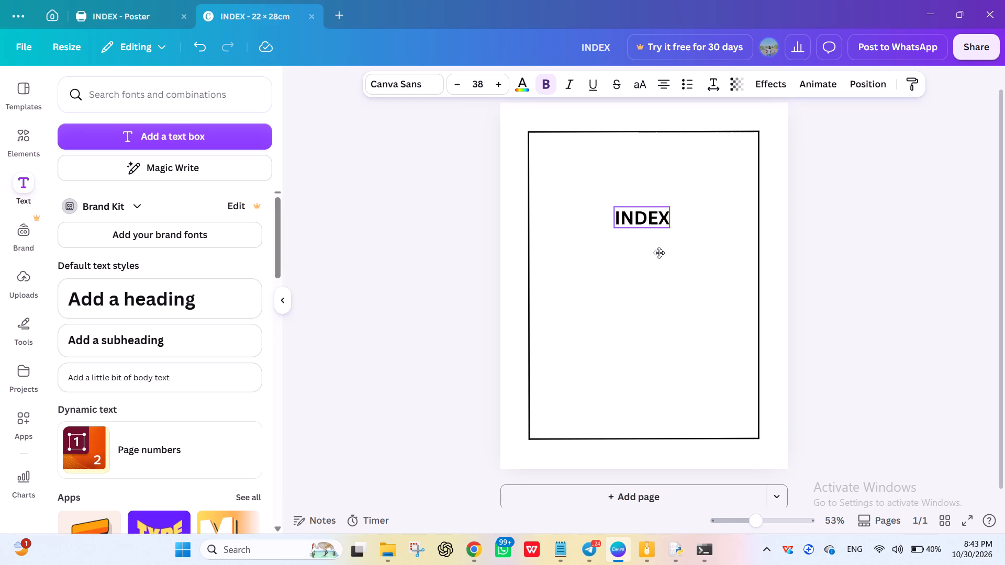
{"action": "left_click_drag", "start_coordinate": [659, 253], "coordinate": [655, 161]}
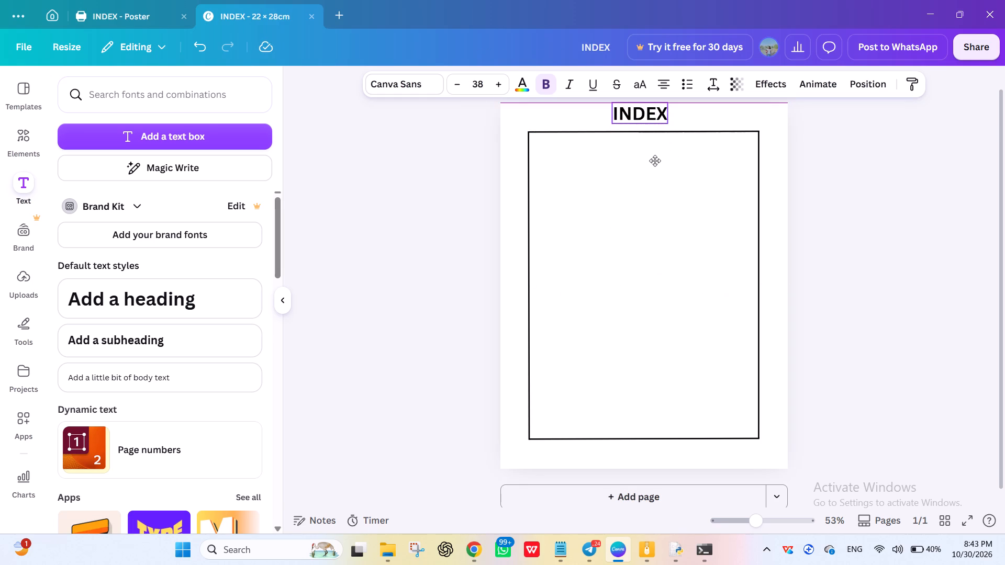
{"action": "left_click_drag", "start_coordinate": [655, 161], "coordinate": [654, 162]}
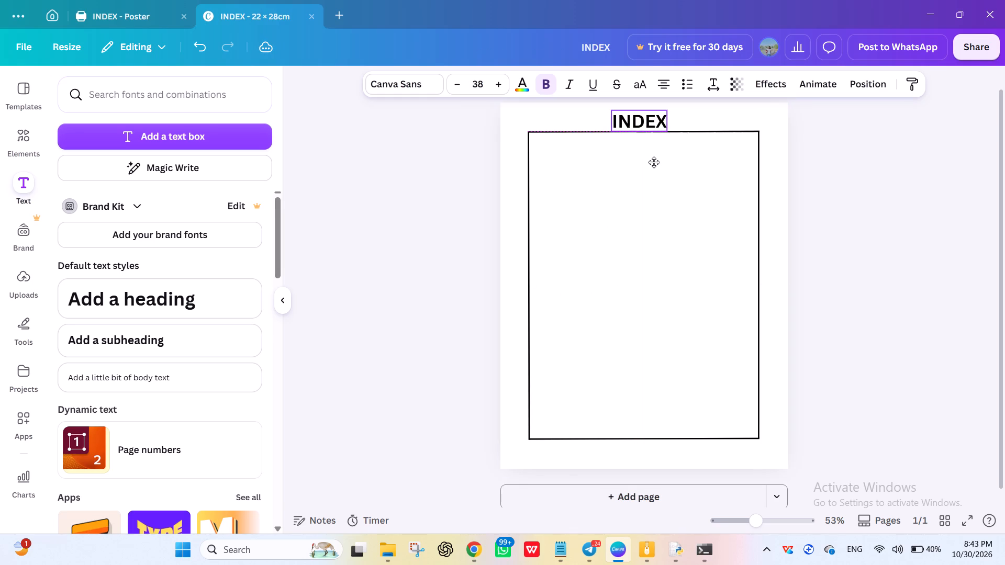
{"action": "left_click_drag", "start_coordinate": [654, 162], "coordinate": [654, 161]}
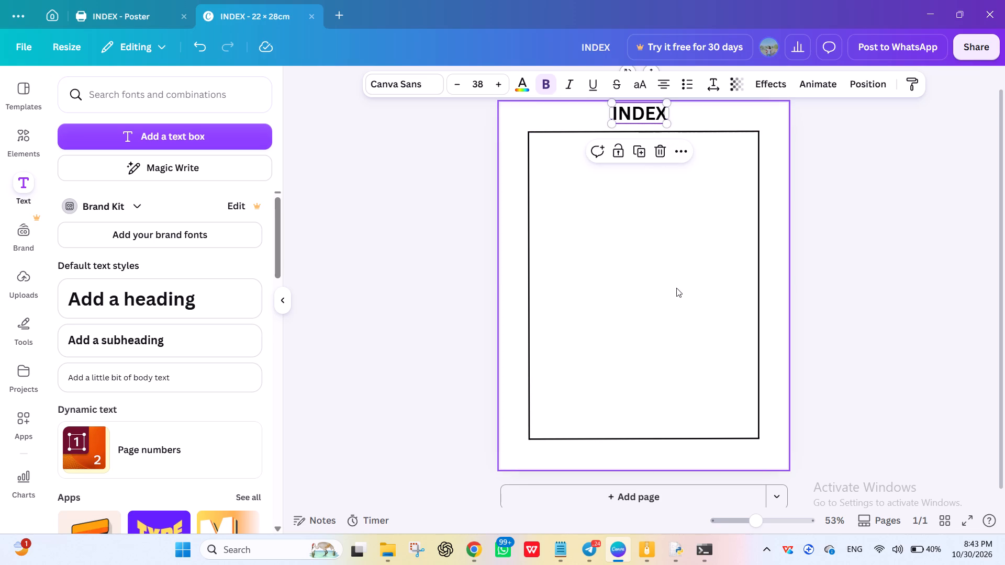
{"action": "left_click", "coordinate": [676, 288]}
{"action": "left_click", "coordinate": [640, 112]}
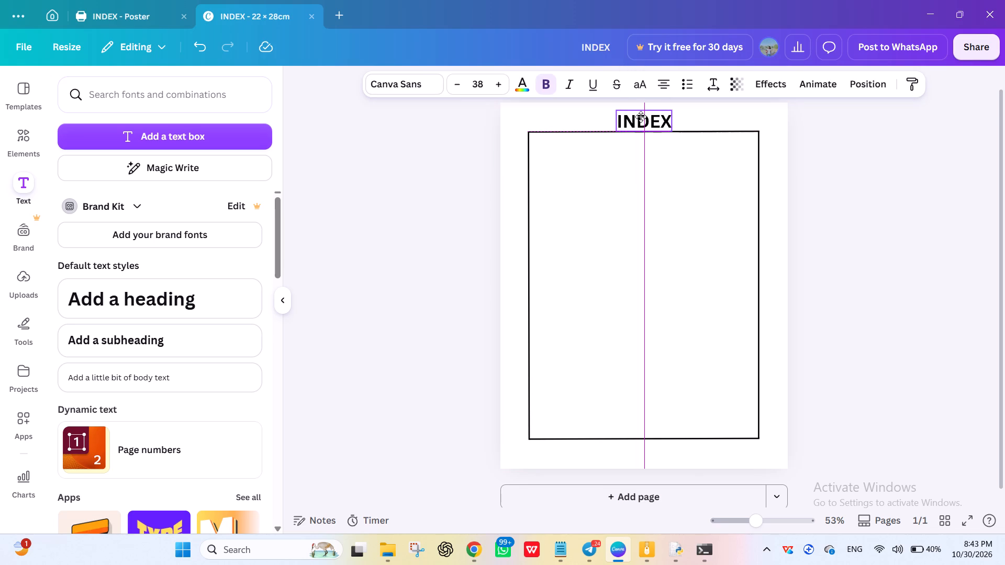
{"action": "left_click", "coordinate": [641, 116]}
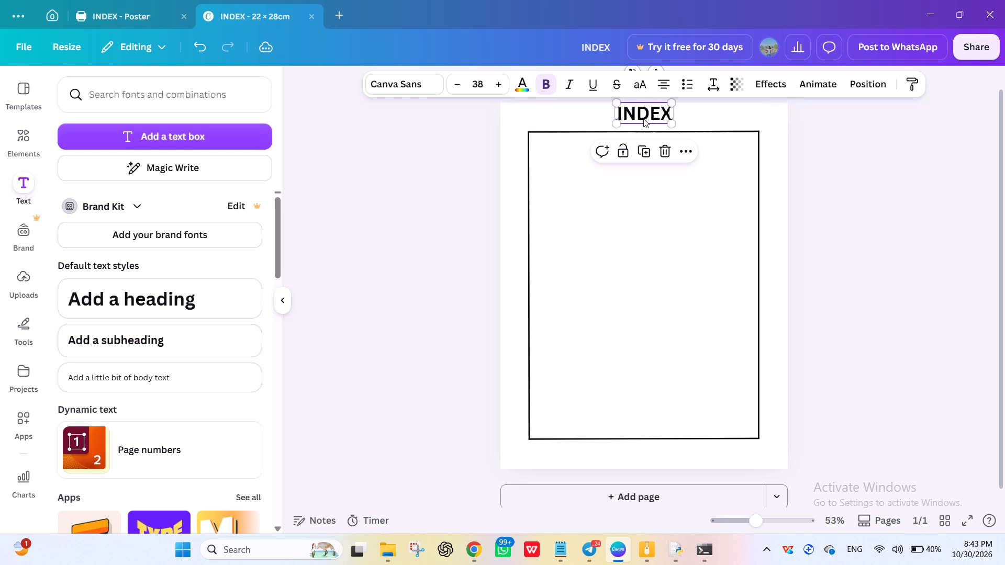
{"action": "left_click", "coordinate": [643, 118]}
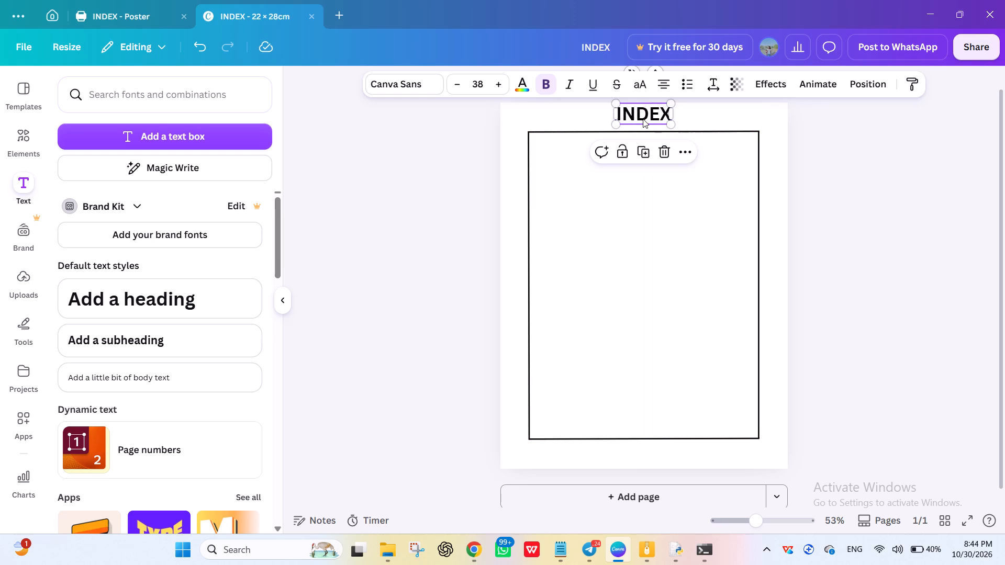
{"action": "left_click_drag", "start_coordinate": [643, 119], "coordinate": [648, 130]}
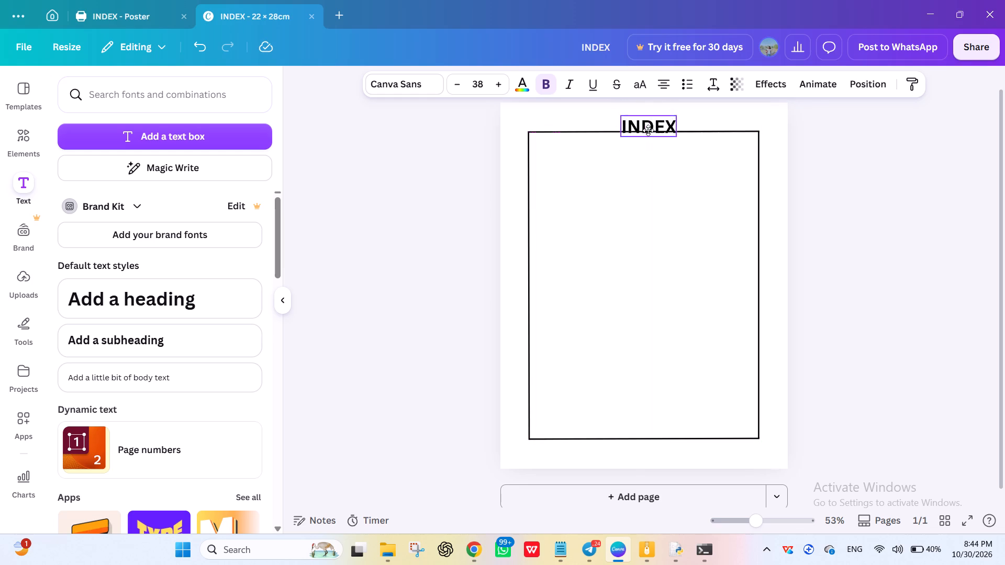
{"action": "left_click_drag", "start_coordinate": [648, 130], "coordinate": [645, 124]}
{"action": "left_click", "coordinate": [666, 230]}
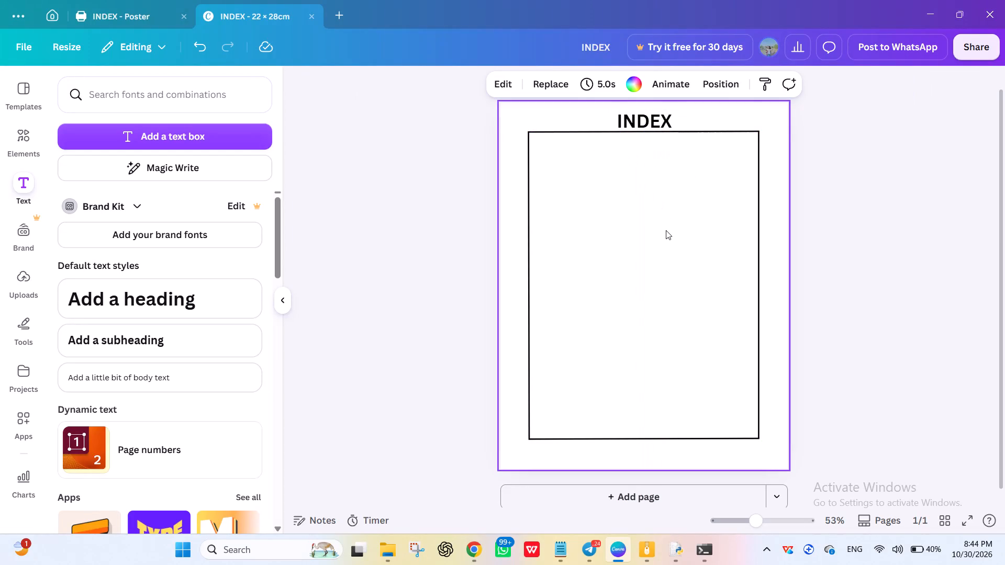
Duplicate the left border line twice to get two extra vertical lines.
{"action": "left_click", "coordinate": [526, 266]}
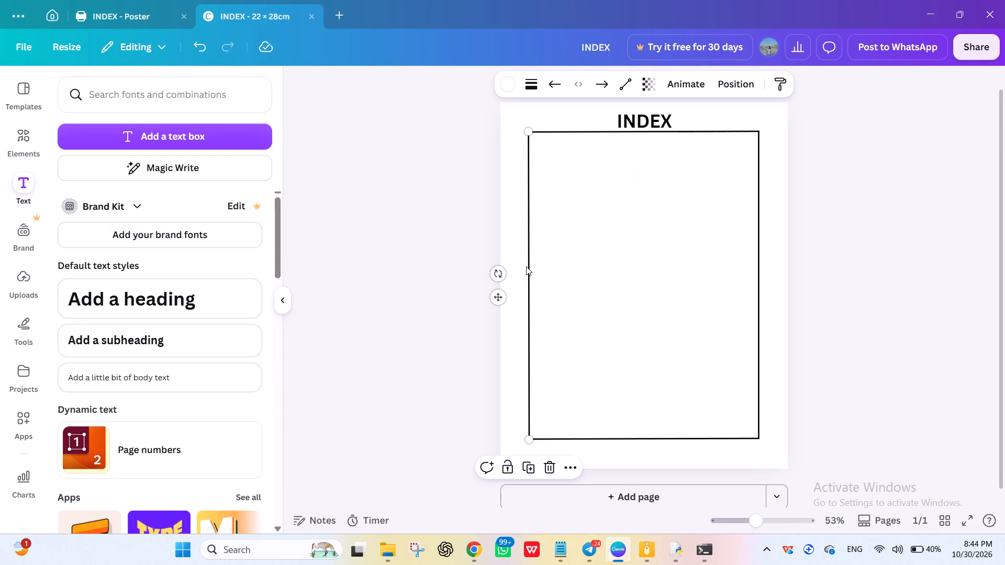
{"action": "left_click", "coordinate": [529, 269]}
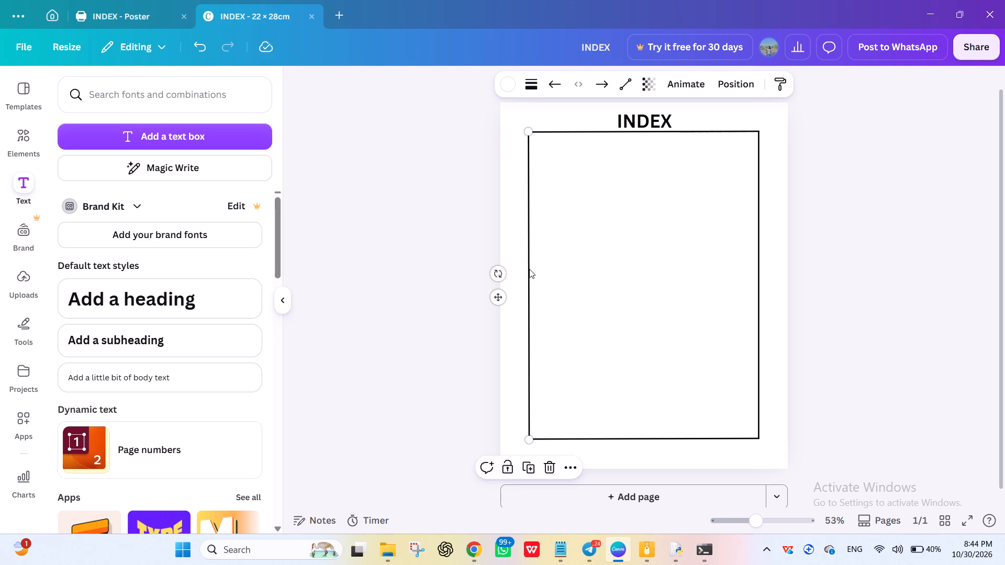
{"action": "left_click", "coordinate": [529, 269]}
{"action": "left_click", "coordinate": [528, 469]}
{"action": "left_click", "coordinate": [528, 469]}
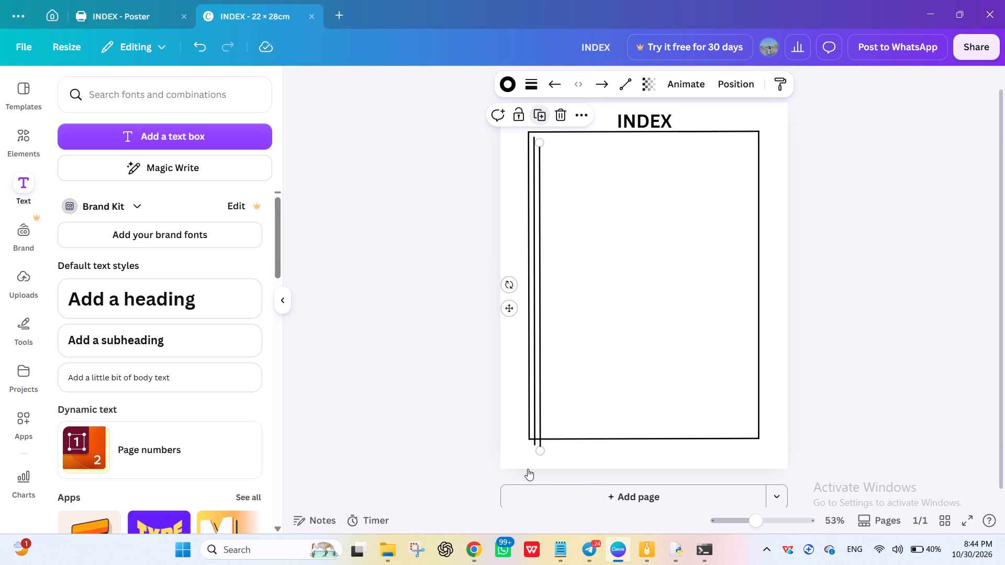
{"action": "left_click", "coordinate": [528, 469]}
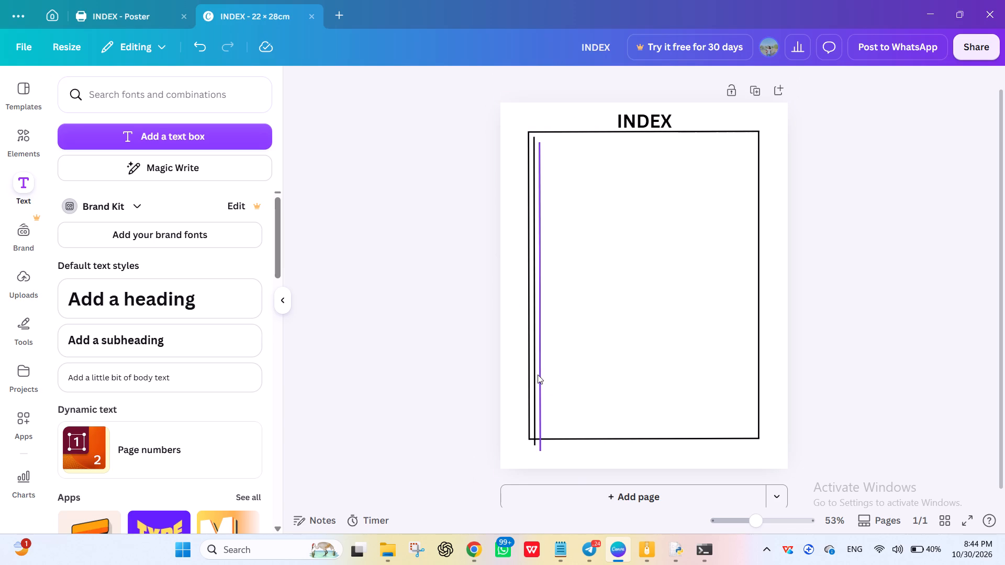
Move one duplicated vertical line to just inside the right border line, spanning between the top and bottom border lines.
{"action": "left_click_drag", "start_coordinate": [538, 374], "coordinate": [706, 368]}
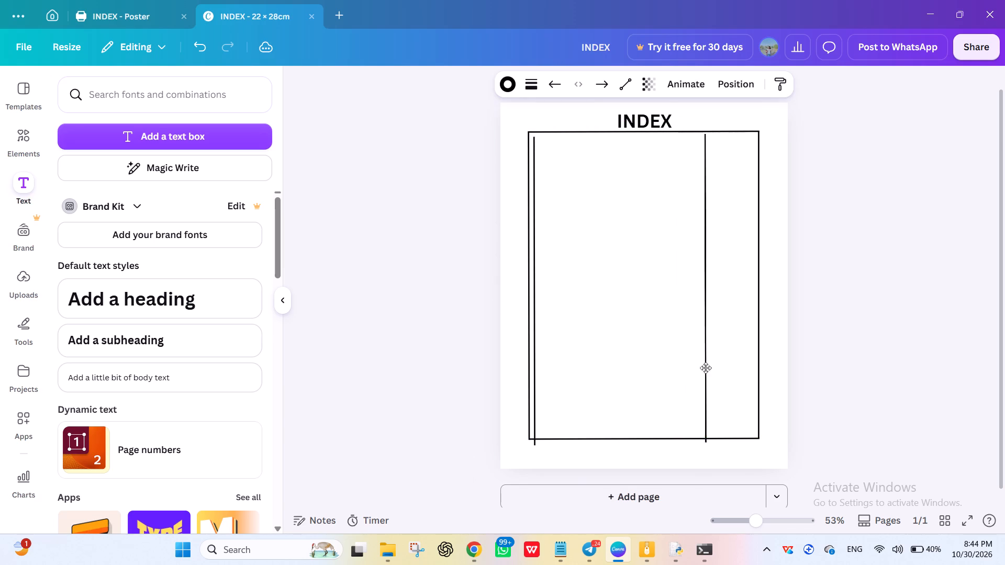
{"action": "left_click_drag", "start_coordinate": [706, 368], "coordinate": [736, 359]}
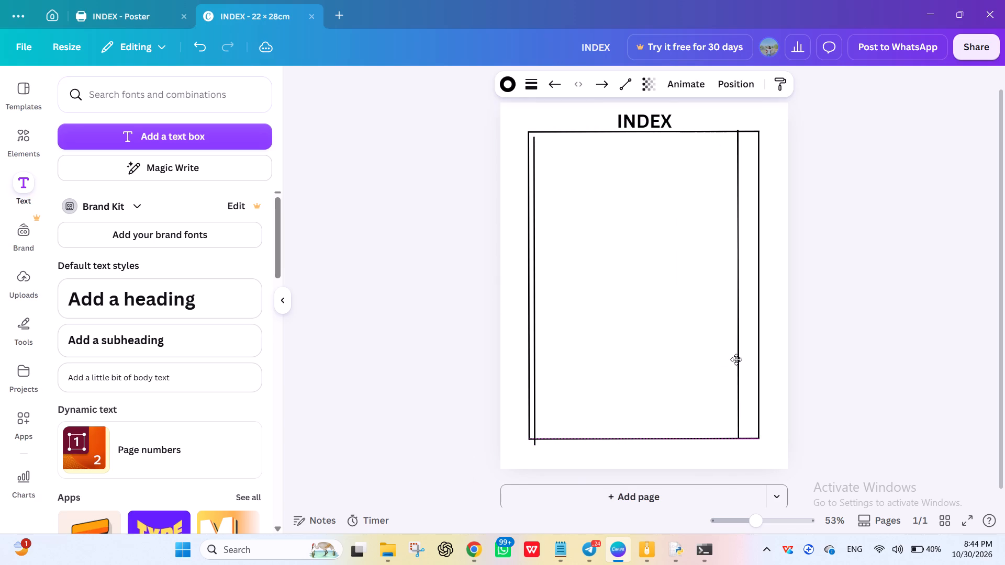
{"action": "left_click_drag", "start_coordinate": [736, 359], "coordinate": [736, 363]}
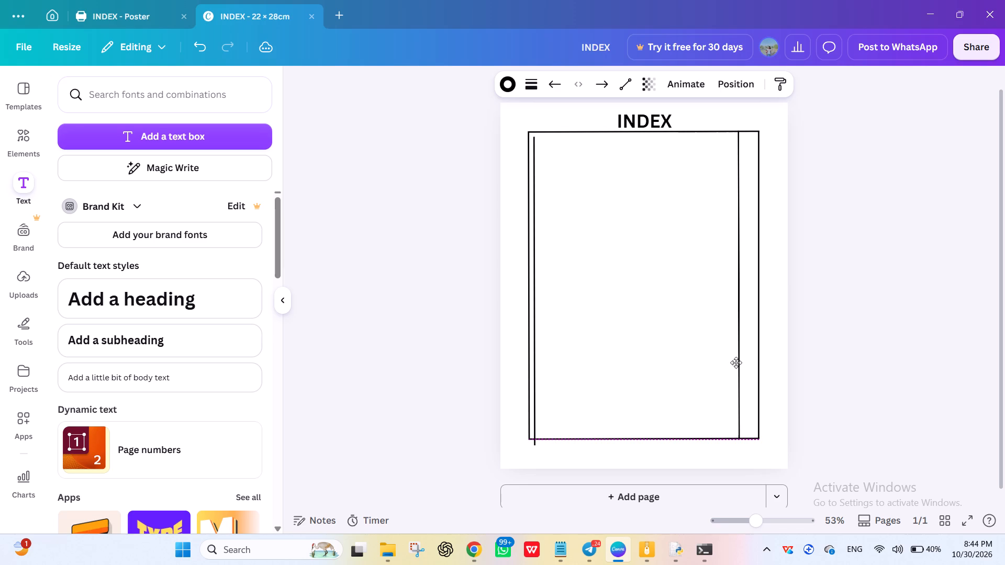
{"action": "left_click_drag", "start_coordinate": [736, 363], "coordinate": [735, 363]}
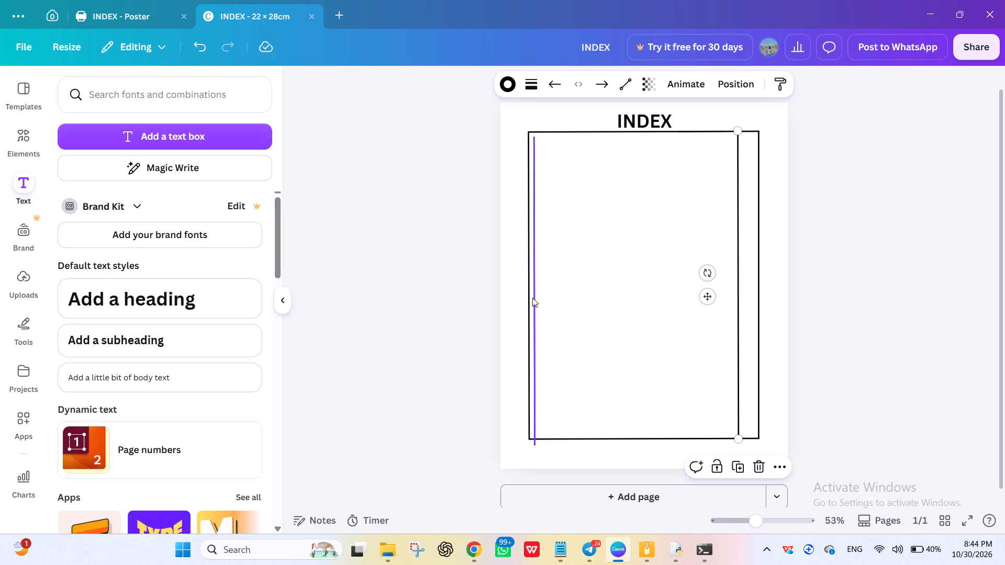
Move the other duplicated vertical line to just inside the left border line as a narrow column divider between the horizontal borders.
{"action": "left_click_drag", "start_coordinate": [532, 298], "coordinate": [545, 298]}
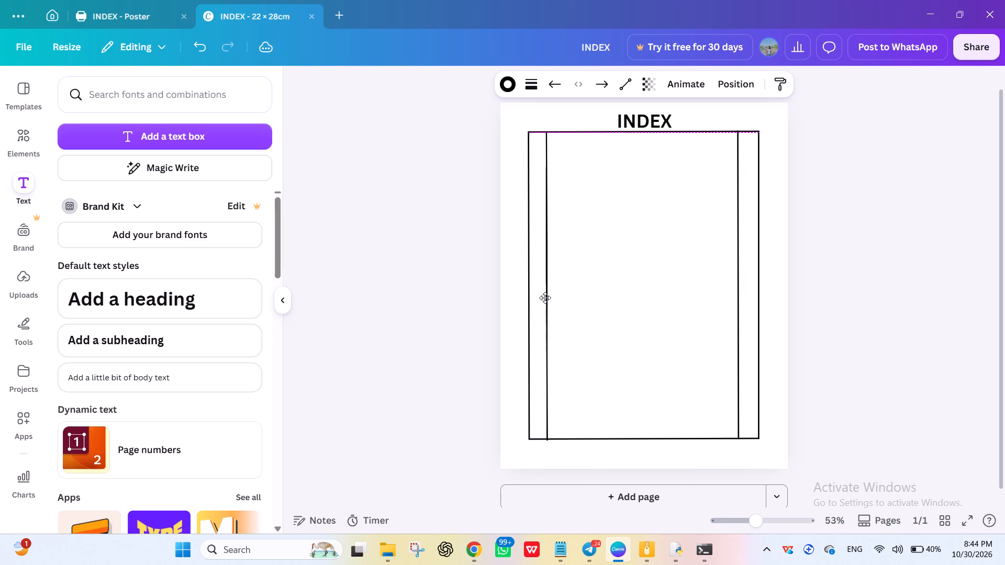
{"action": "left_click_drag", "start_coordinate": [545, 298], "coordinate": [543, 295]}
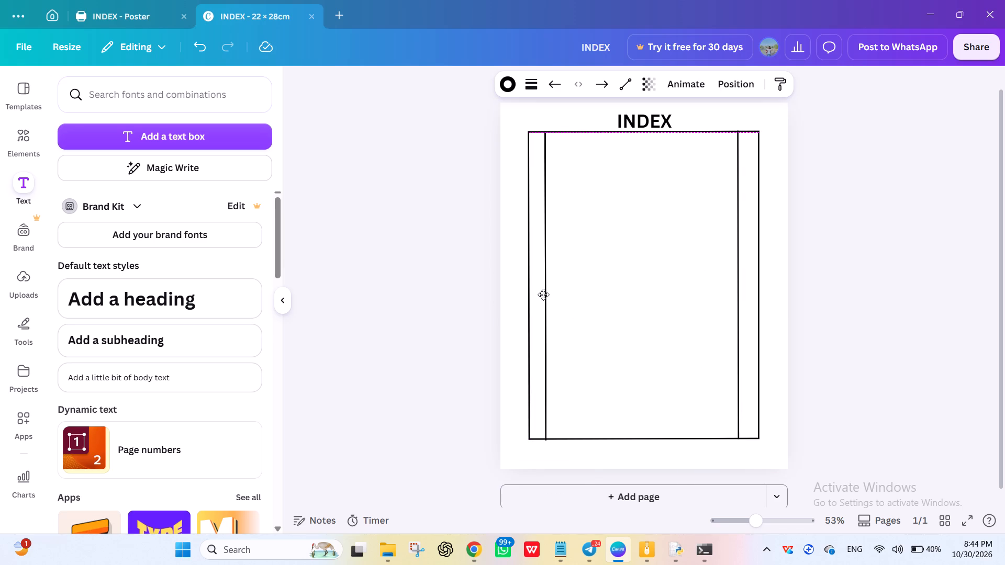
{"action": "left_click_drag", "start_coordinate": [543, 295], "coordinate": [544, 291]}
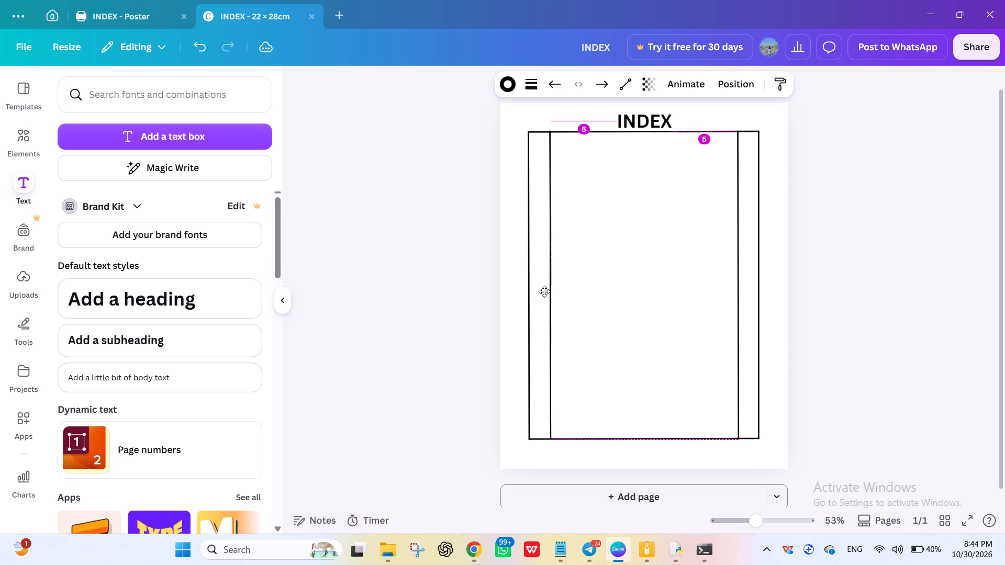
{"action": "left_click_drag", "start_coordinate": [544, 291], "coordinate": [543, 291]}
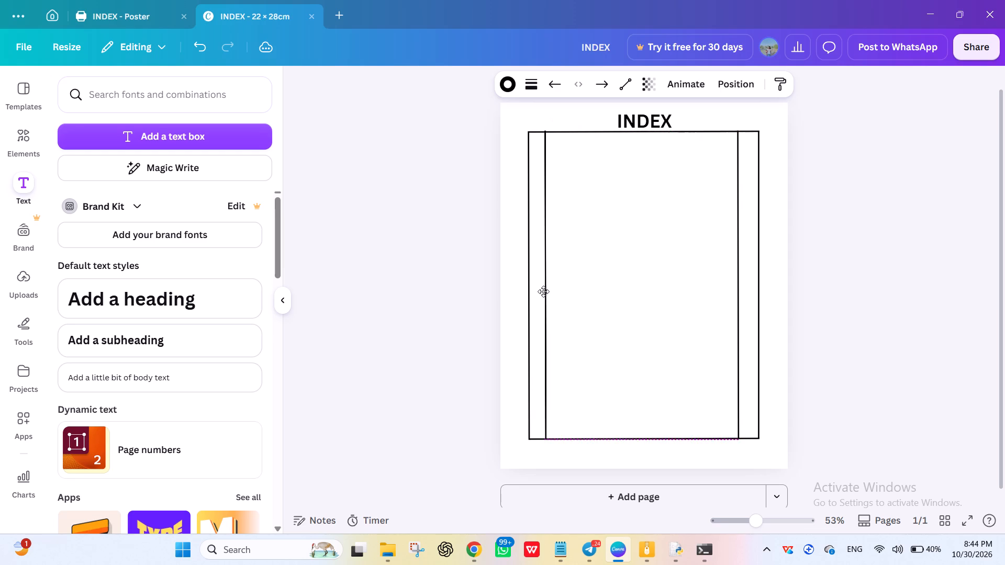
{"action": "left_click_drag", "start_coordinate": [543, 291], "coordinate": [543, 292]}
{"action": "left_click", "coordinate": [634, 293]}
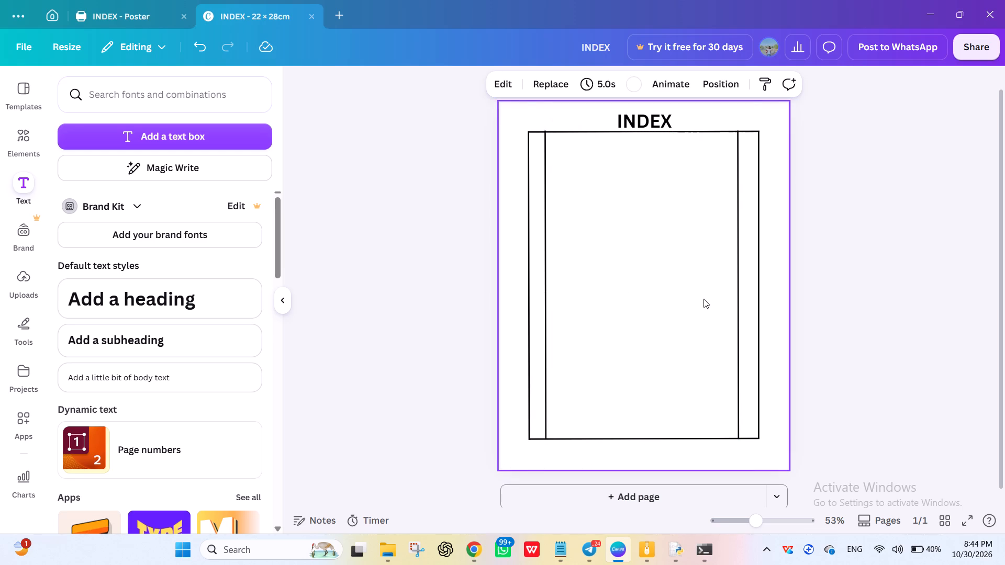
Nudge the right divider slightly inward and snap both dividers' upper ends to the top border line, each 23.5 long at 90°.
{"action": "left_click", "coordinate": [738, 303]}
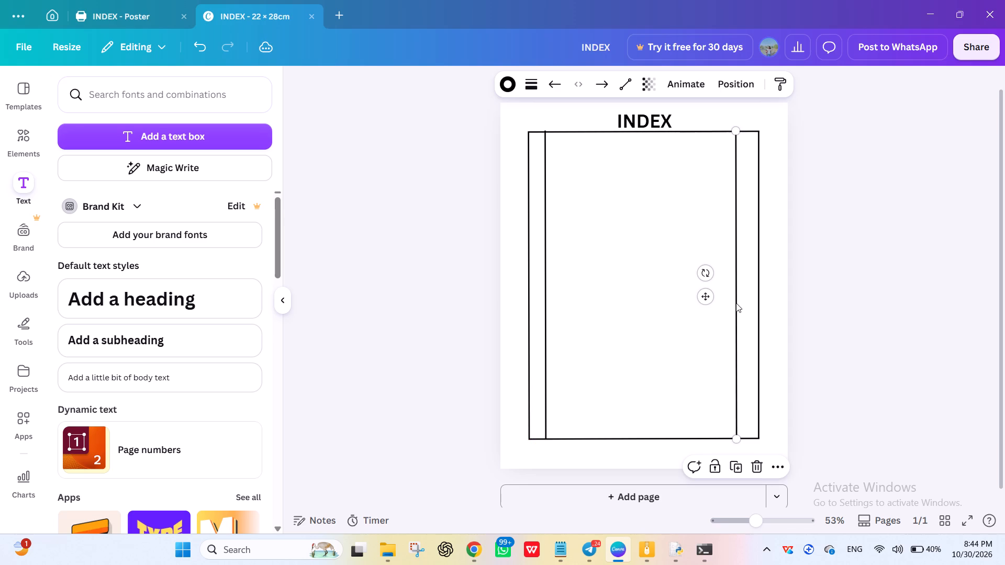
{"action": "left_click", "coordinate": [670, 347]}
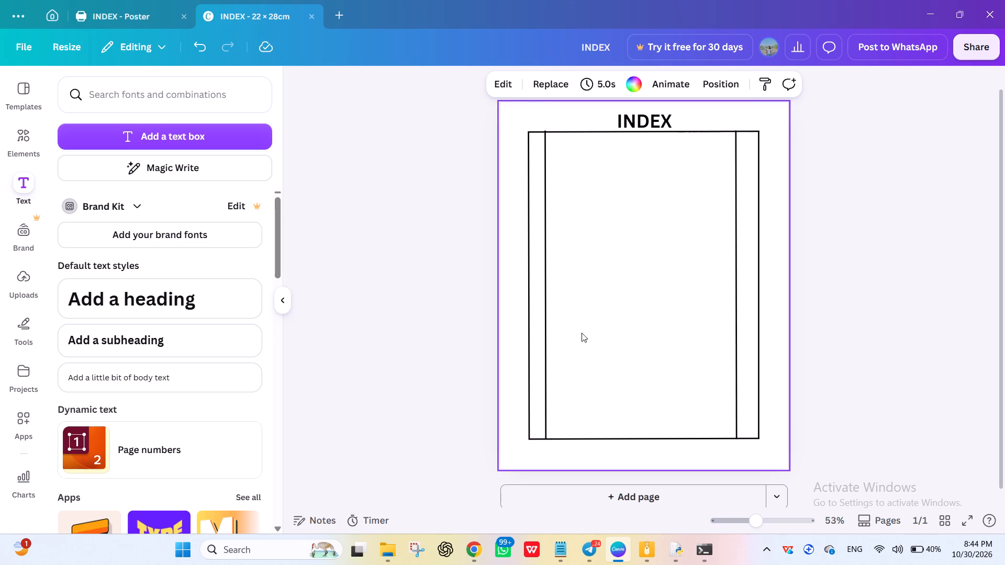
{"action": "left_click", "coordinate": [544, 131]}
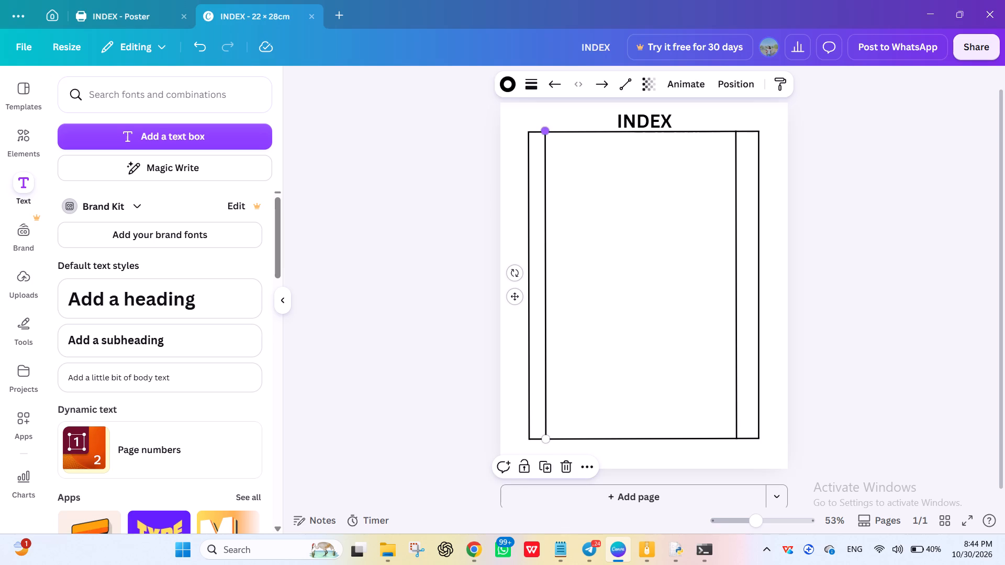
{"action": "left_click", "coordinate": [544, 129]}
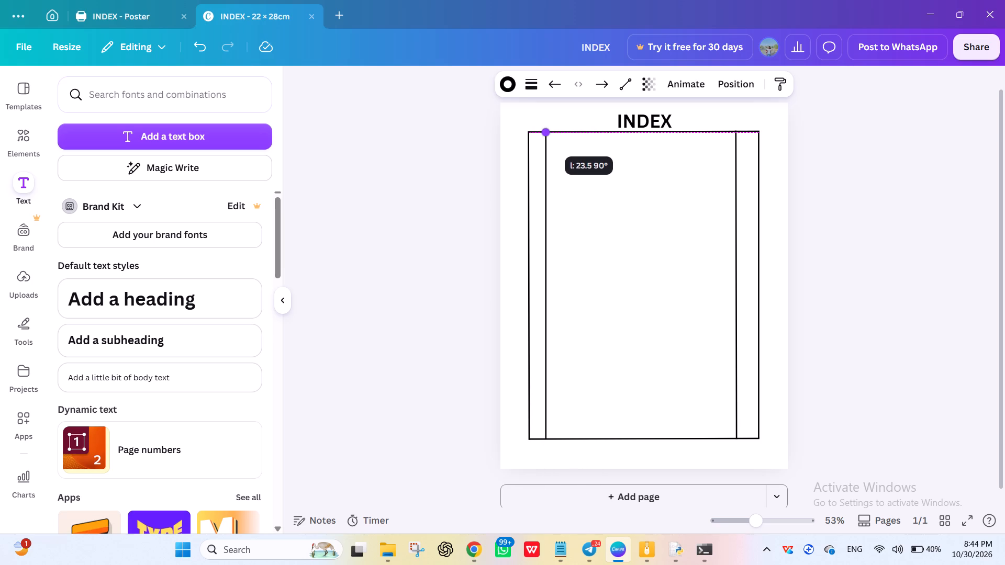
{"action": "left_click", "coordinate": [589, 206]}
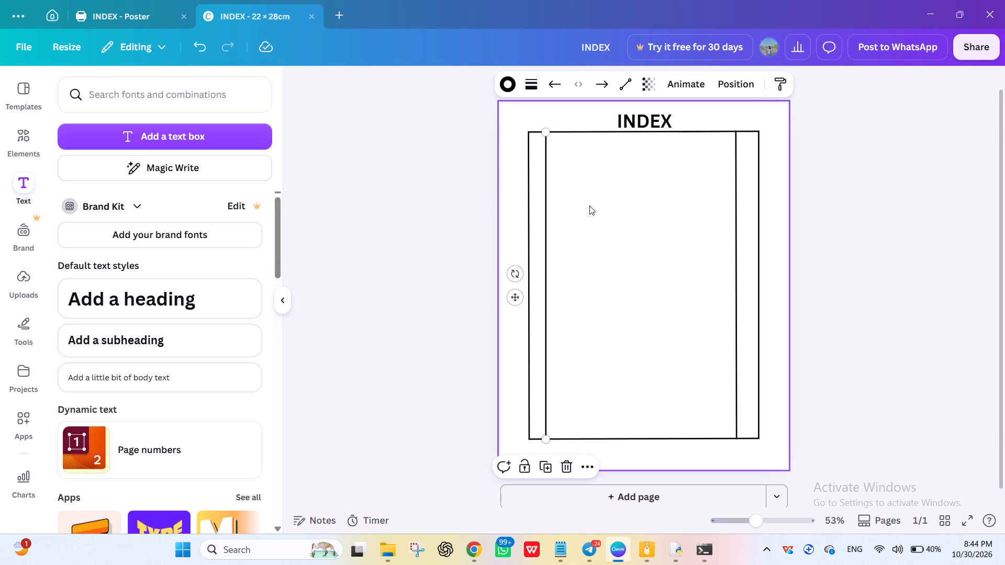
{"action": "left_click", "coordinate": [736, 173]}
{"action": "left_click", "coordinate": [735, 130]}
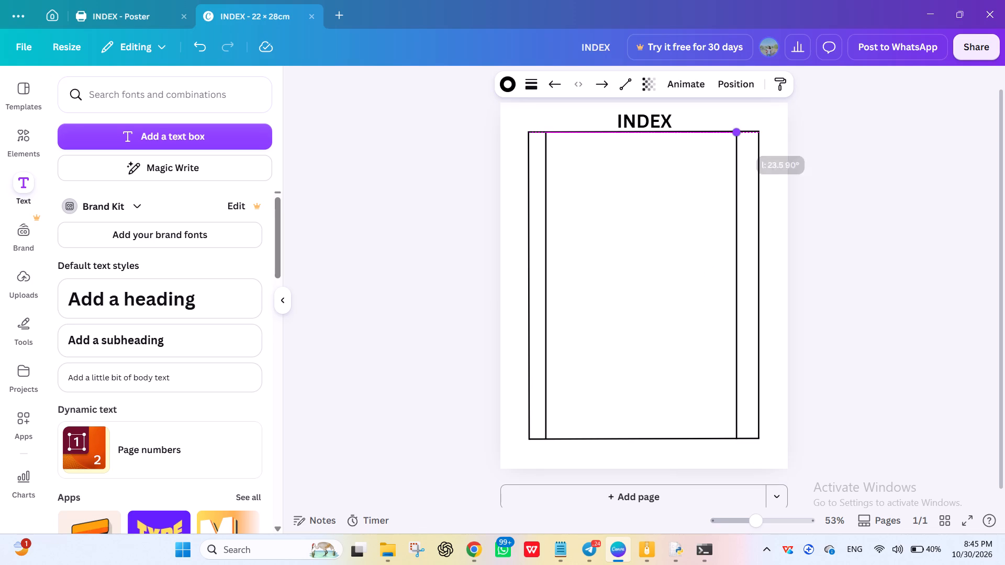
{"action": "left_click", "coordinate": [687, 202]}
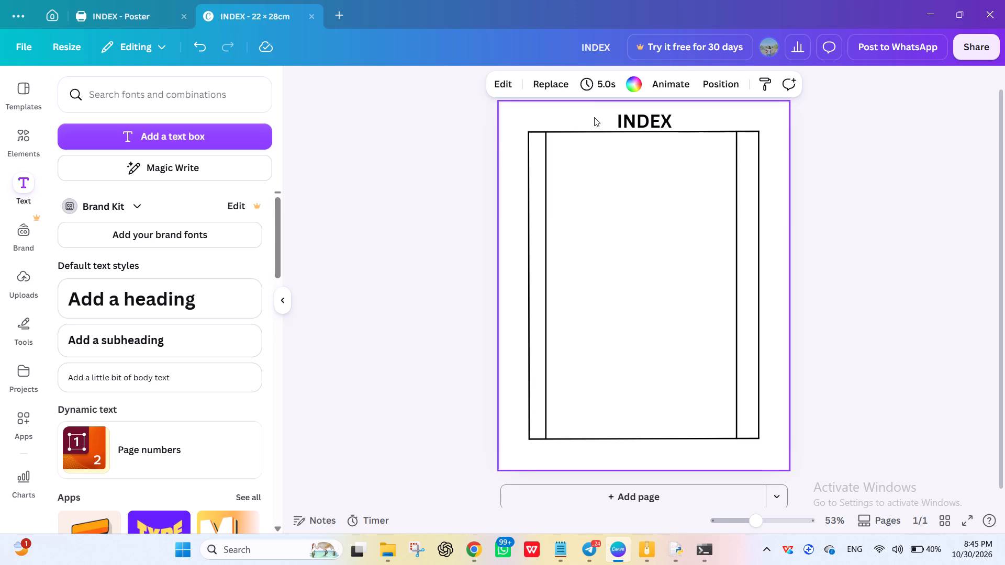
Duplicate the top border line and place the copy a short distance below it, spanning both side borders, to form a header row.
{"action": "left_click", "coordinate": [589, 131]}
{"action": "left_click", "coordinate": [651, 161]}
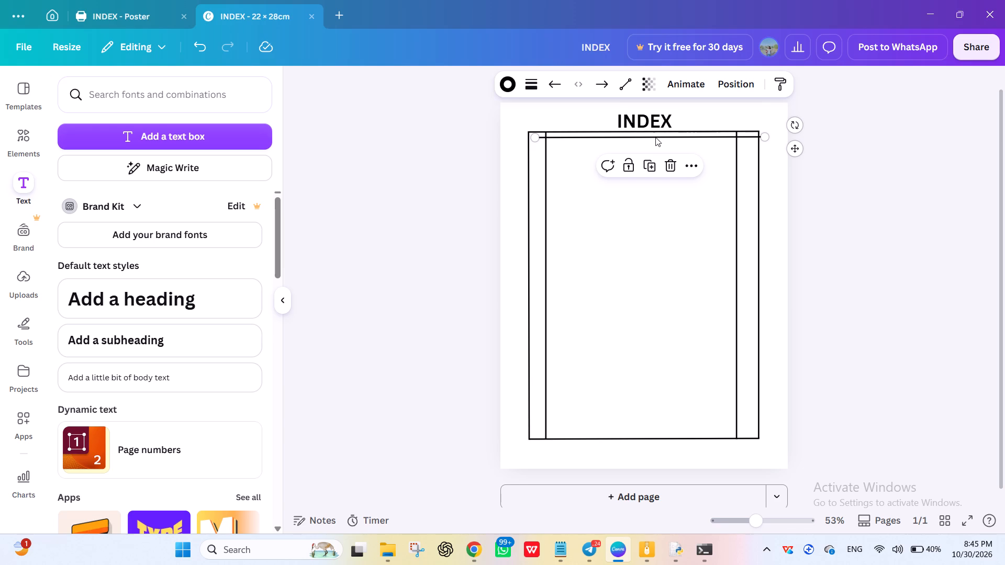
{"action": "left_click_drag", "start_coordinate": [655, 137], "coordinate": [654, 150]}
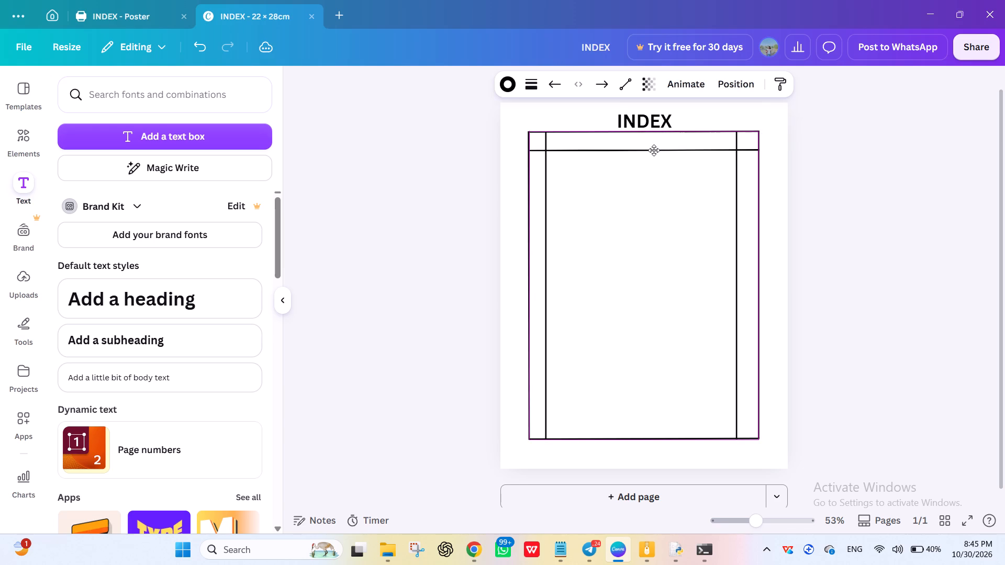
{"action": "left_click_drag", "start_coordinate": [654, 150], "coordinate": [654, 151]}
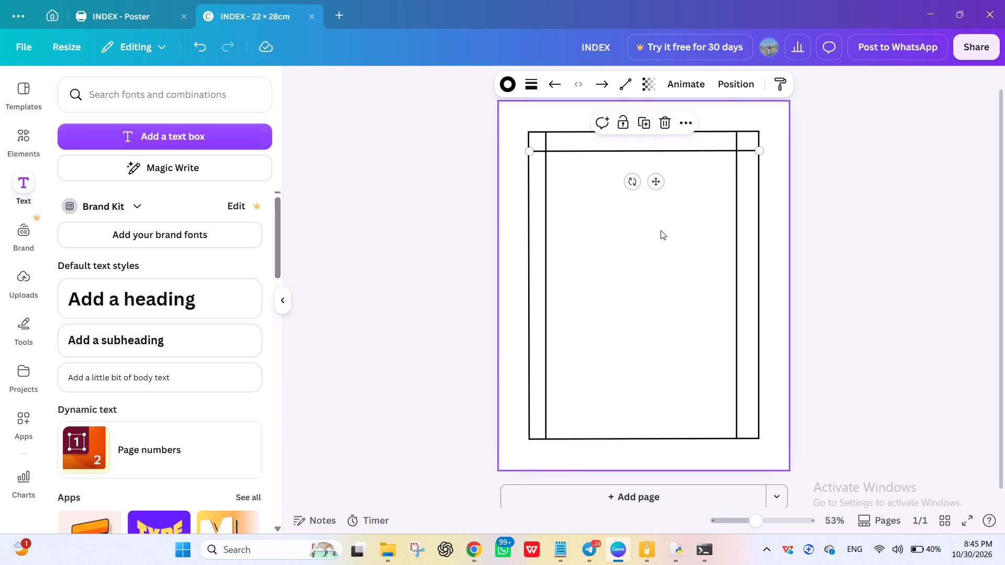
{"action": "left_click", "coordinate": [661, 230]}
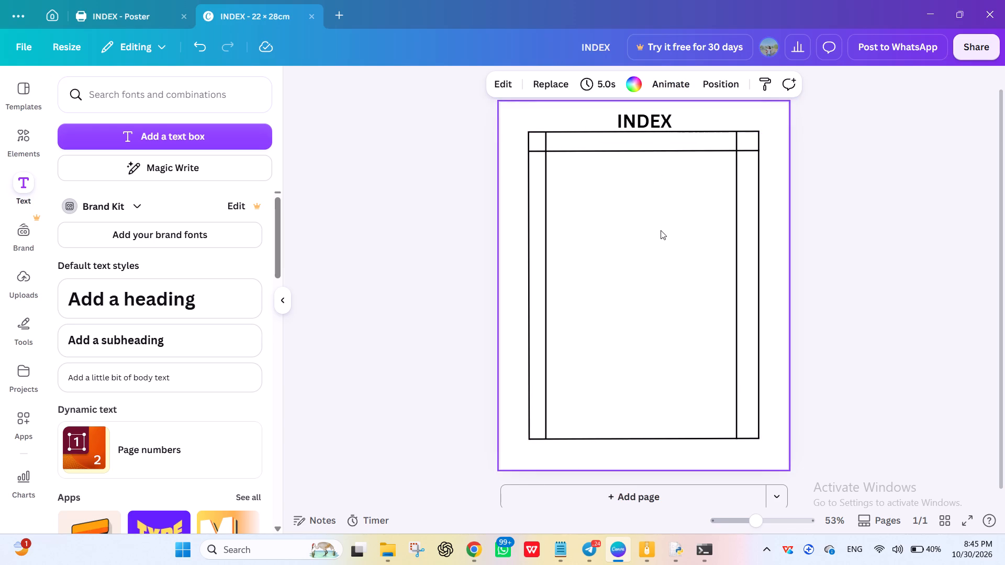
Add a subheading reading HEADINGS and shrink it to font size 22.3.
{"action": "left_click", "coordinate": [157, 354]}
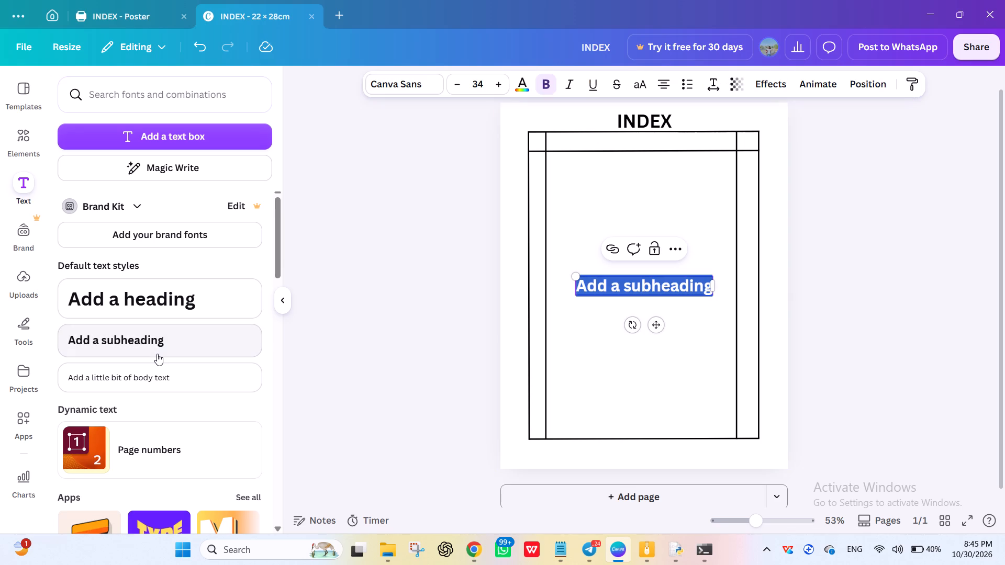
{"action": "key", "text": "BackSpace"}
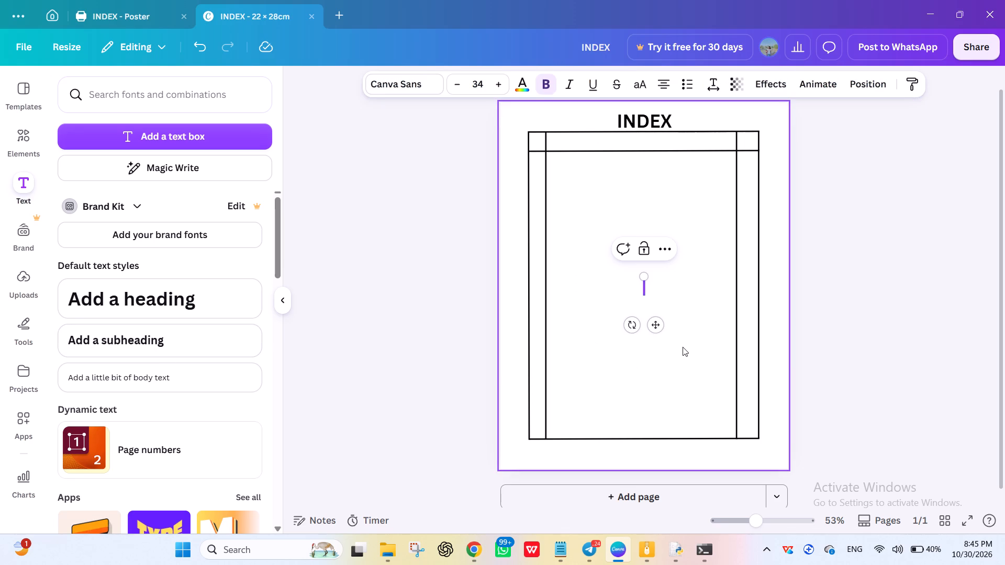
{"action": "key", "text": "h"}
{"action": "type", "text": "EADING"}
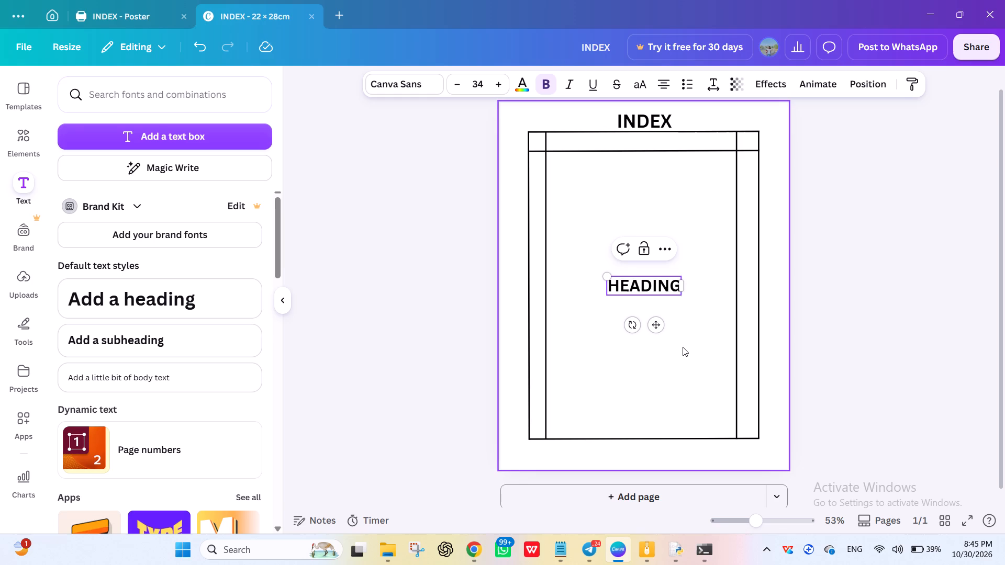
{"action": "key", "text": "s"}
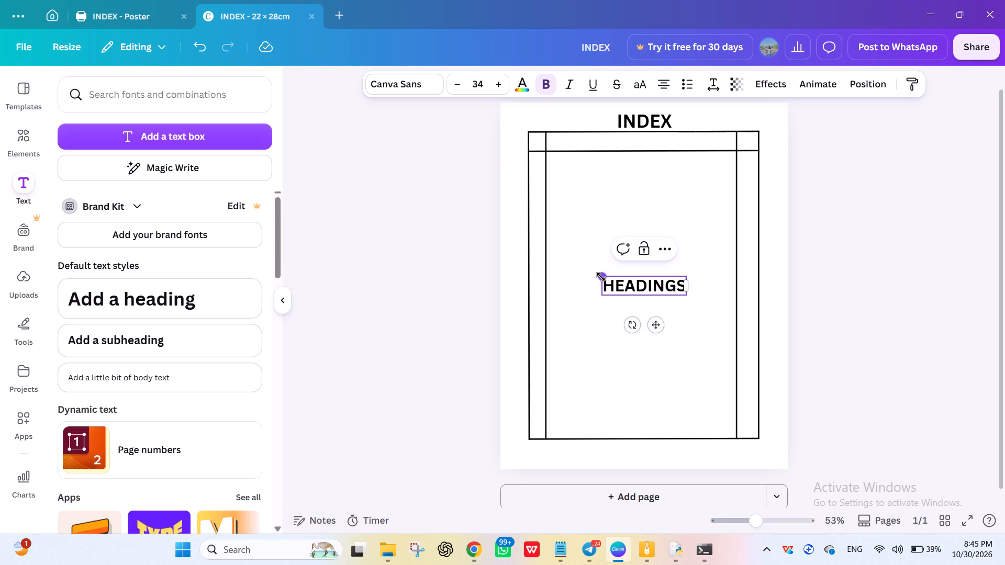
{"action": "left_click_drag", "start_coordinate": [601, 277], "coordinate": [628, 289]}
{"action": "left_click", "coordinate": [597, 83]}
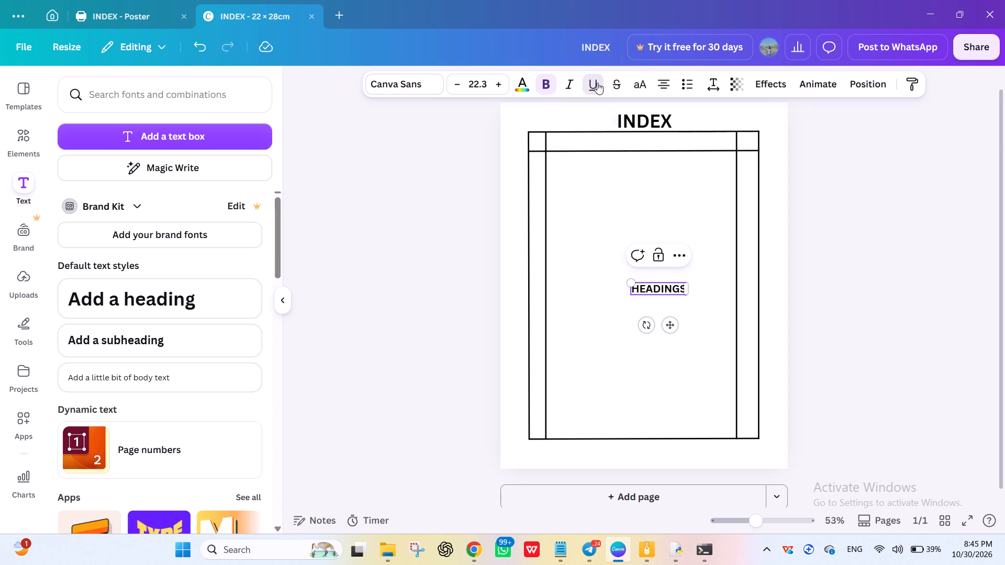
Move the HEADINGS text into the header row's wide middle column, roughly centred beneath INDEX.
{"action": "left_click_drag", "start_coordinate": [671, 322], "coordinate": [649, 231]}
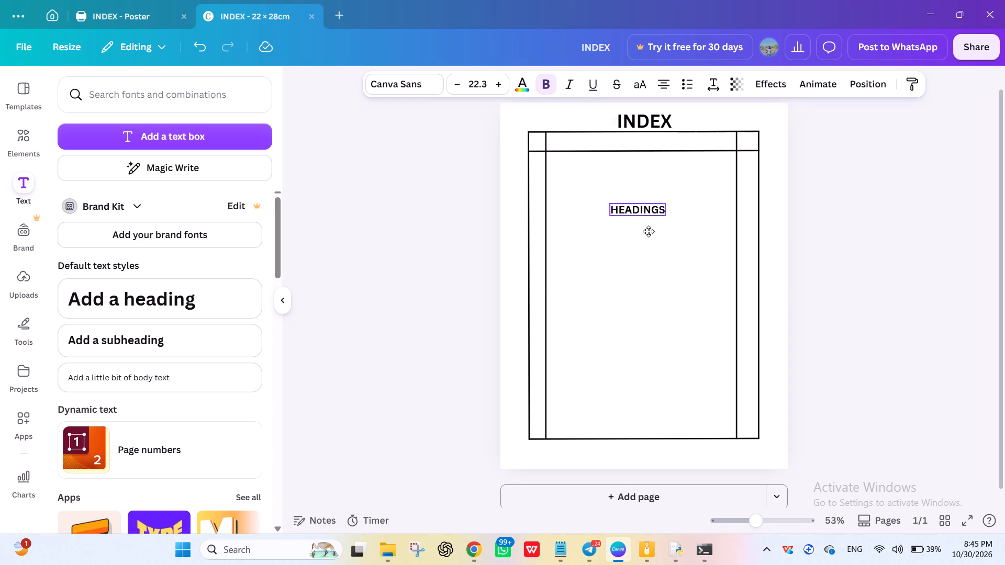
{"action": "left_click_drag", "start_coordinate": [649, 231], "coordinate": [654, 175]}
{"action": "left_click", "coordinate": [660, 250]}
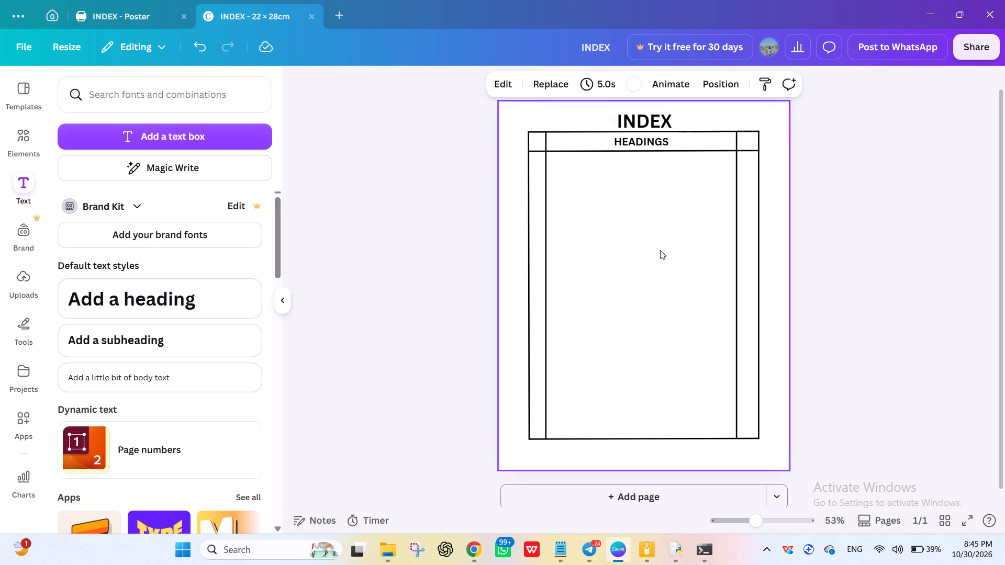
Change the HEADINGS text's font to Times New Roman MT.
{"action": "left_click", "coordinate": [650, 140]}
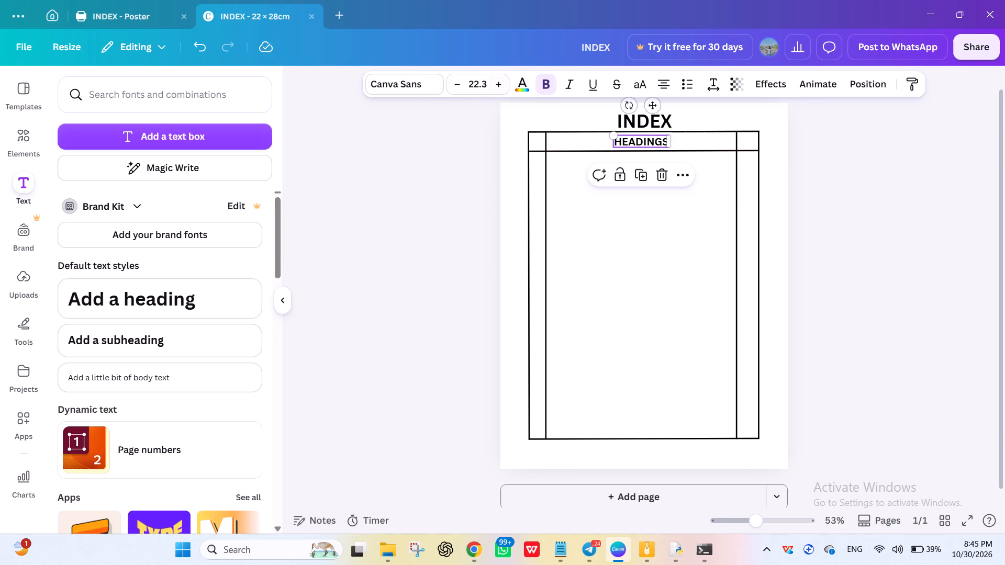
{"action": "left_click", "coordinate": [428, 88]}
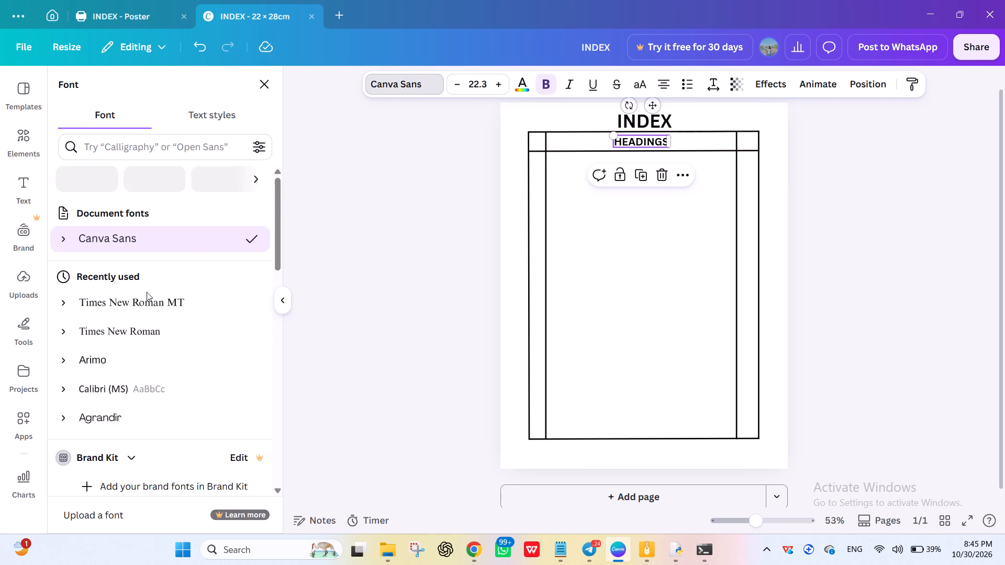
{"action": "left_click", "coordinate": [125, 305]}
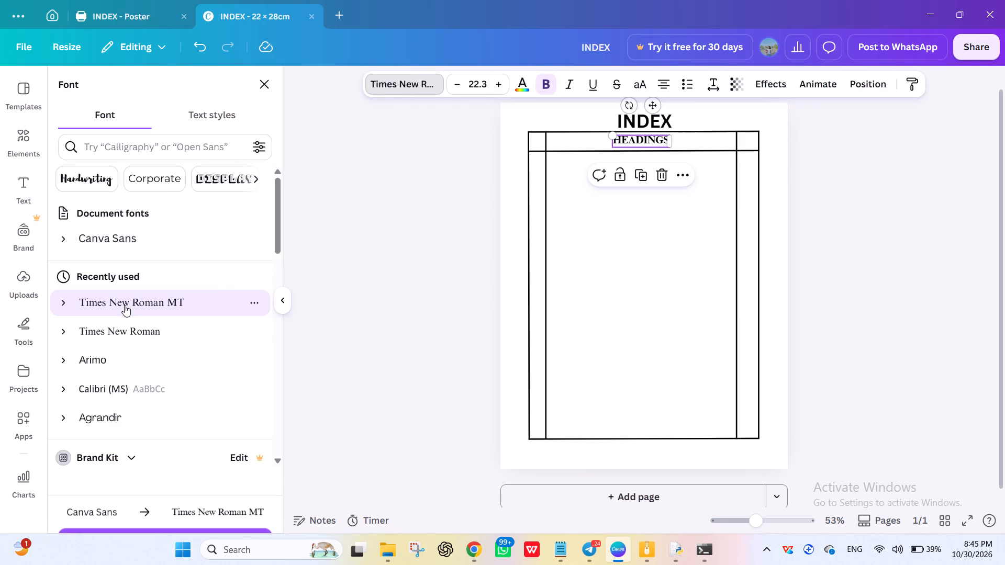
{"action": "double_click", "coordinate": [559, 356]}
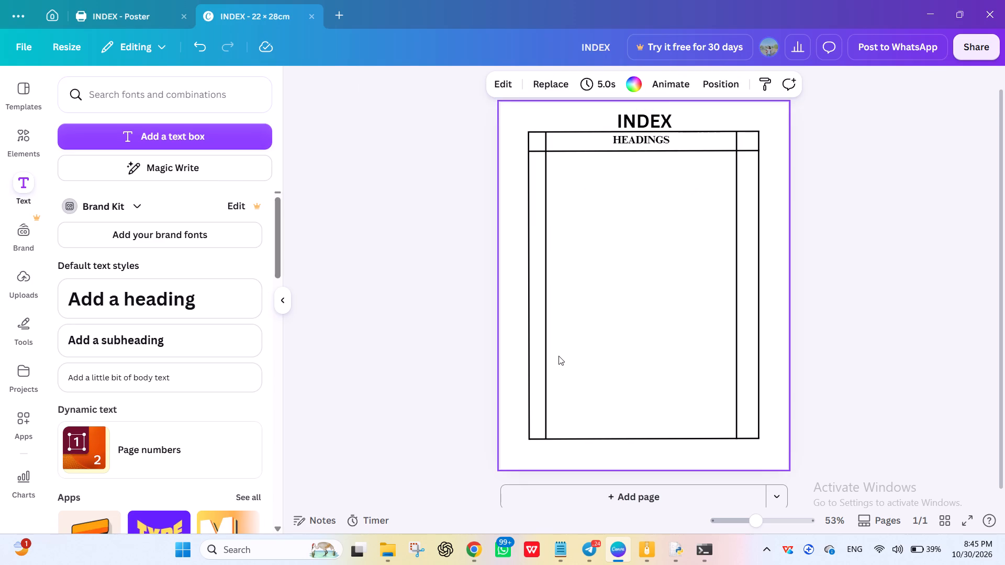
Change the INDEX heading's font to Times New Roman MT.
{"action": "left_click", "coordinate": [651, 125]}
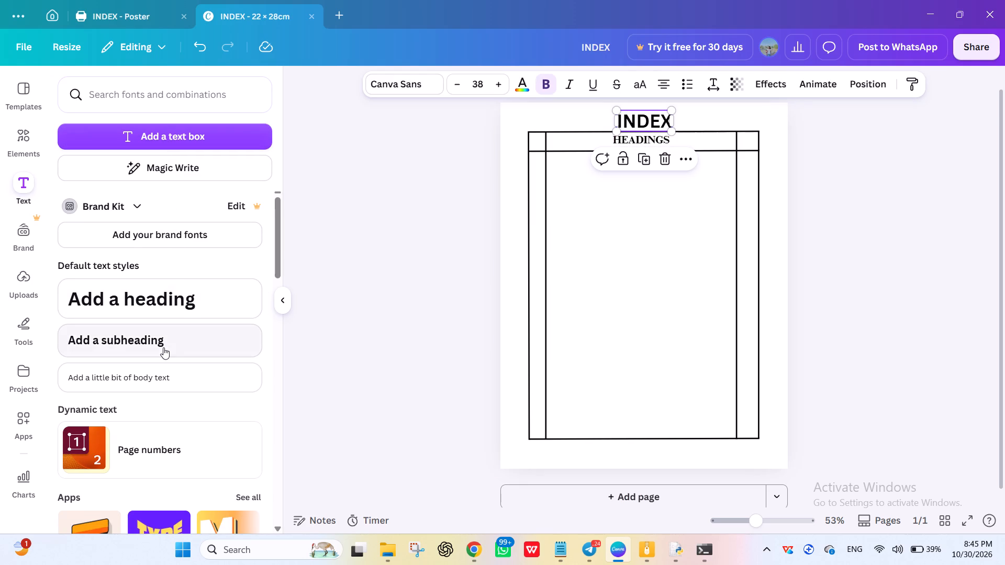
{"action": "scroll", "coordinate": [163, 347], "scroll_direction": "down", "scroll_amount": 1}
{"action": "scroll", "coordinate": [163, 347], "scroll_direction": "up", "scroll_amount": 1}
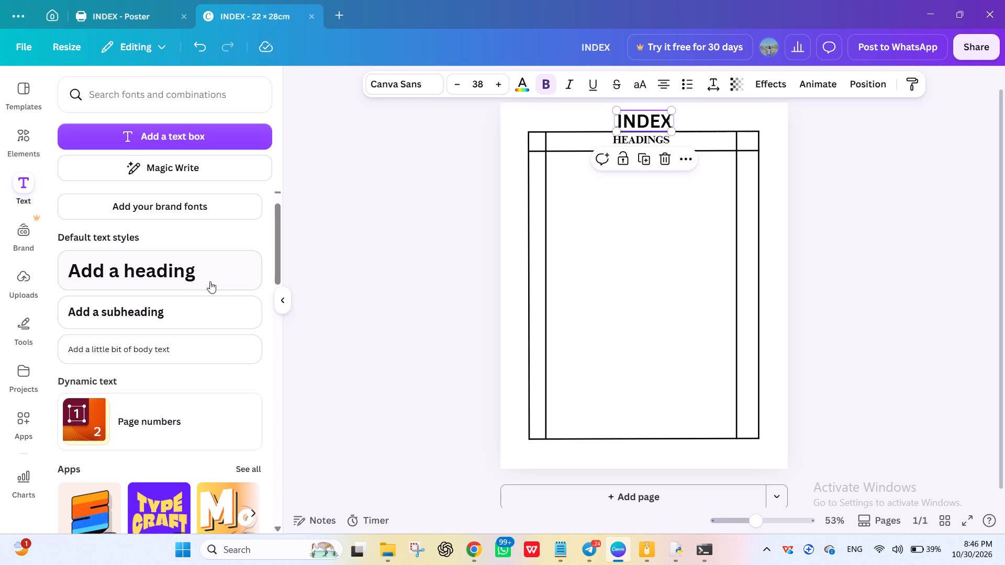
{"action": "left_click", "coordinate": [425, 87]}
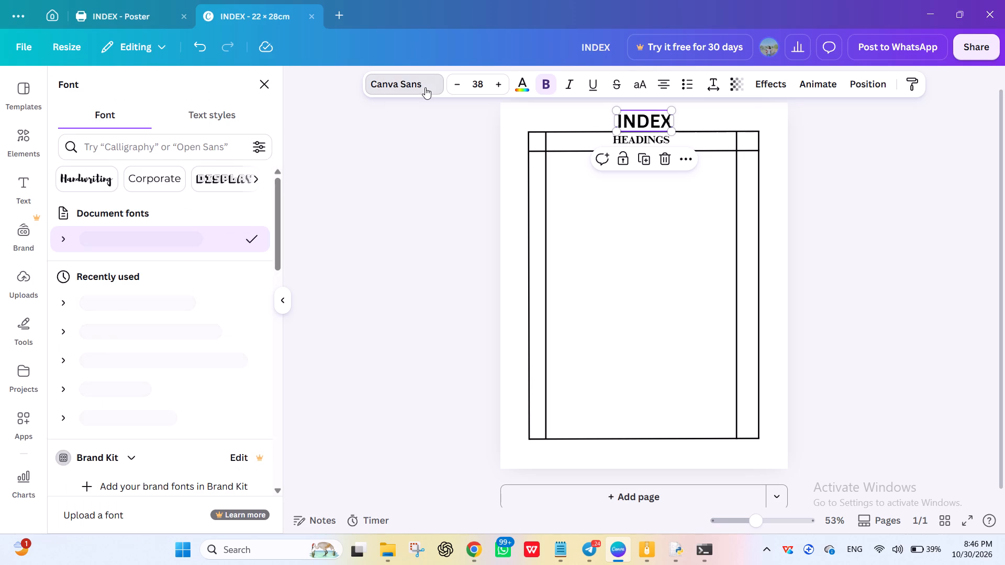
{"action": "left_click", "coordinate": [160, 268]}
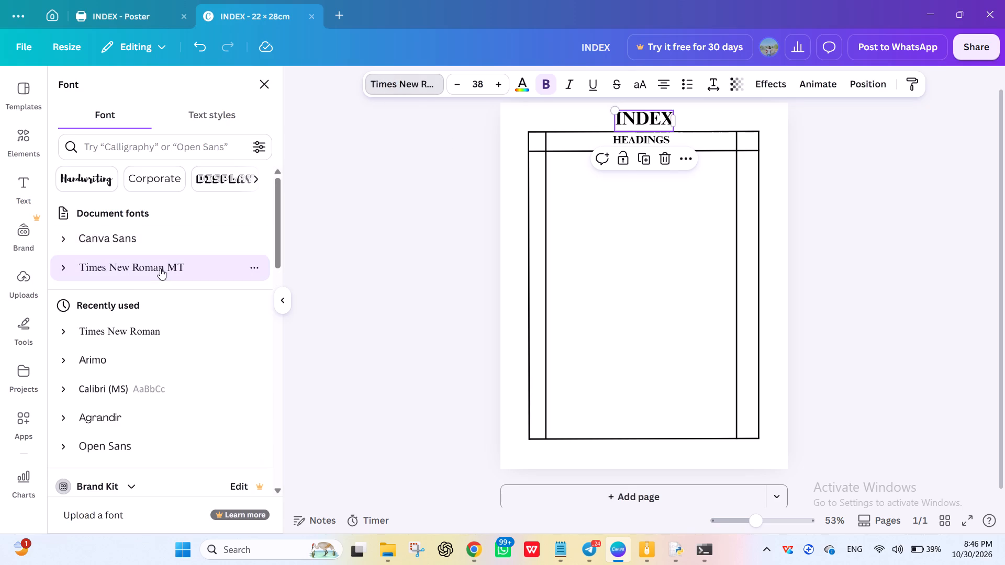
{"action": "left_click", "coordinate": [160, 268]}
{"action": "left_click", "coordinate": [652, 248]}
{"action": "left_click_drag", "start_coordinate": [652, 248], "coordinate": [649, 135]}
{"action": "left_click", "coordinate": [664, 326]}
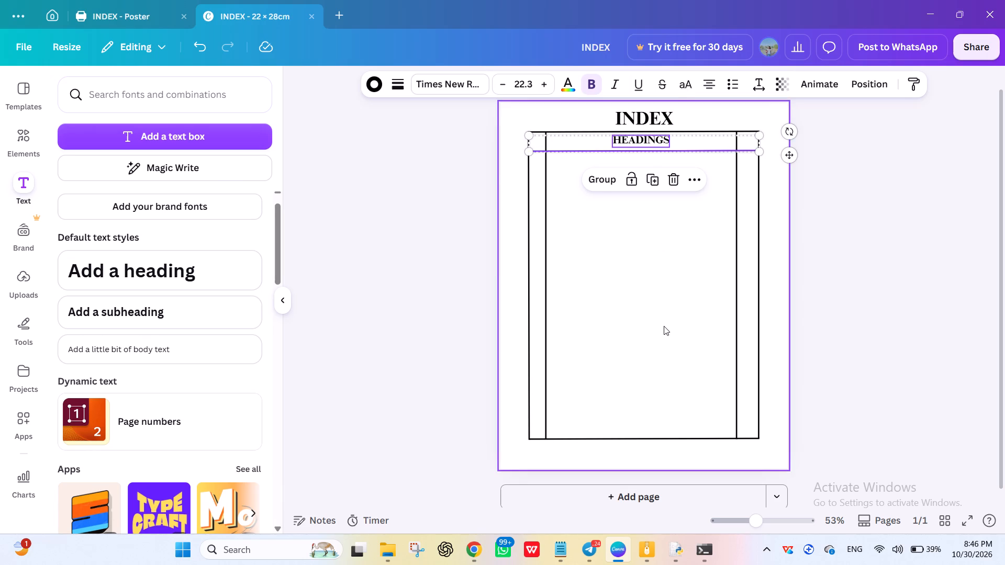
Reduce the HEADINGS text's font size to 18.3.
{"action": "left_click", "coordinate": [653, 140]}
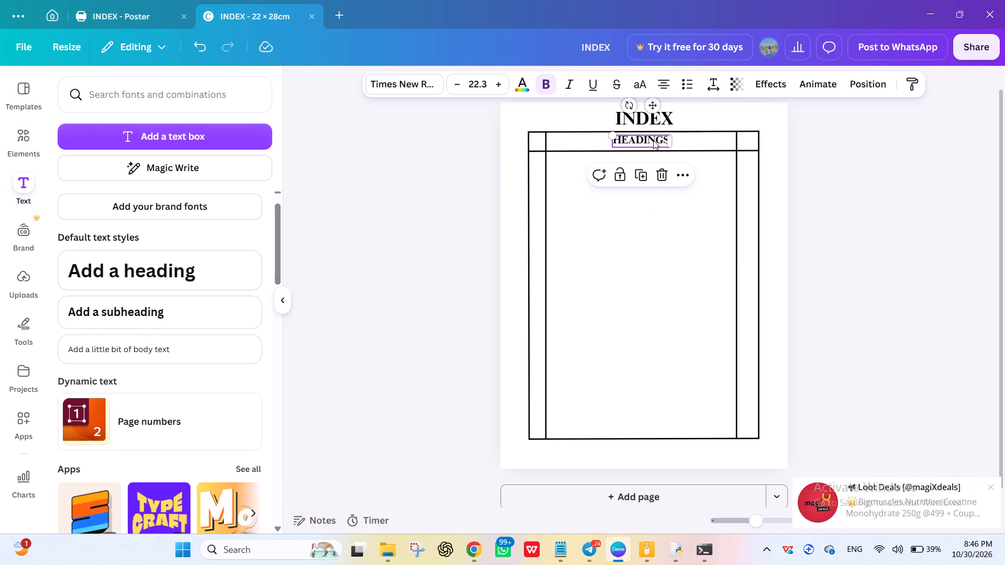
{"action": "double_click", "coordinate": [462, 83]}
{"action": "double_click", "coordinate": [462, 83]}
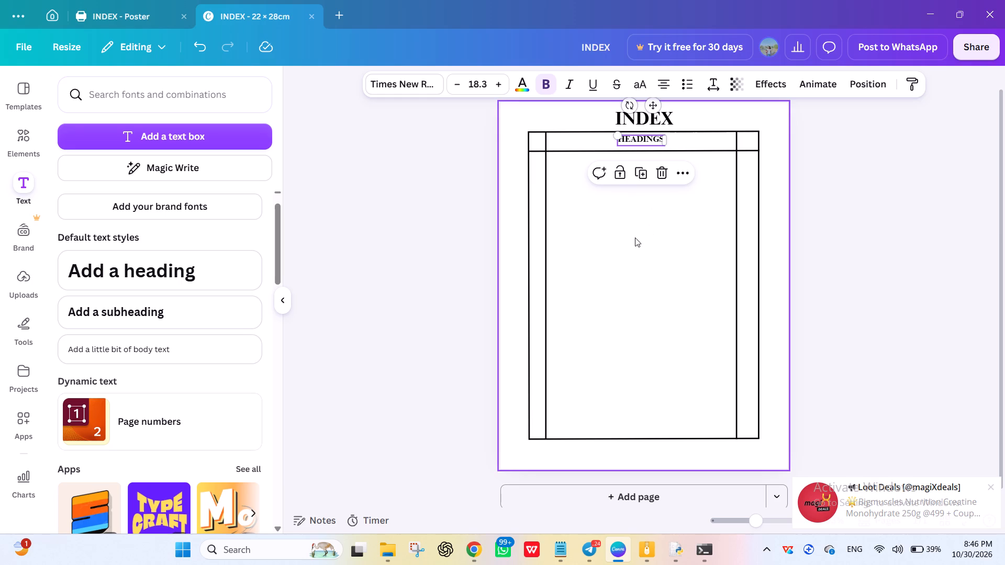
{"action": "left_click", "coordinate": [640, 142]}
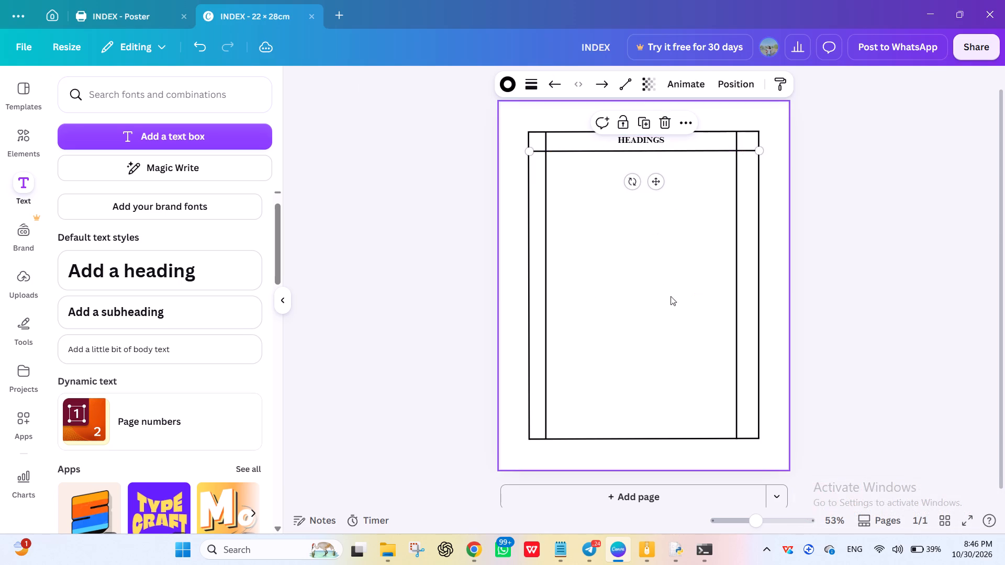
{"action": "left_click", "coordinate": [674, 312]}
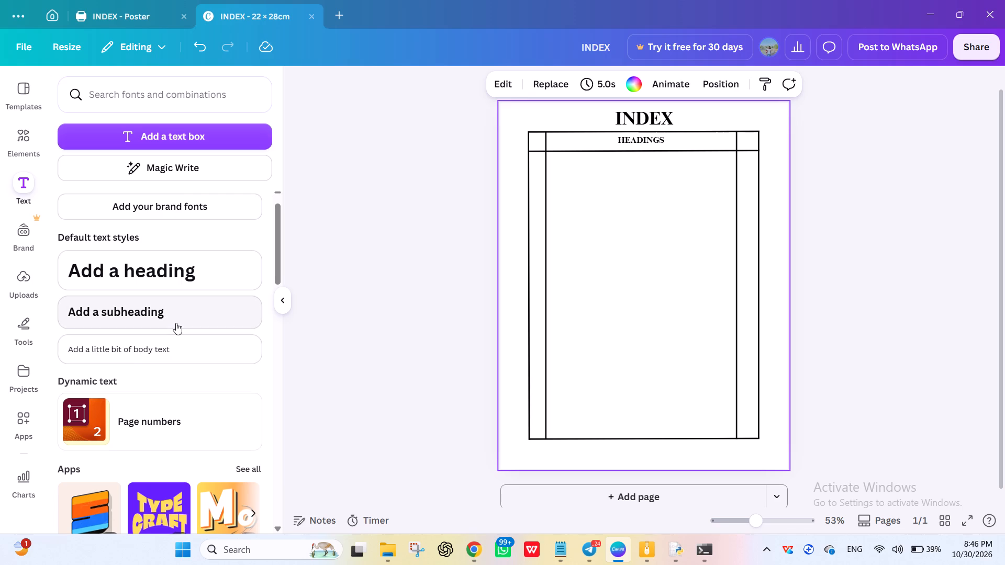
Add a body text reading SL NO and set its font to Times New Roman MT.
{"action": "left_click", "coordinate": [175, 349]}
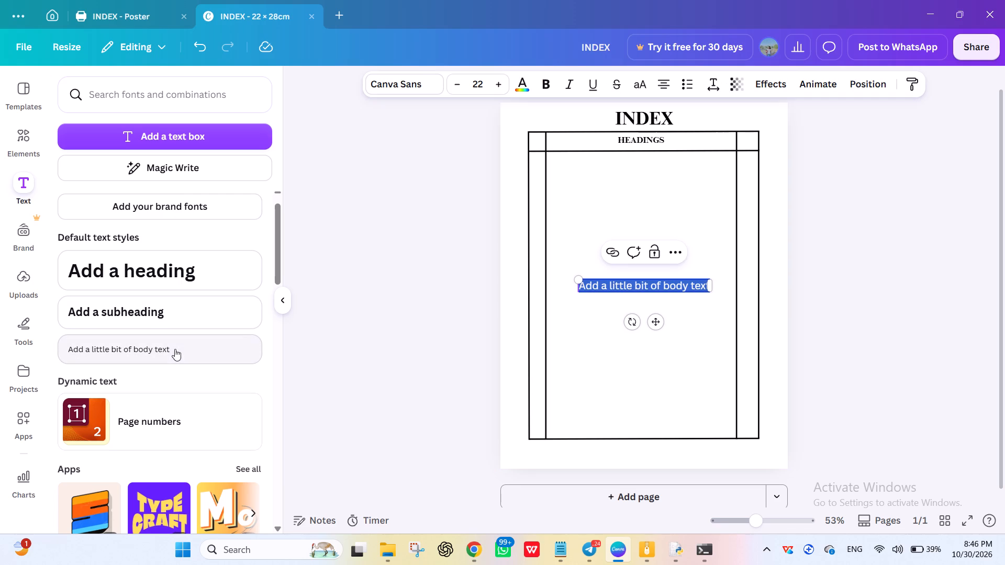
{"action": "key", "text": "BackSpace"}
{"action": "key", "text": "s"}
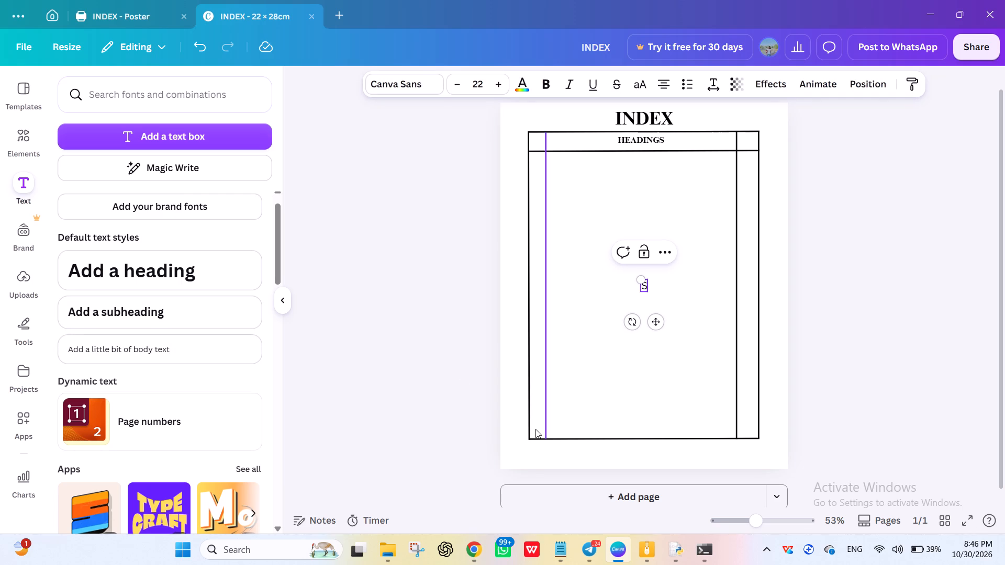
{"action": "key", "text": "l"}
{"action": "key", "text": "space"}
{"action": "type", "text": "NO"}
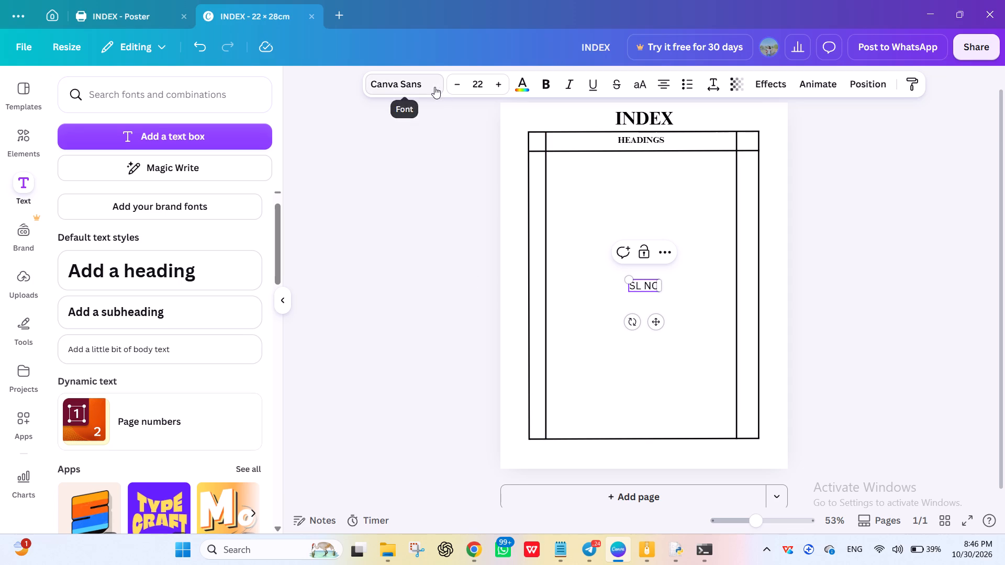
{"action": "left_click", "coordinate": [434, 87]}
{"action": "left_click", "coordinate": [220, 264]}
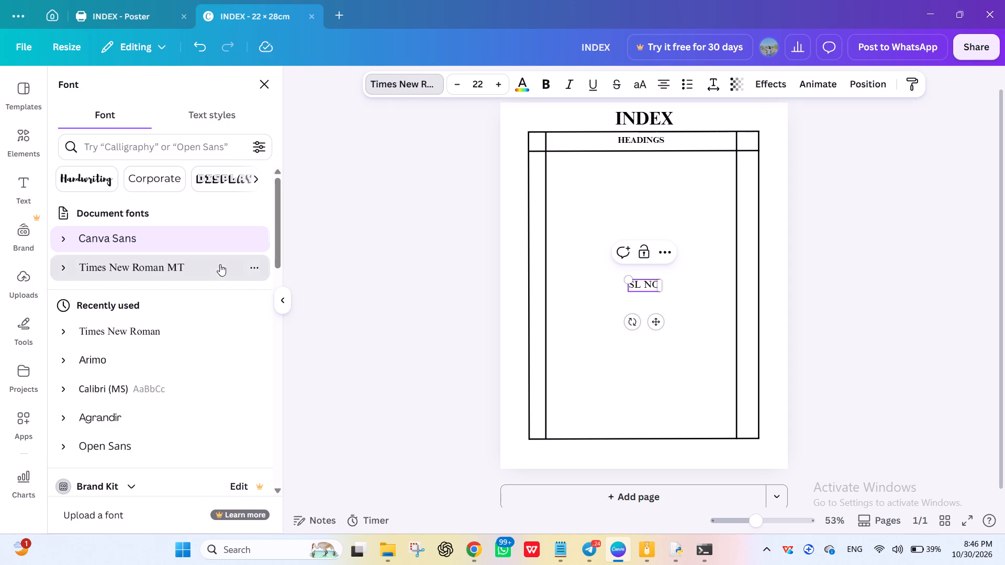
Split the SL NO text onto two lines and add a colon after NO.
{"action": "left_click_drag", "start_coordinate": [658, 324], "coordinate": [622, 312]}
{"action": "left_click", "coordinate": [608, 273]}
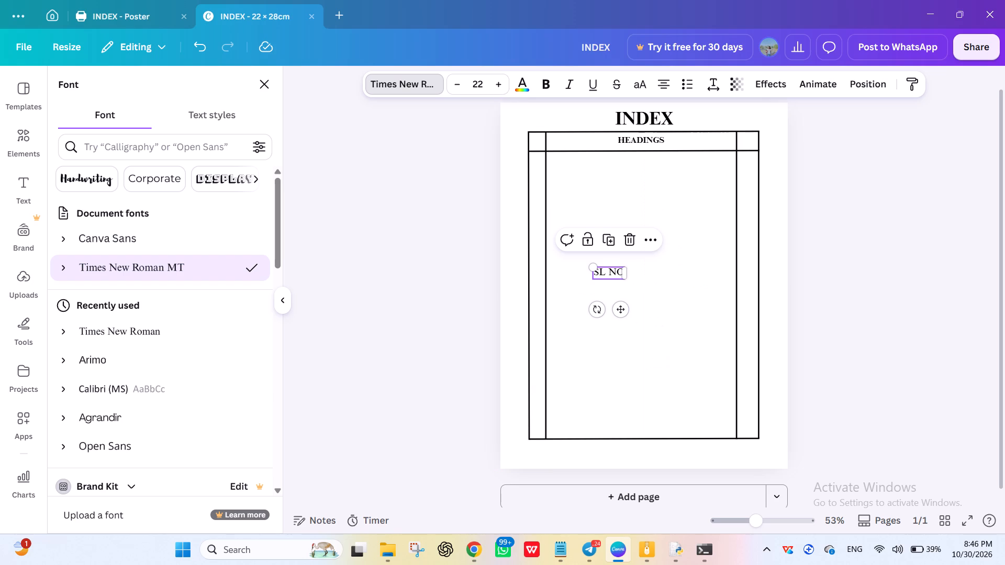
{"action": "key", "text": "Return"}
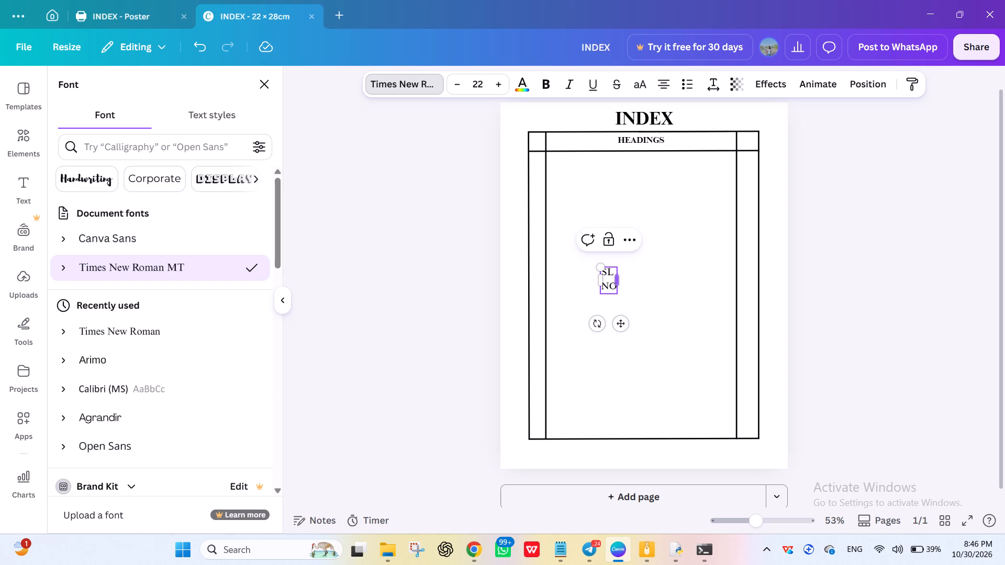
{"action": "left_click", "coordinate": [613, 285]}
{"action": "key", "text": "Right"}
{"action": "key", "text": "shift+colon"}
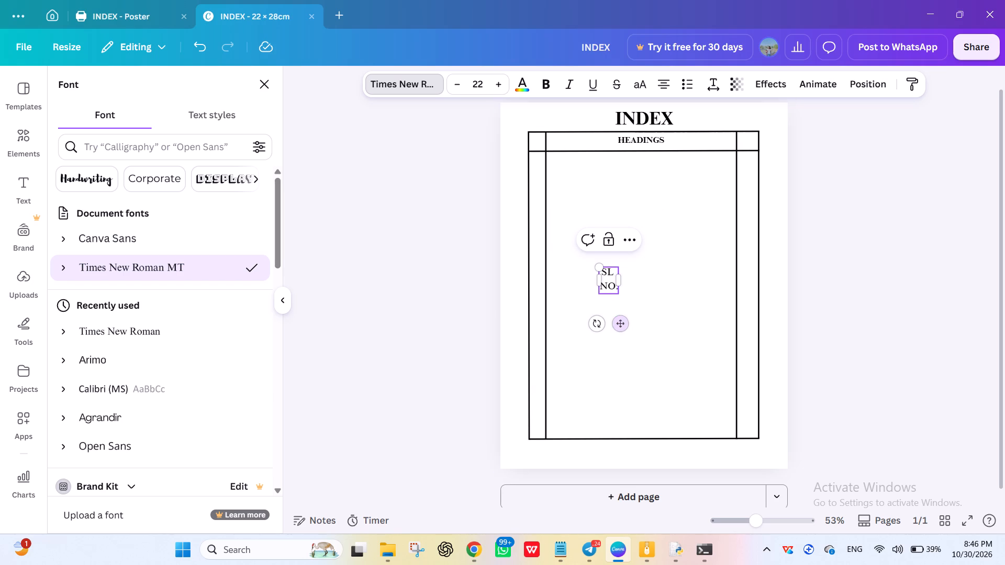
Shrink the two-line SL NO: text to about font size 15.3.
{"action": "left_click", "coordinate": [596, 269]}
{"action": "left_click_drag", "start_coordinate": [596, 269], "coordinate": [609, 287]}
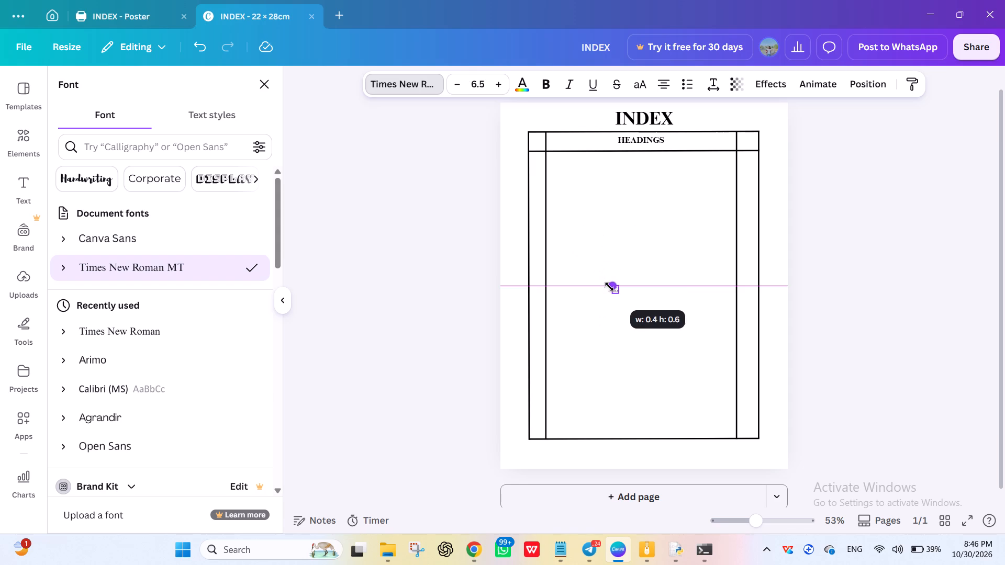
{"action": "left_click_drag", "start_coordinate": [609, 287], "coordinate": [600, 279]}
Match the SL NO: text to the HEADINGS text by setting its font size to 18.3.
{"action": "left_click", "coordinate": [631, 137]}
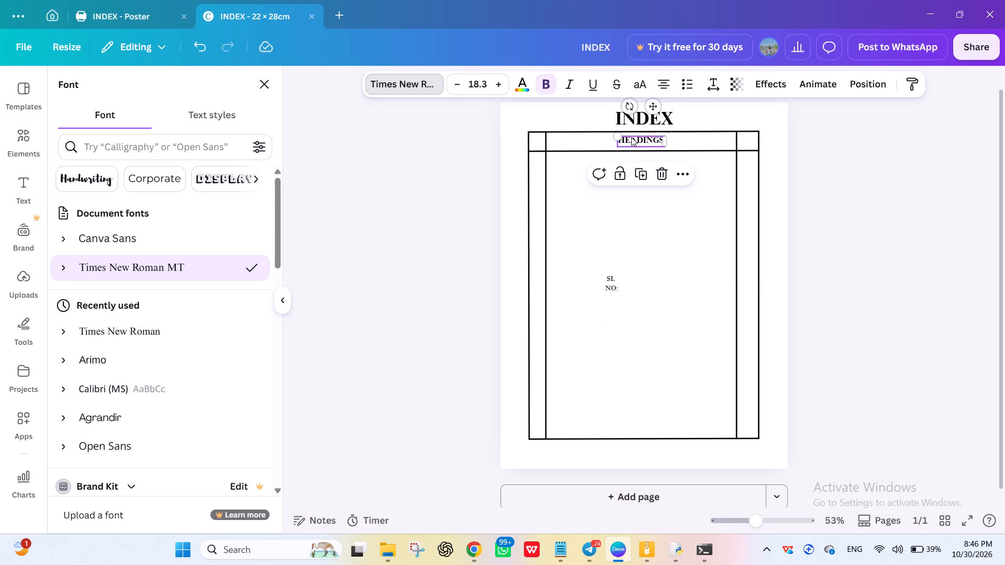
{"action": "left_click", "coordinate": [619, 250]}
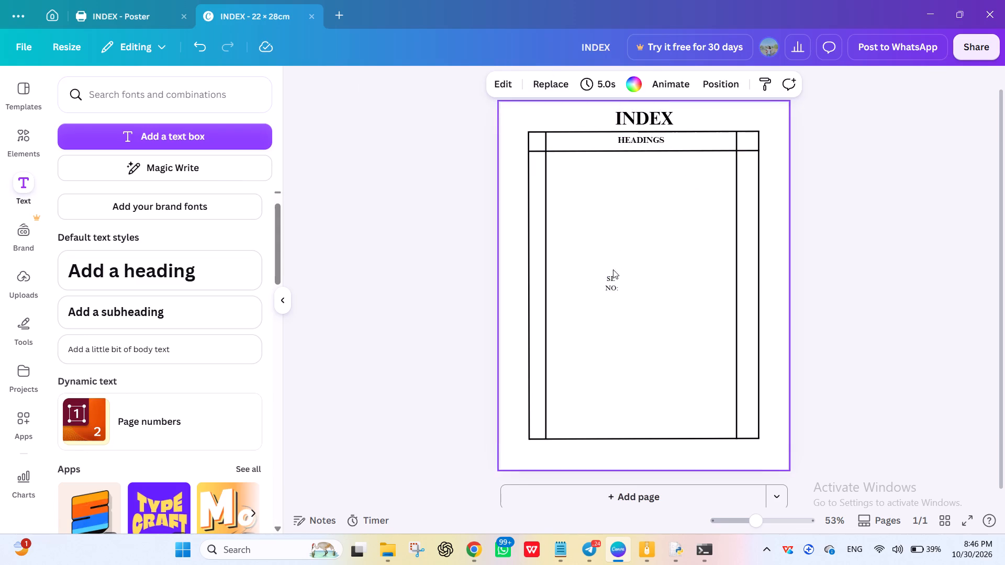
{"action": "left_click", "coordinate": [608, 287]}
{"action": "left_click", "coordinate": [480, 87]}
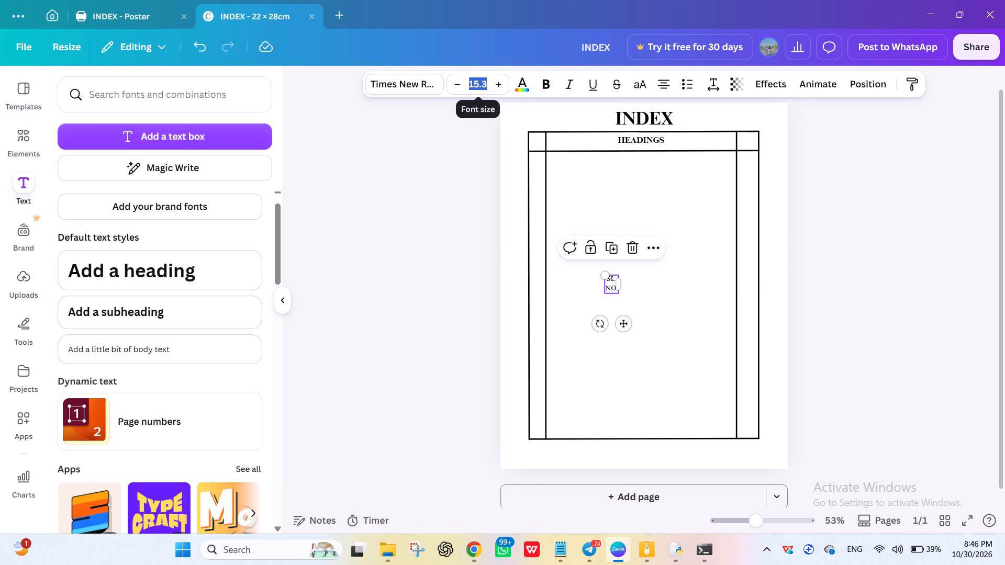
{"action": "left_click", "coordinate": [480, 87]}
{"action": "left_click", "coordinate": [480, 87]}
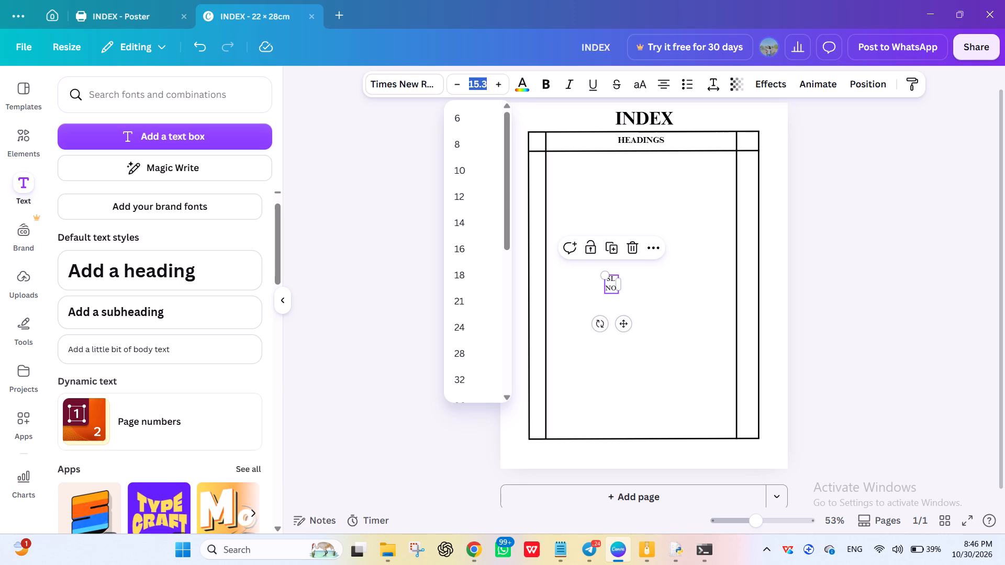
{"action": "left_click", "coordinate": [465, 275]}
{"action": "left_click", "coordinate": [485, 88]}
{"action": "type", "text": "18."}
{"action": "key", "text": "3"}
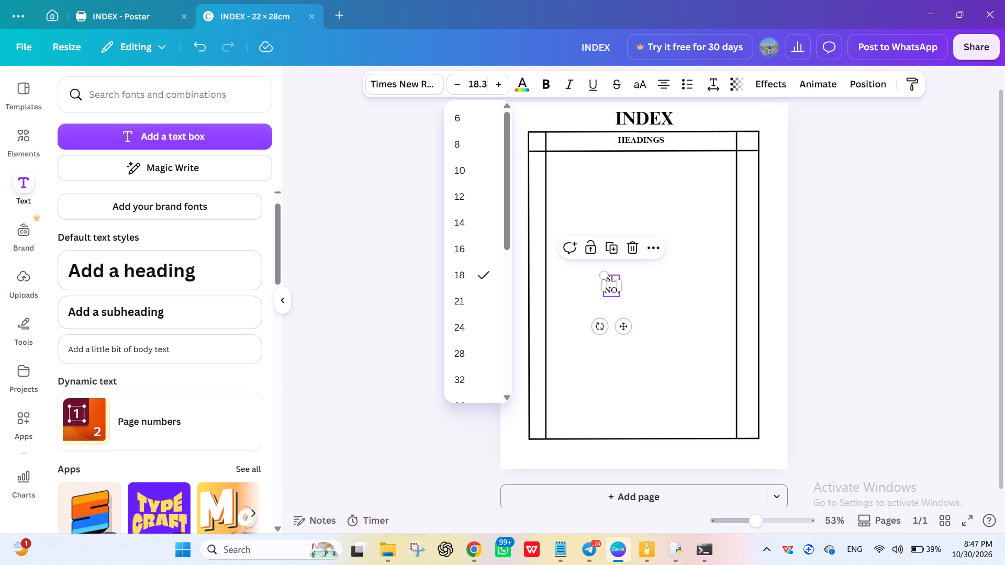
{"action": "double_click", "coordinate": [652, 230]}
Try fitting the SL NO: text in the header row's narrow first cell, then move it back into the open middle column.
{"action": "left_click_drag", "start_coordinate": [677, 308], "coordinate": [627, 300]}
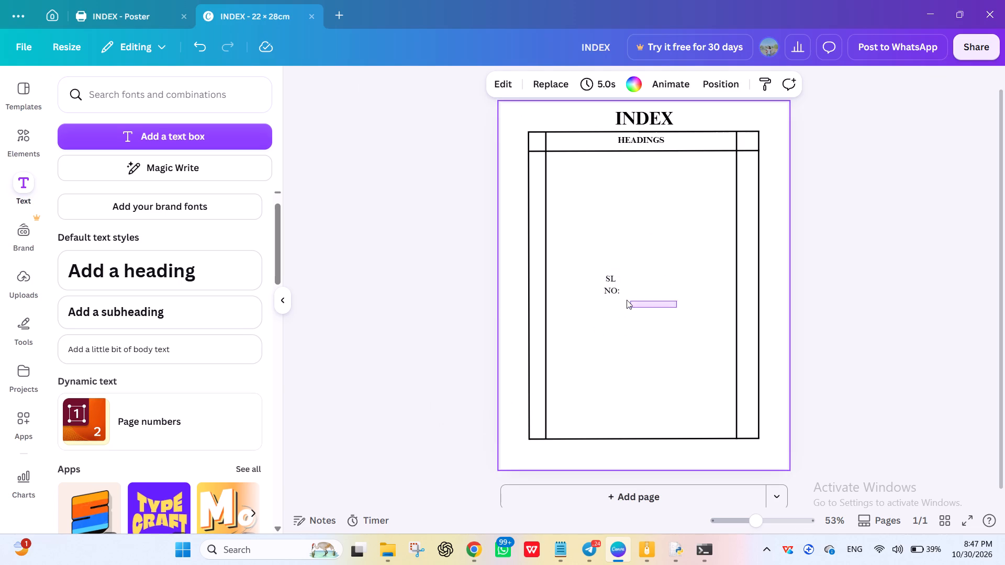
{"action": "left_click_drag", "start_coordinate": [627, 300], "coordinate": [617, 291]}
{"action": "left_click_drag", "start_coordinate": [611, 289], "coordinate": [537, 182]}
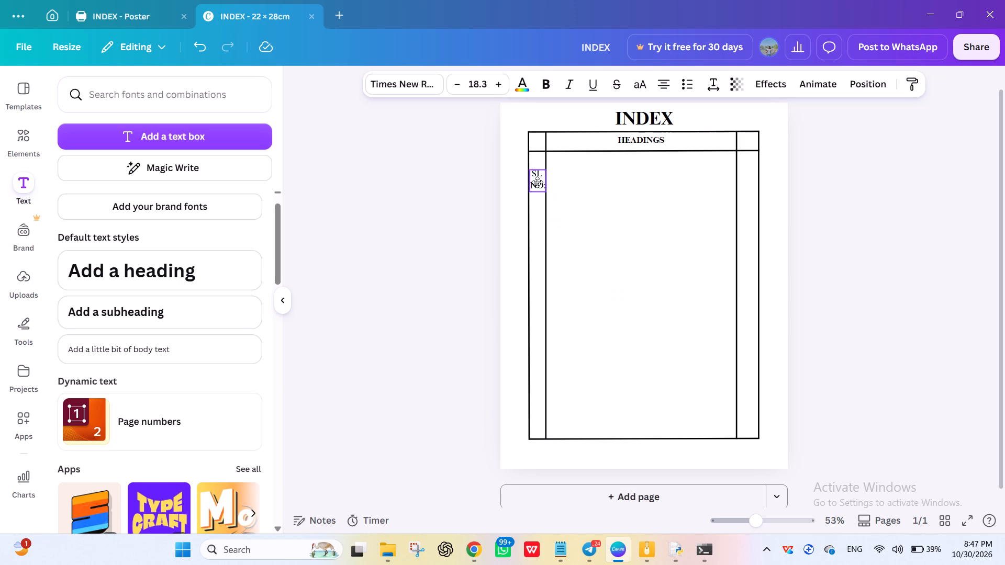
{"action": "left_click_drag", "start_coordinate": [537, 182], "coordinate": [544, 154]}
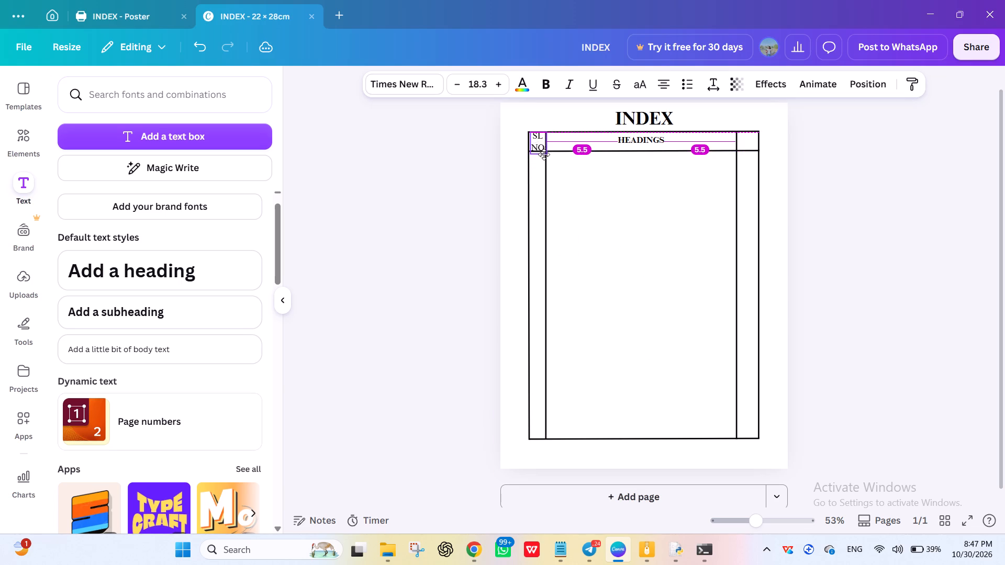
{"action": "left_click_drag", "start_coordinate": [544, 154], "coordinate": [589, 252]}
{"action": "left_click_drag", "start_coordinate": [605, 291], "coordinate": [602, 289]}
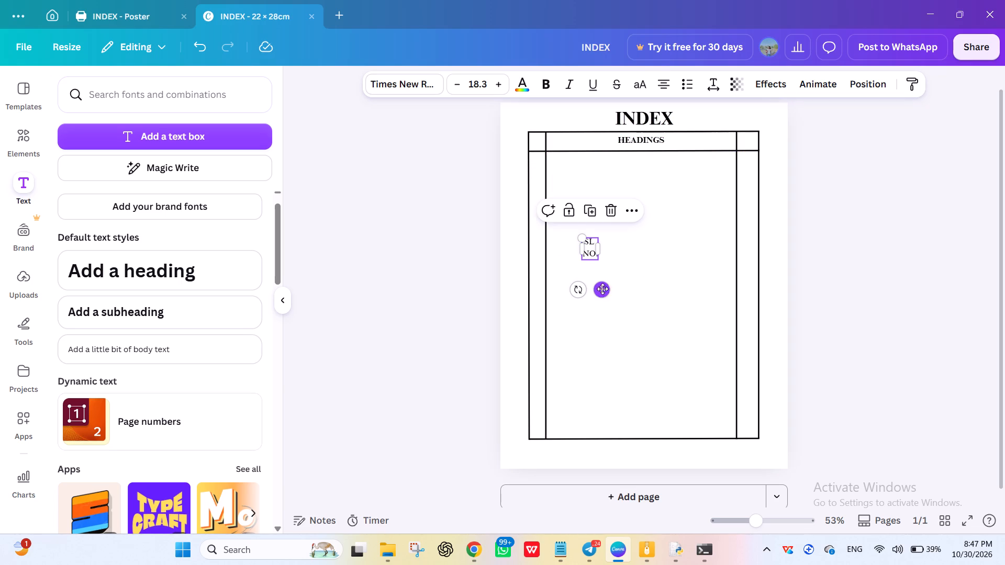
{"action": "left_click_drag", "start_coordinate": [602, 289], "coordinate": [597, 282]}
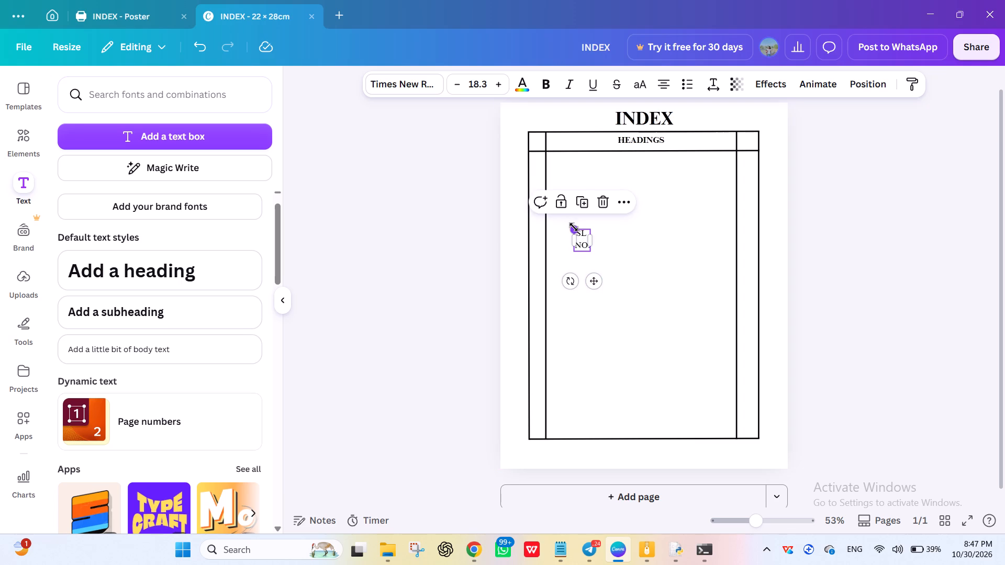
Shrink the SL NO: text to about font size 11.1 and place it in the header row's narrow first cell.
{"action": "left_click_drag", "start_coordinate": [574, 227], "coordinate": [583, 234]}
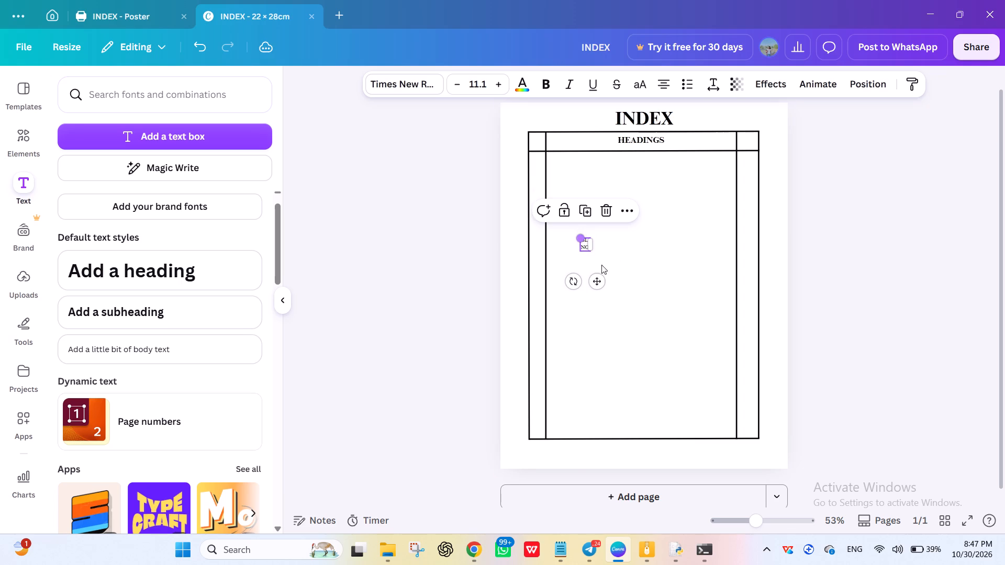
{"action": "left_click_drag", "start_coordinate": [601, 281], "coordinate": [551, 179]}
{"action": "left_click", "coordinate": [639, 279]}
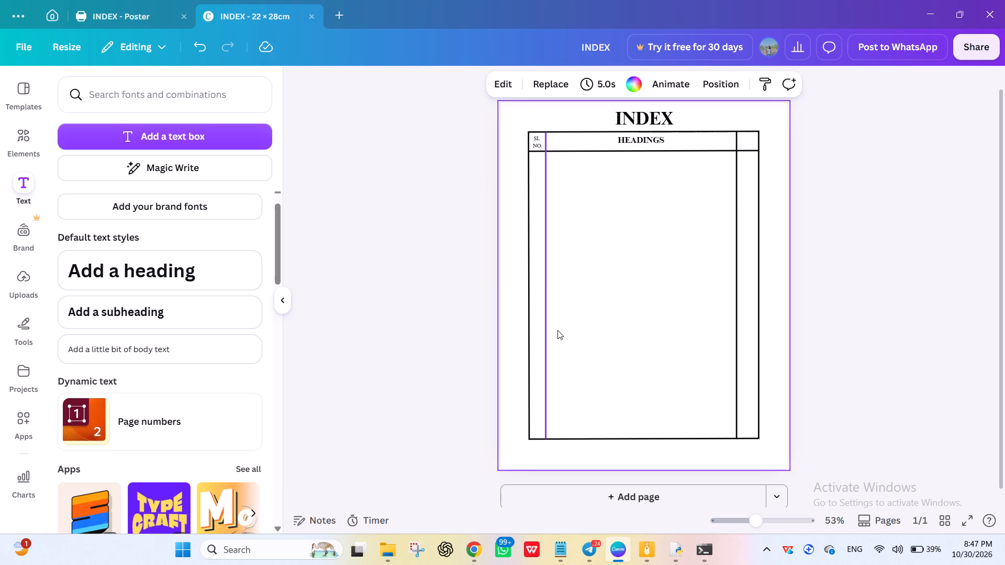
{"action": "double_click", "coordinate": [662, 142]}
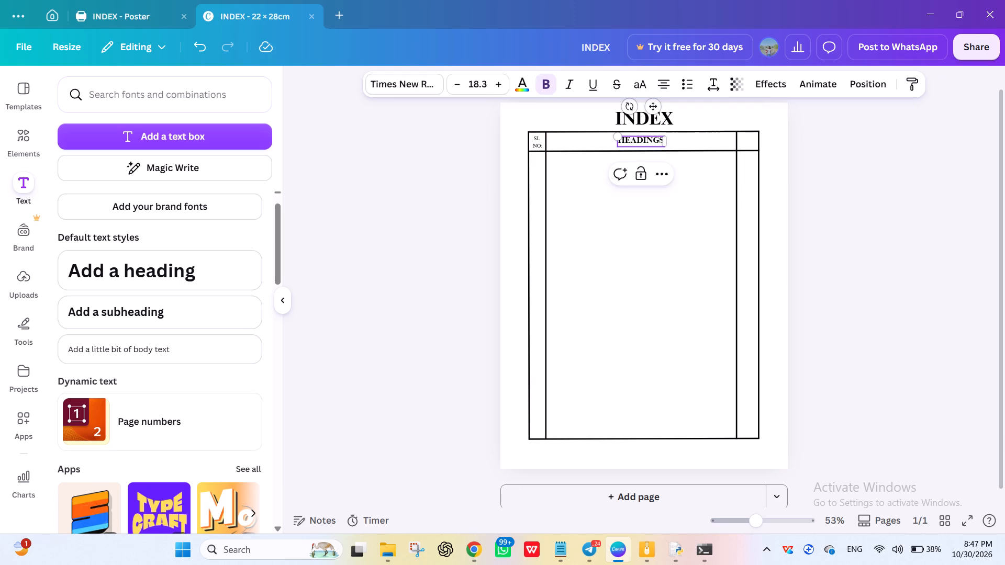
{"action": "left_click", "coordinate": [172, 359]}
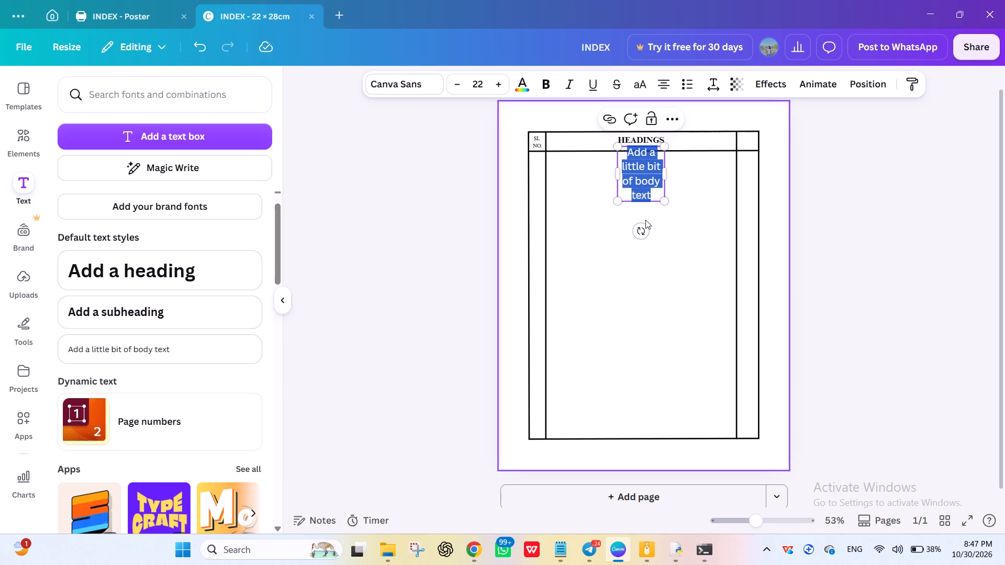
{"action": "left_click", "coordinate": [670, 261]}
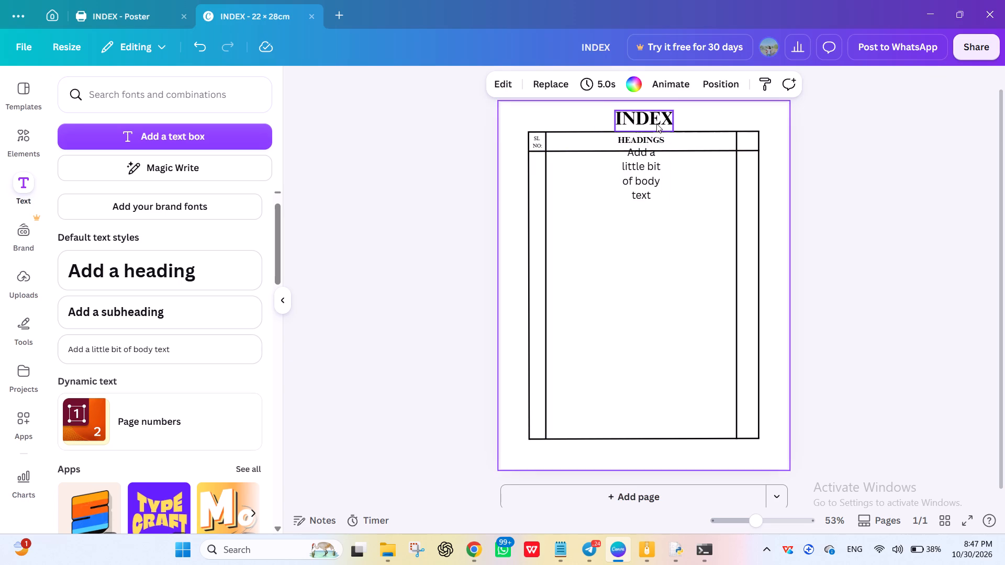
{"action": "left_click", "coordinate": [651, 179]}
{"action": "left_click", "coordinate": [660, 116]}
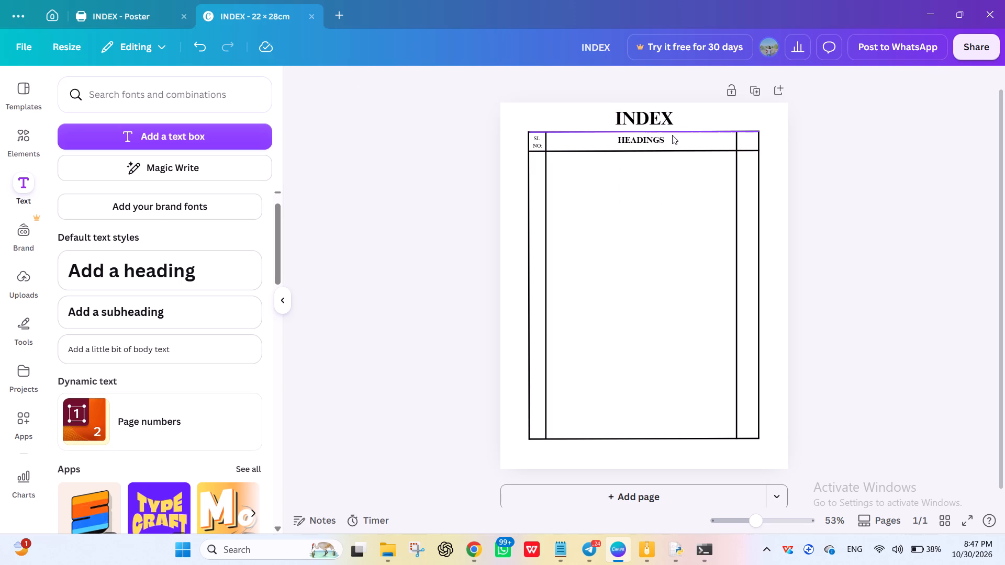
Delete the bold HEADINGS text from the header row.
{"action": "left_click", "coordinate": [659, 141]}
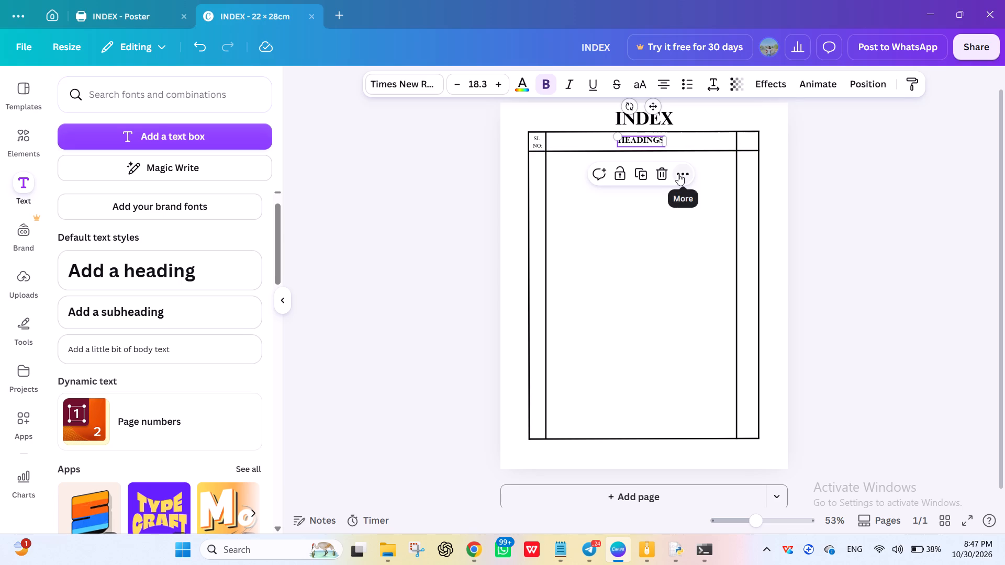
{"action": "left_click", "coordinate": [678, 174]}
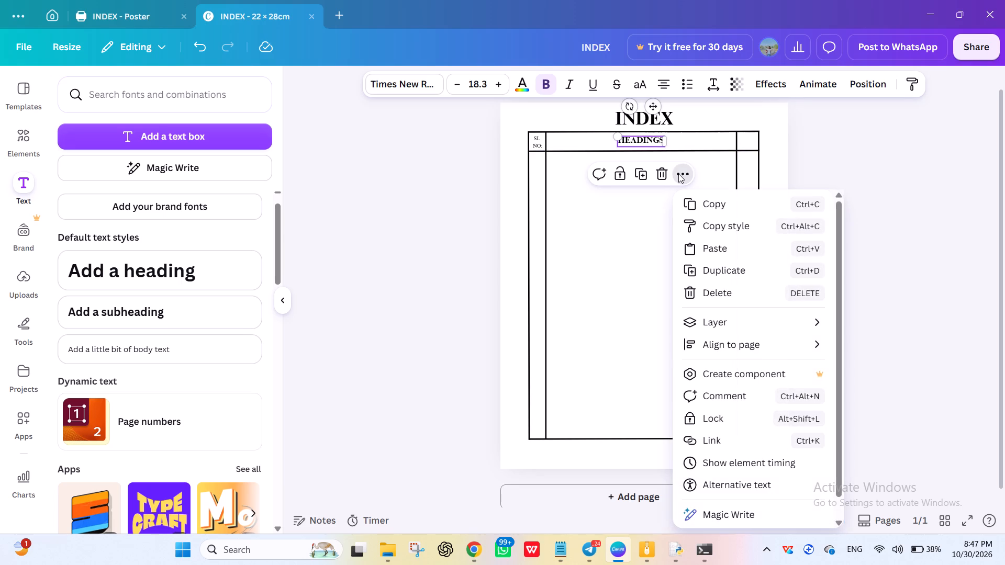
{"action": "scroll", "coordinate": [746, 384], "scroll_direction": "down", "scroll_amount": 2}
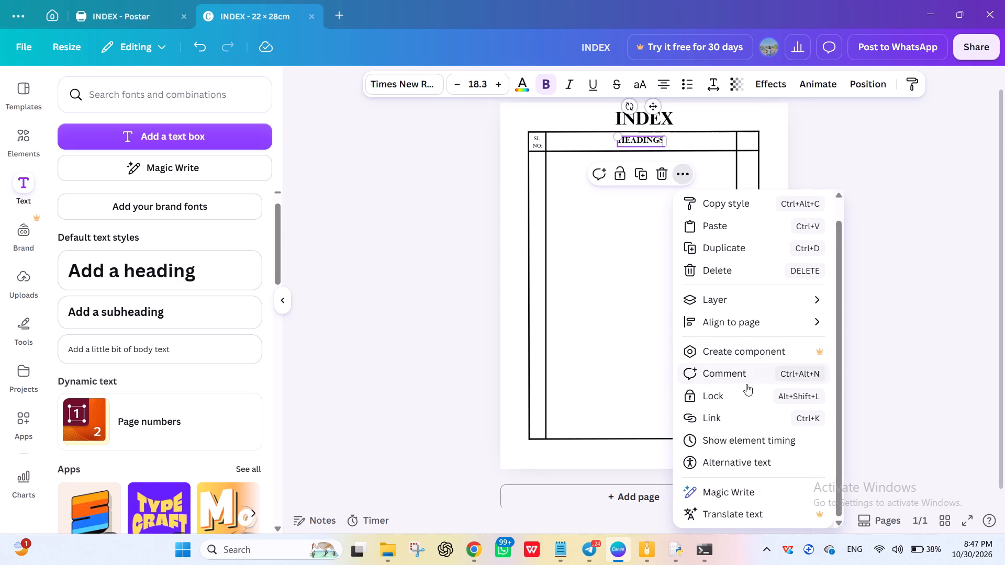
{"action": "scroll", "coordinate": [746, 384], "scroll_direction": "down", "scroll_amount": 1}
{"action": "left_click", "coordinate": [661, 168]}
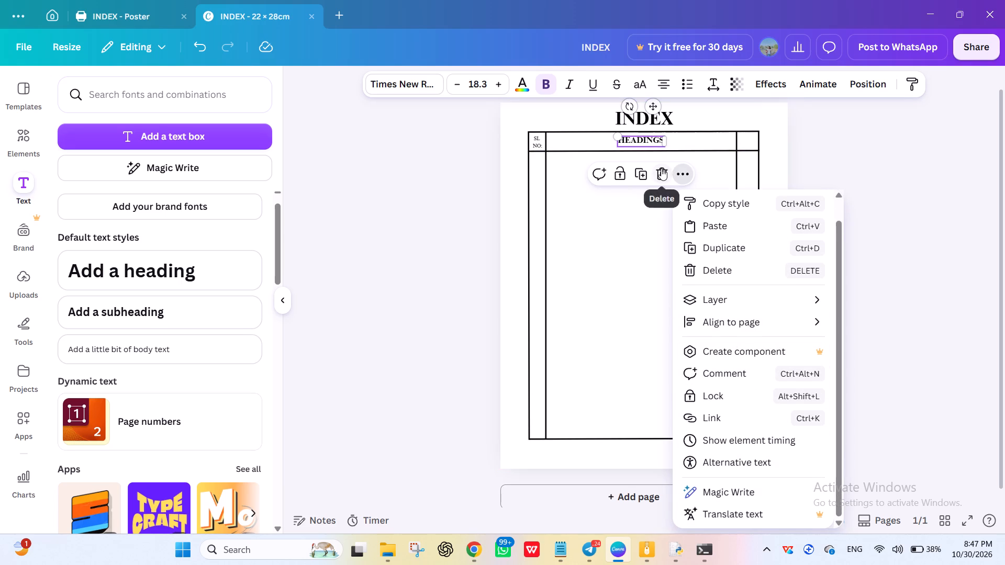
Add a body text box in Times New Roman MT reading HEADINGS.
{"action": "left_click", "coordinate": [120, 341]}
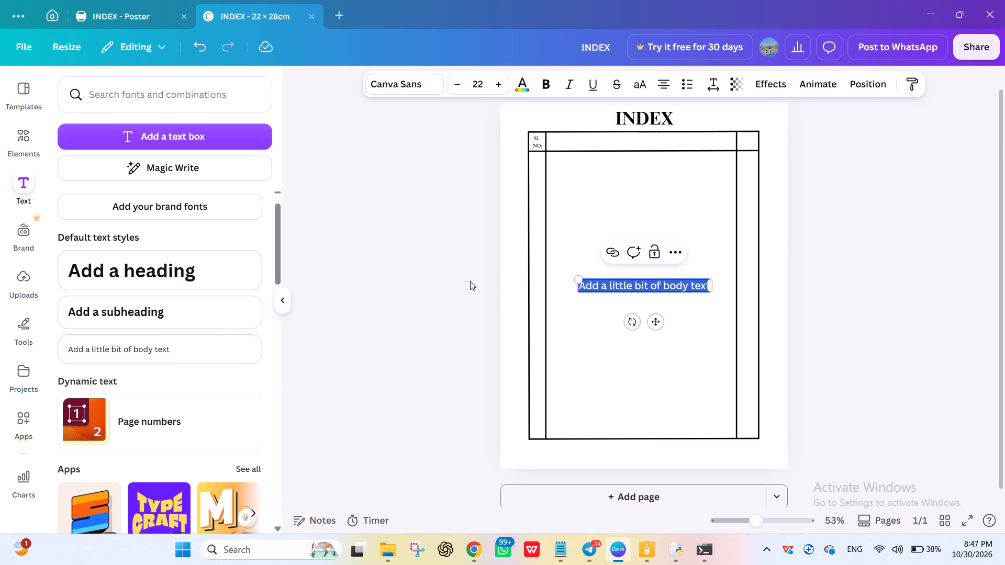
{"action": "left_click", "coordinate": [418, 95]}
{"action": "left_click", "coordinate": [418, 95]}
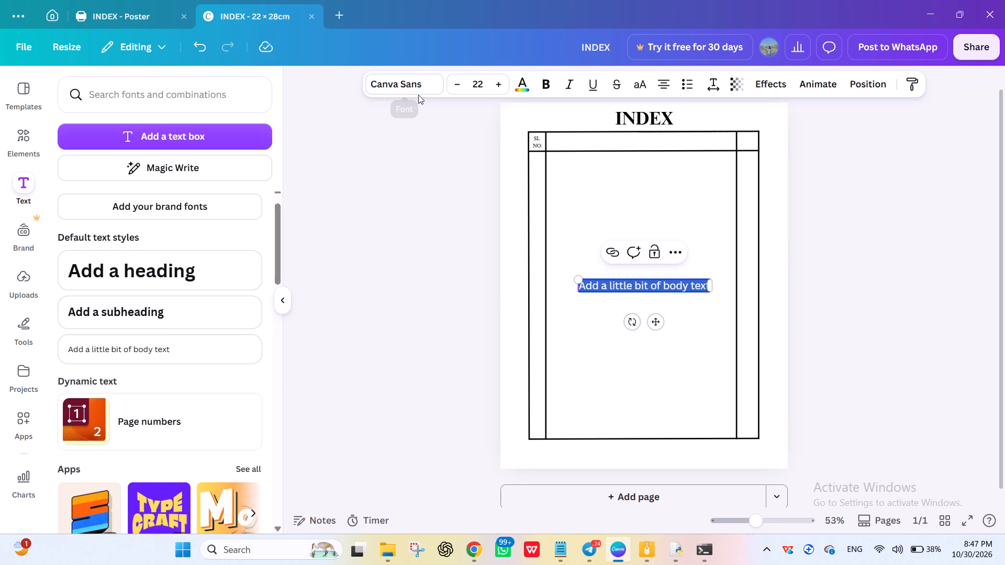
{"action": "left_click_drag", "start_coordinate": [418, 95], "coordinate": [417, 84]}
{"action": "left_click", "coordinate": [417, 84]}
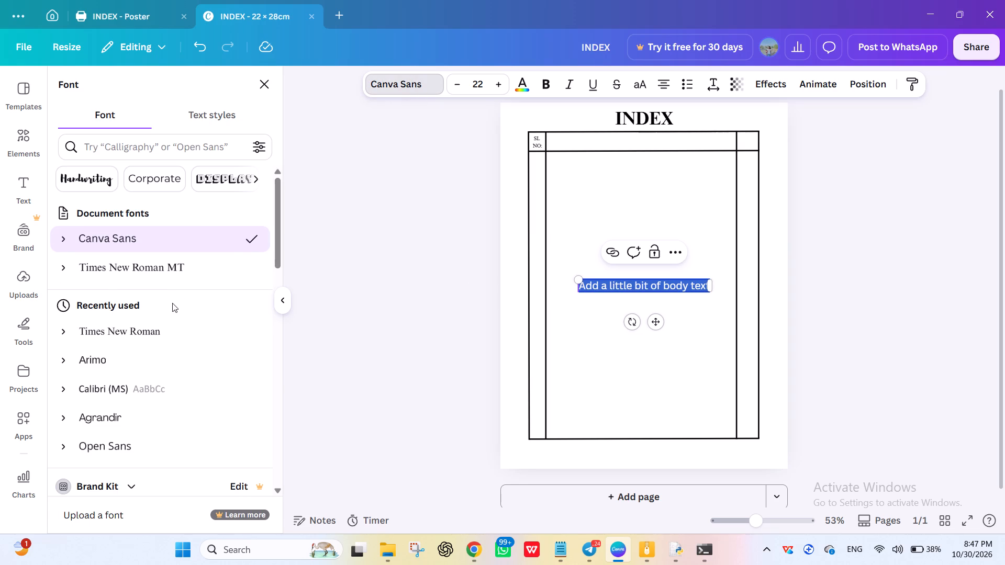
{"action": "left_click", "coordinate": [164, 327]}
{"action": "left_click", "coordinate": [183, 275]}
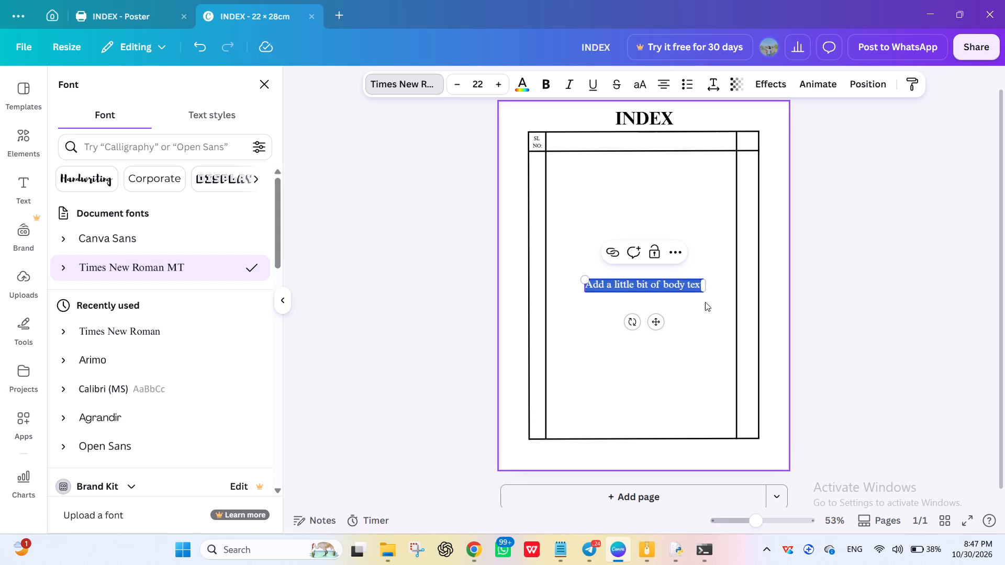
{"action": "key", "text": "BackSpace"}
{"action": "key", "text": "h"}
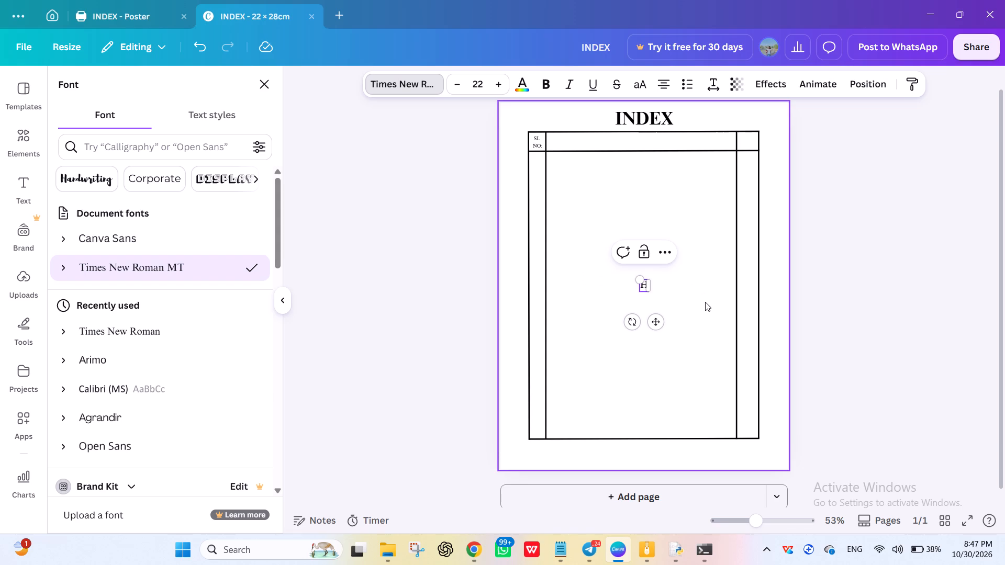
{"action": "type", "text": "EADINGS"}
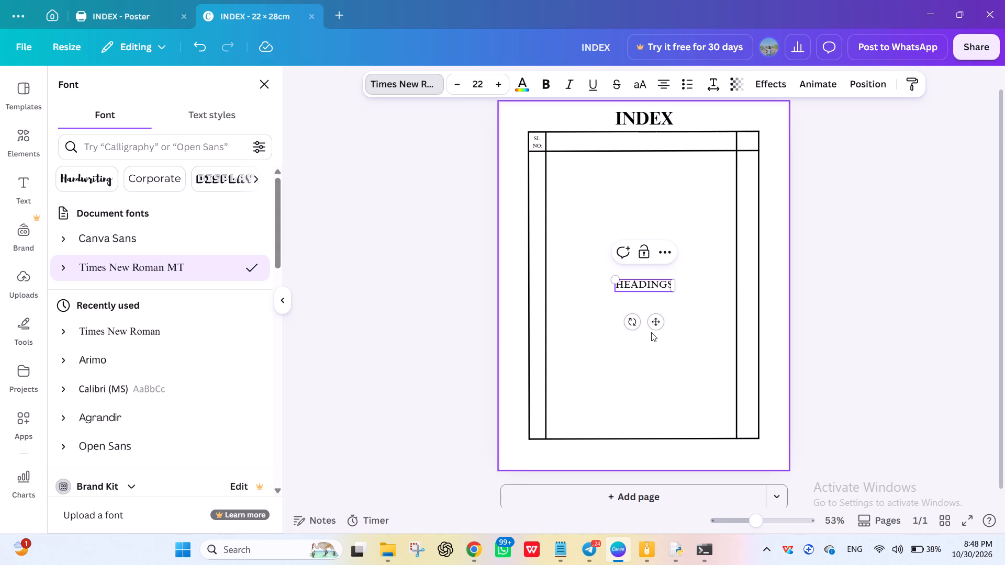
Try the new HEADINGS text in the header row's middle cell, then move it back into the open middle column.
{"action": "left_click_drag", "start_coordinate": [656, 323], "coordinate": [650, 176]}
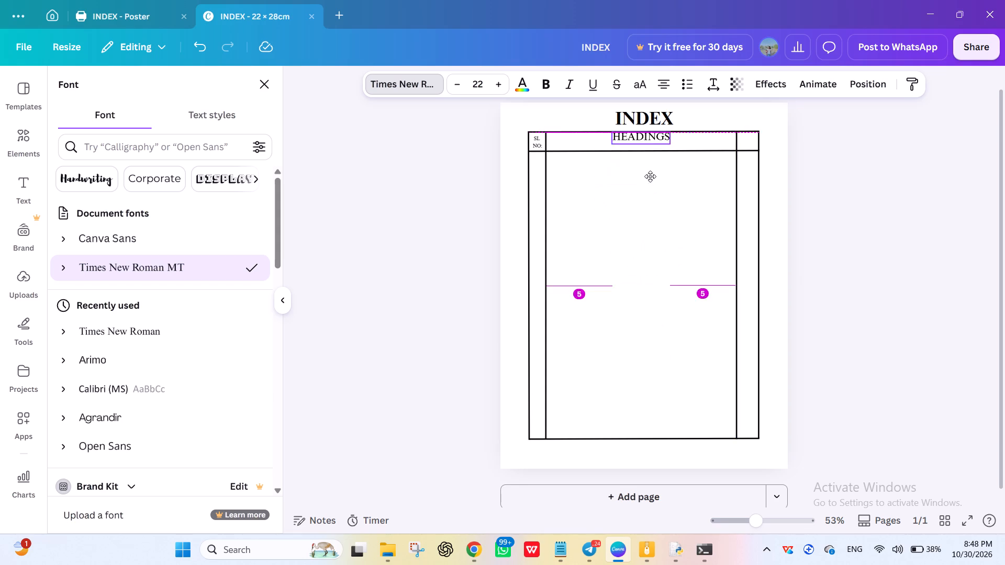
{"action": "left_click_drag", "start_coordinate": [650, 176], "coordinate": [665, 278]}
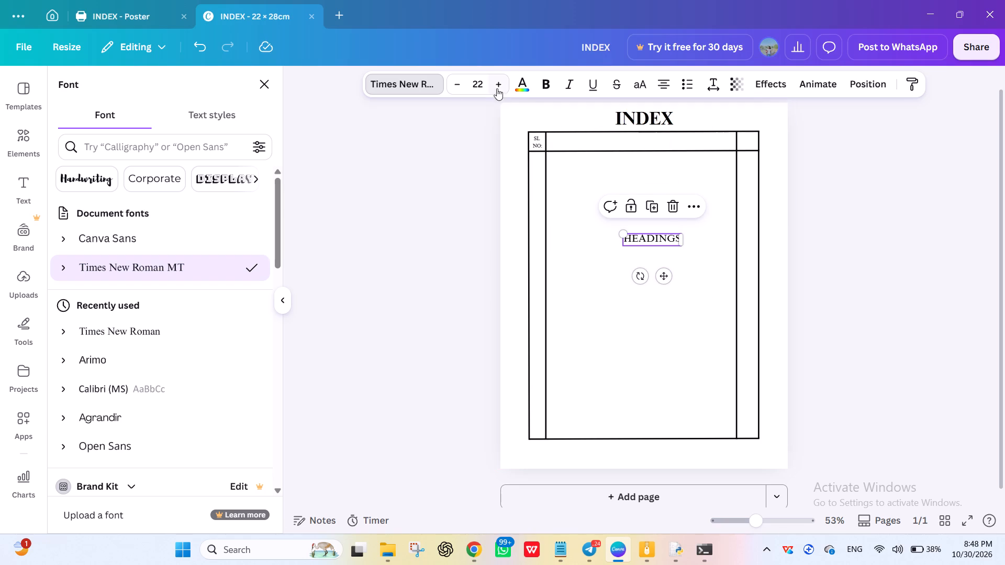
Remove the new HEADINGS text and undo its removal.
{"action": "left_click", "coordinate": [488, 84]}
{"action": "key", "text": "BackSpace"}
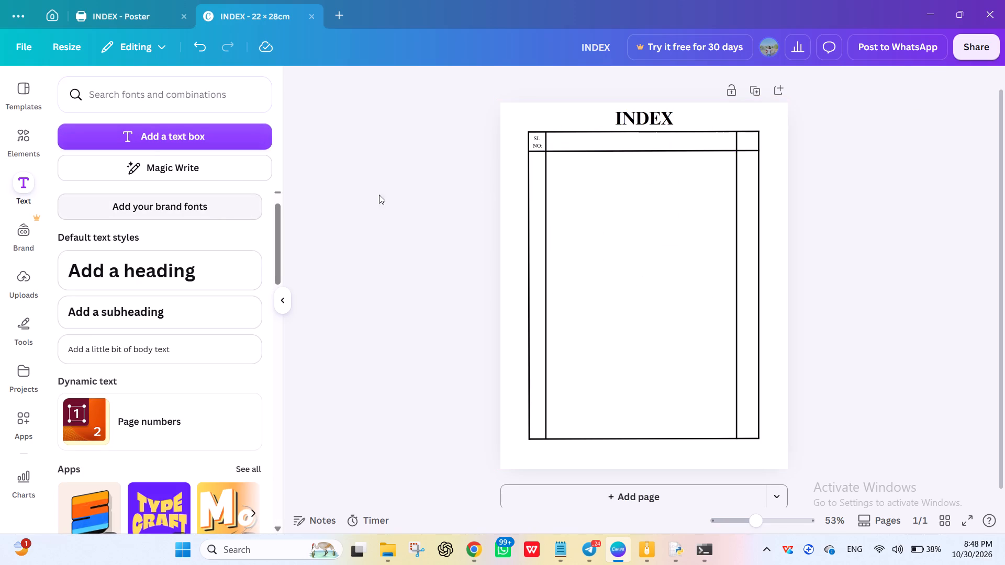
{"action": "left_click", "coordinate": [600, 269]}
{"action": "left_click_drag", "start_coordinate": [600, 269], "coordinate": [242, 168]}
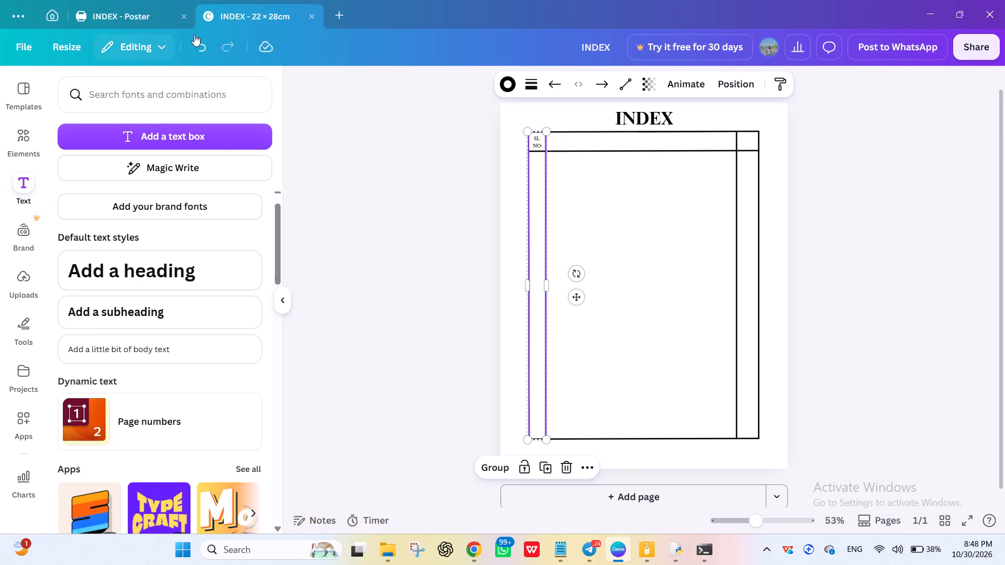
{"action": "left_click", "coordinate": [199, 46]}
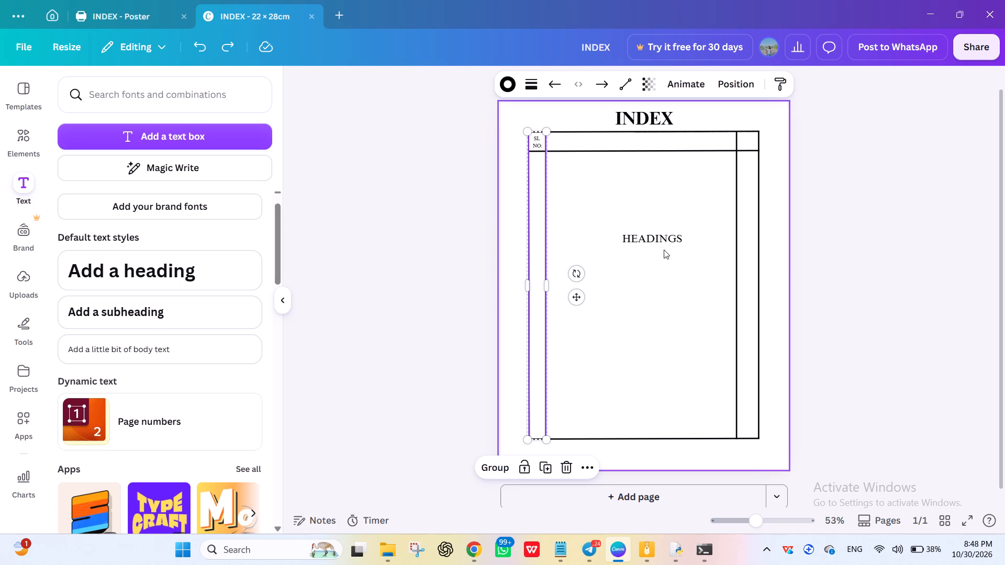
Set the HEADINGS text to font size 18 and place it in the header row's wide middle cell.
{"action": "left_click", "coordinate": [656, 230]}
{"action": "left_click", "coordinate": [652, 245]}
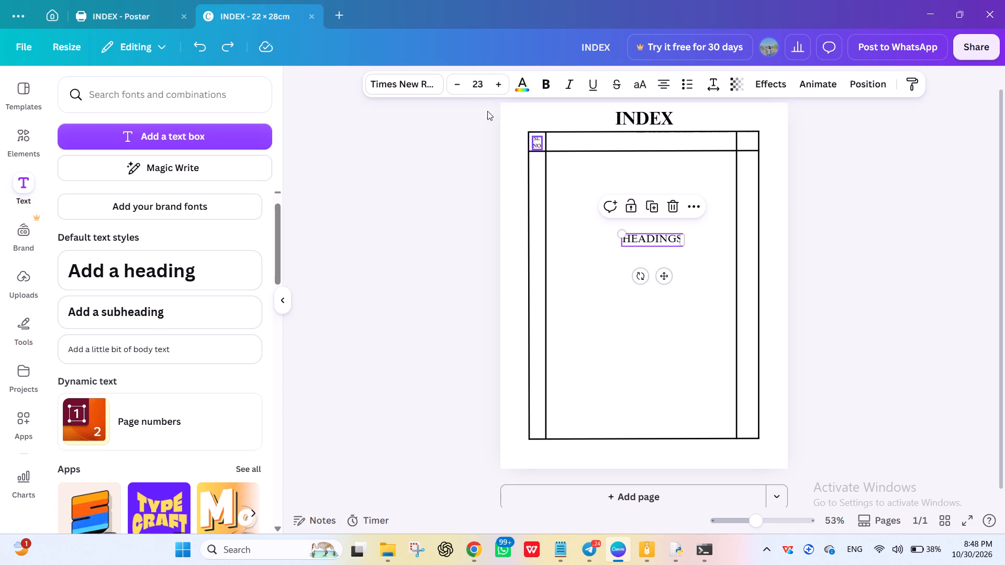
{"action": "left_click", "coordinate": [480, 86]}
{"action": "type", "text": "18"}
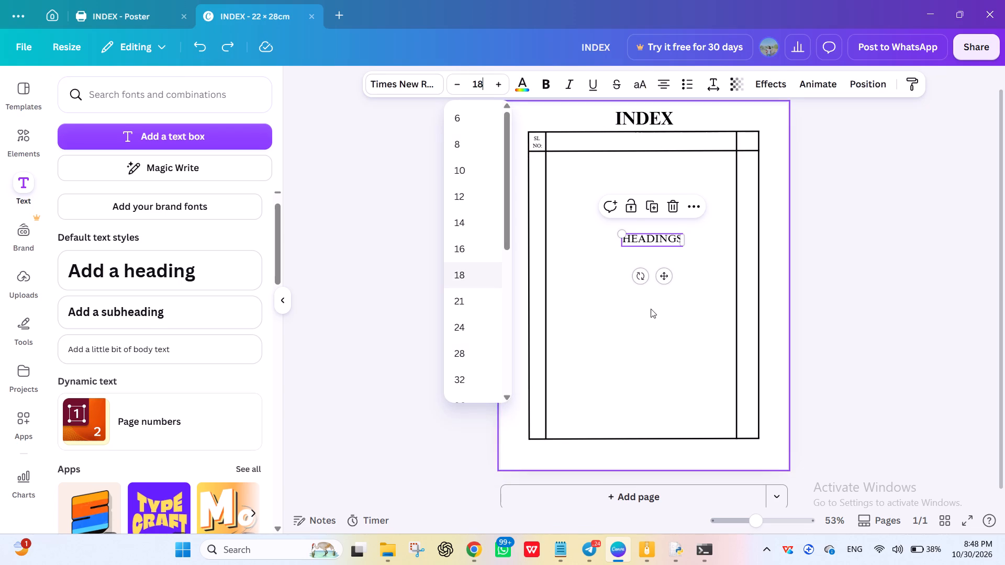
{"action": "left_click", "coordinate": [651, 309]}
{"action": "left_click_drag", "start_coordinate": [662, 233], "coordinate": [647, 144]}
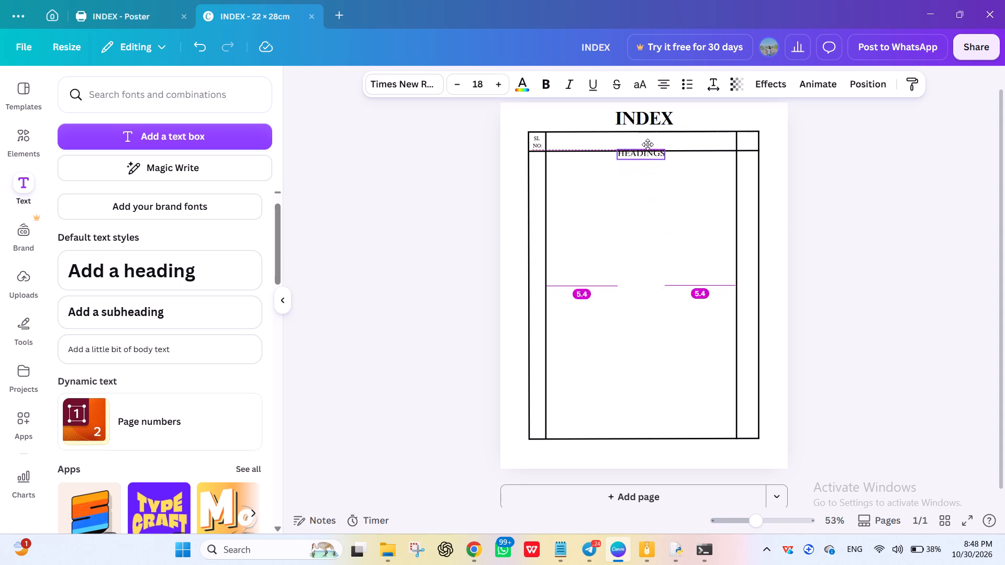
{"action": "left_click_drag", "start_coordinate": [647, 144], "coordinate": [649, 136]}
{"action": "left_click", "coordinate": [702, 328]}
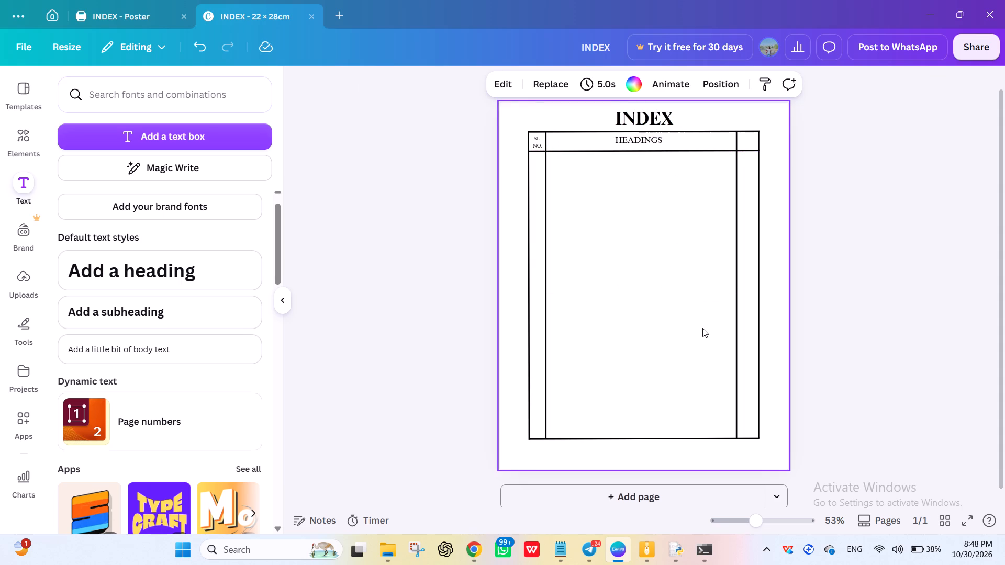
Add a body text box reading Page No: on two lines, with No: on the second line.
{"action": "left_click", "coordinate": [156, 346]}
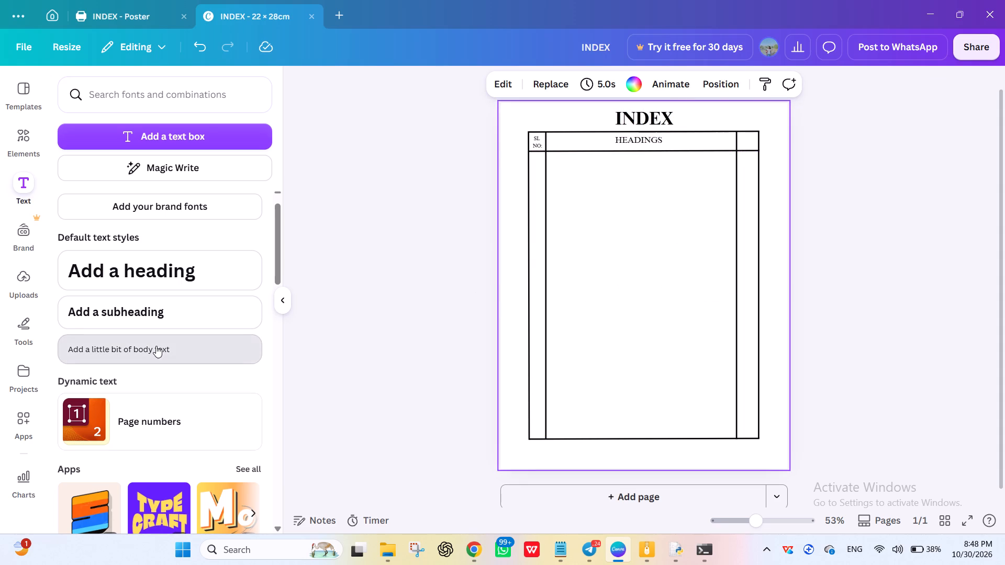
{"action": "key", "text": "BackSpace"}
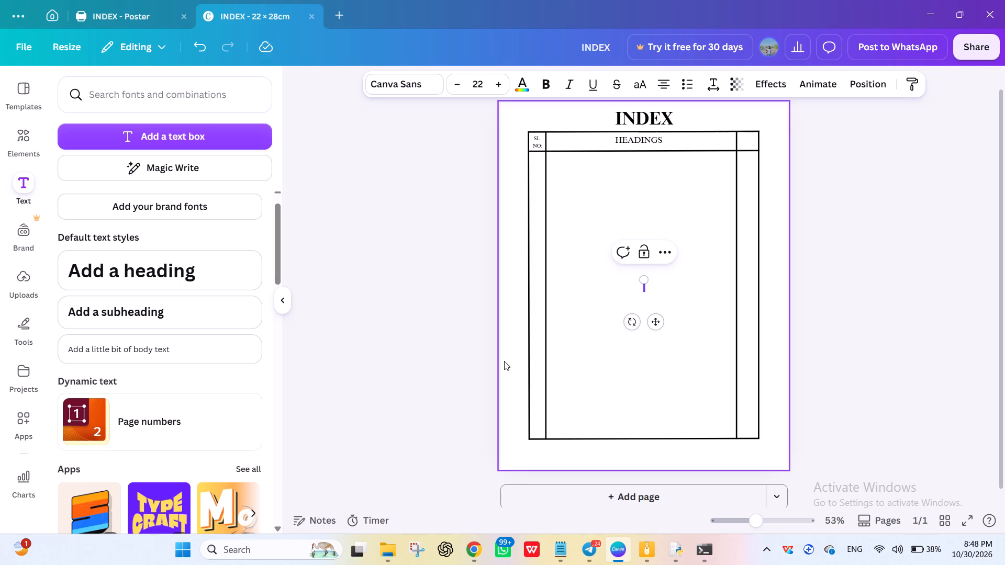
{"action": "key", "text": "p"}
{"action": "type", "text": "ge"}
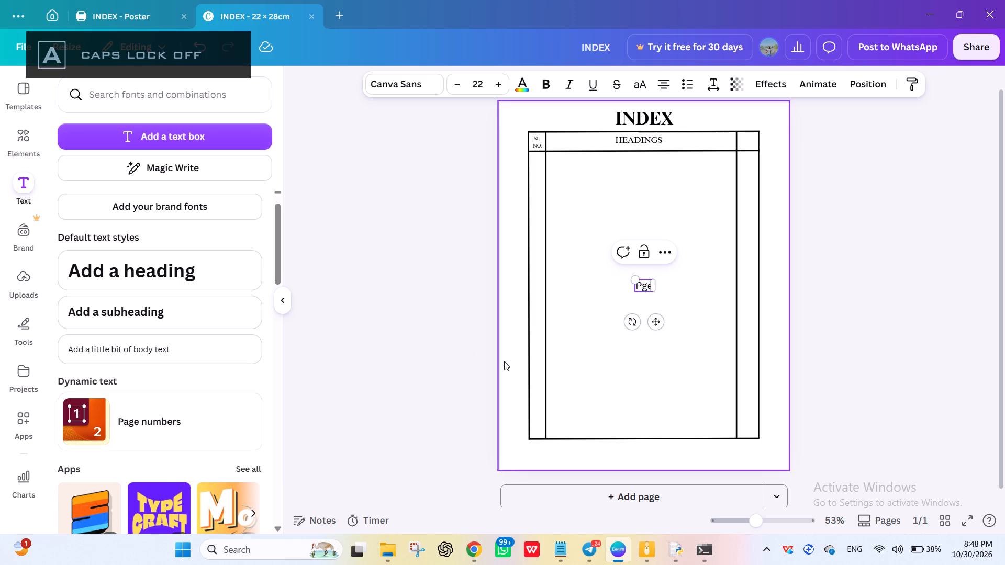
{"action": "key", "text": "BackSpace"}
{"action": "key", "text": "BackSpace"}
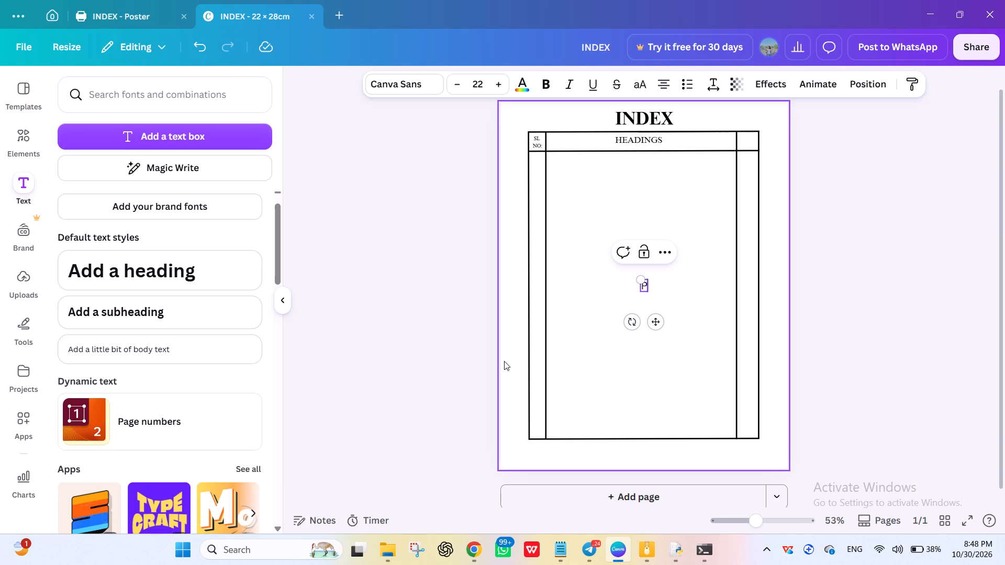
{"action": "key", "text": "a"}
{"action": "type", "text": "ge"}
{"action": "key", "text": "space"}
{"action": "key", "text": "Return"}
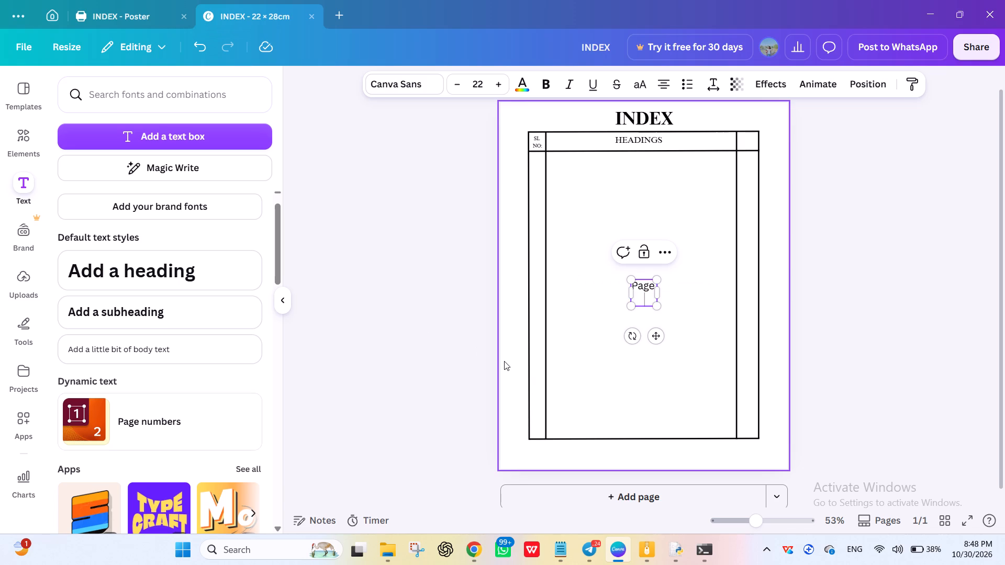
{"action": "type", "text": "no"}
{"action": "key", "text": "BackSpace"}
{"action": "key", "text": "BackSpace"}
{"action": "type", "text": "No"}
{"action": "key", "text": "shift+colon"}
Set the font size of the No: line to 18.
{"action": "left_click", "coordinate": [484, 89]}
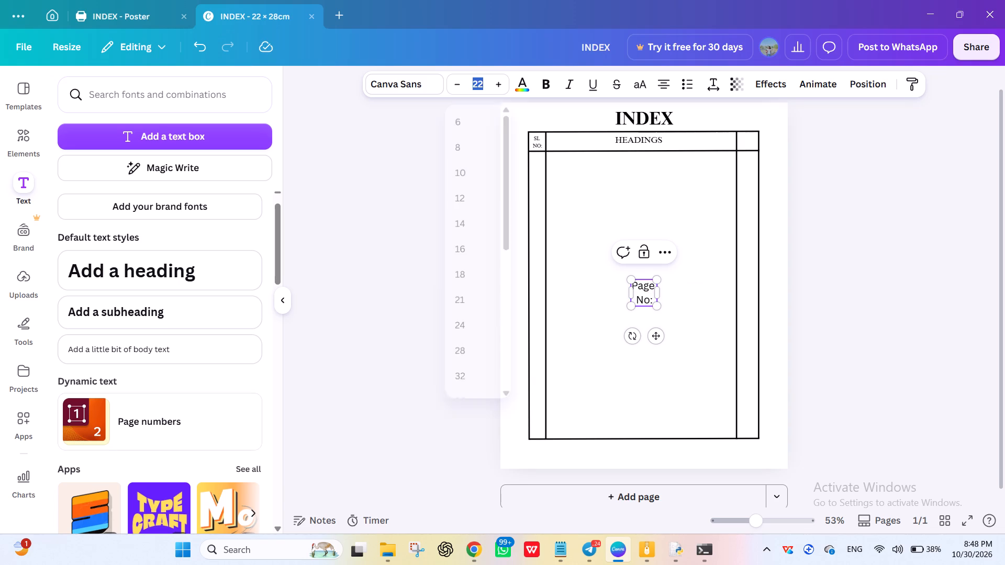
{"action": "key", "text": "BackSpace"}
{"action": "type", "text": "18"}
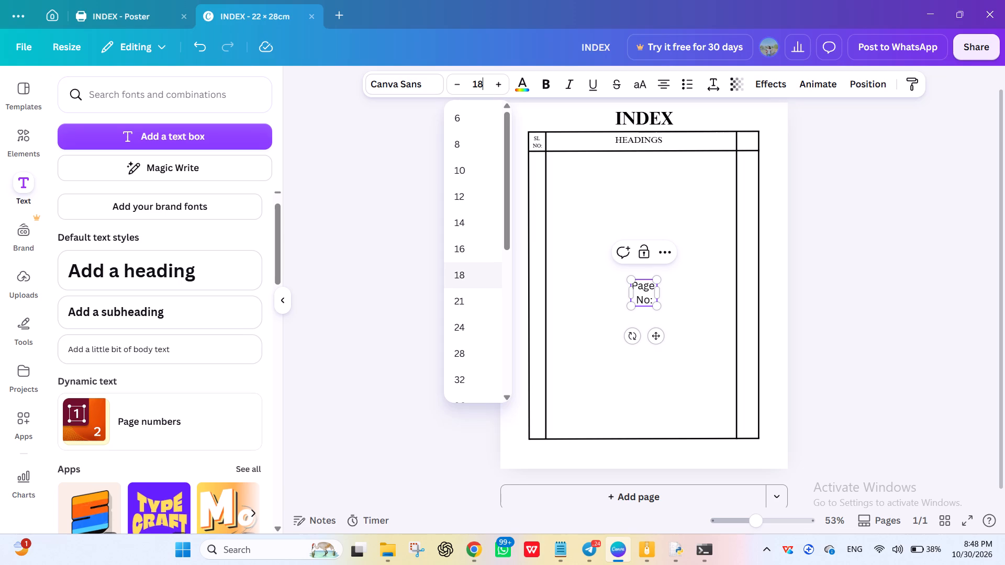
{"action": "left_click", "coordinate": [661, 336]}
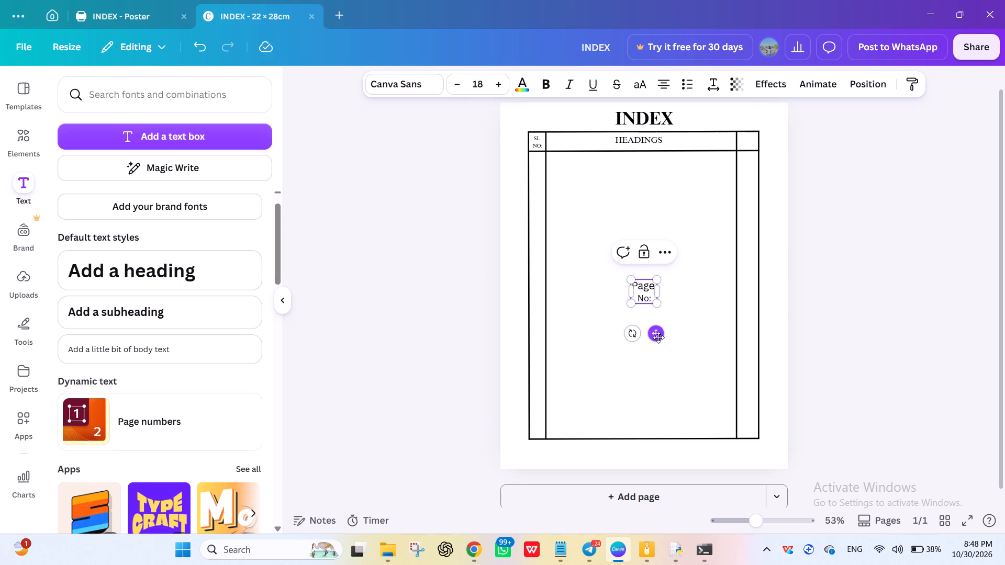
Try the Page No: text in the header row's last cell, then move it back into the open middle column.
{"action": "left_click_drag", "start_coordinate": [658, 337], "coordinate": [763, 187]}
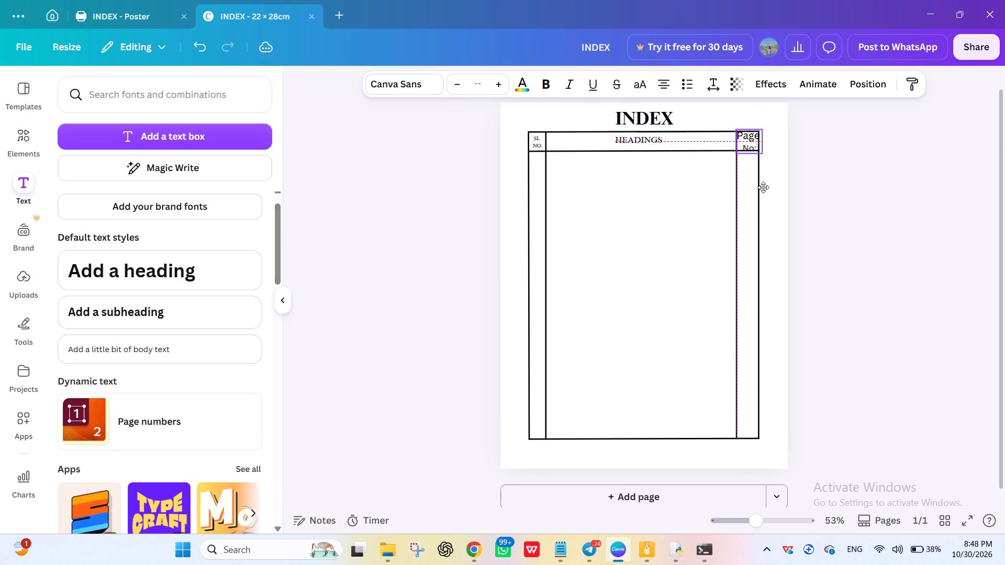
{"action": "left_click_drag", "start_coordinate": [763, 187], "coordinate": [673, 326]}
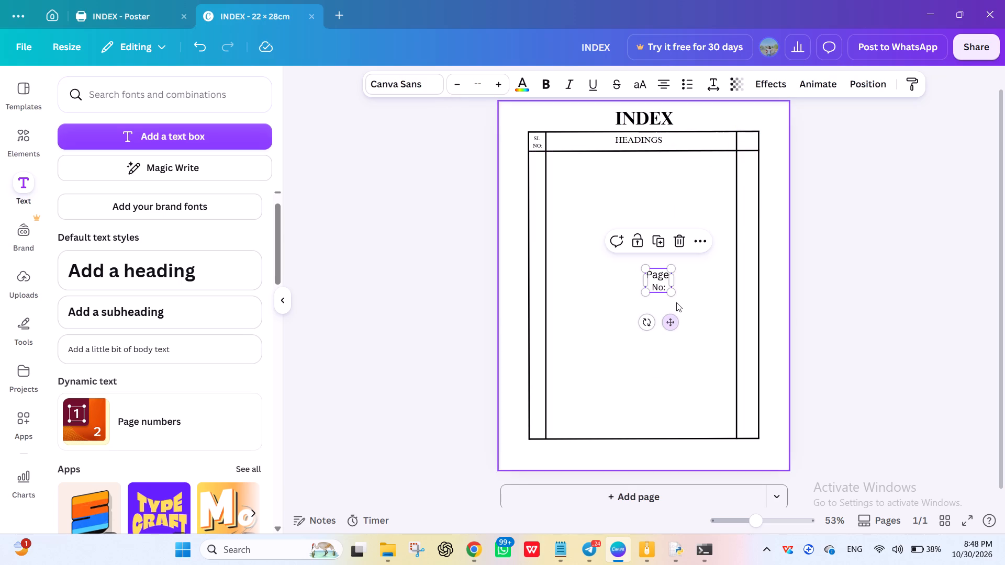
Shrink the Page No: text to about 1.4 cm wide and place it in the header row's last cell.
{"action": "left_click_drag", "start_coordinate": [644, 267], "coordinate": [653, 274]}
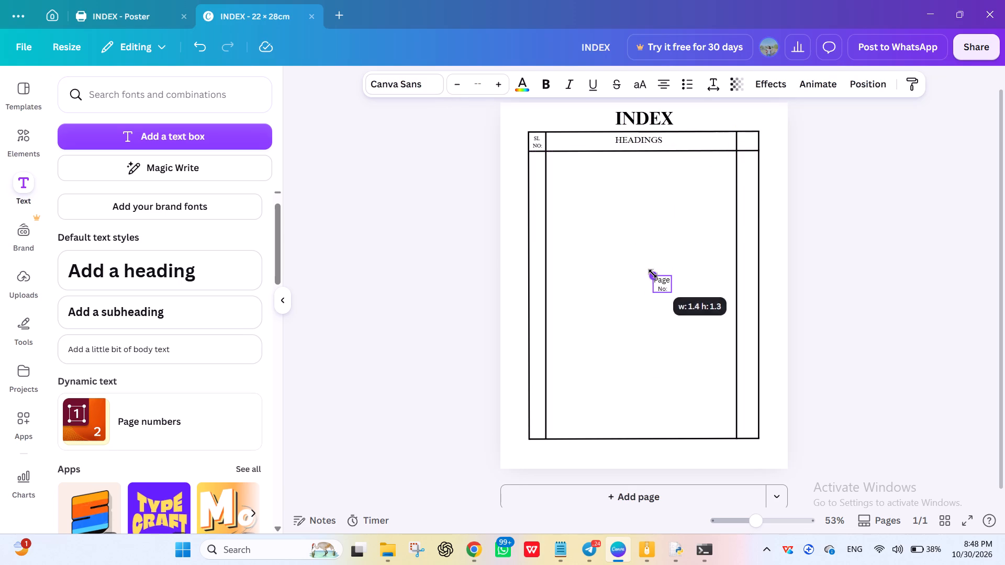
{"action": "left_click_drag", "start_coordinate": [653, 274], "coordinate": [653, 274]}
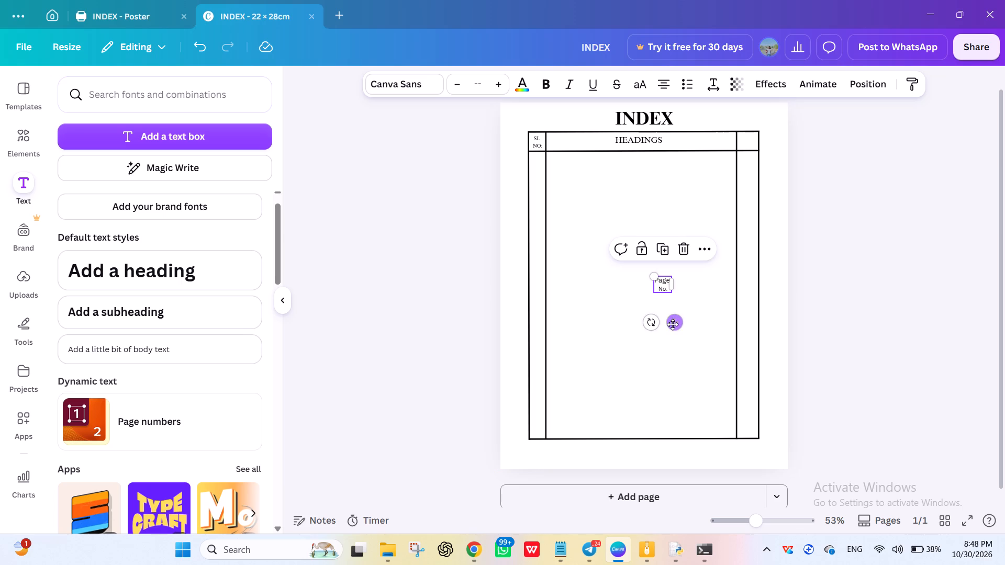
{"action": "left_click_drag", "start_coordinate": [673, 324], "coordinate": [758, 183]}
{"action": "left_click", "coordinate": [863, 218]}
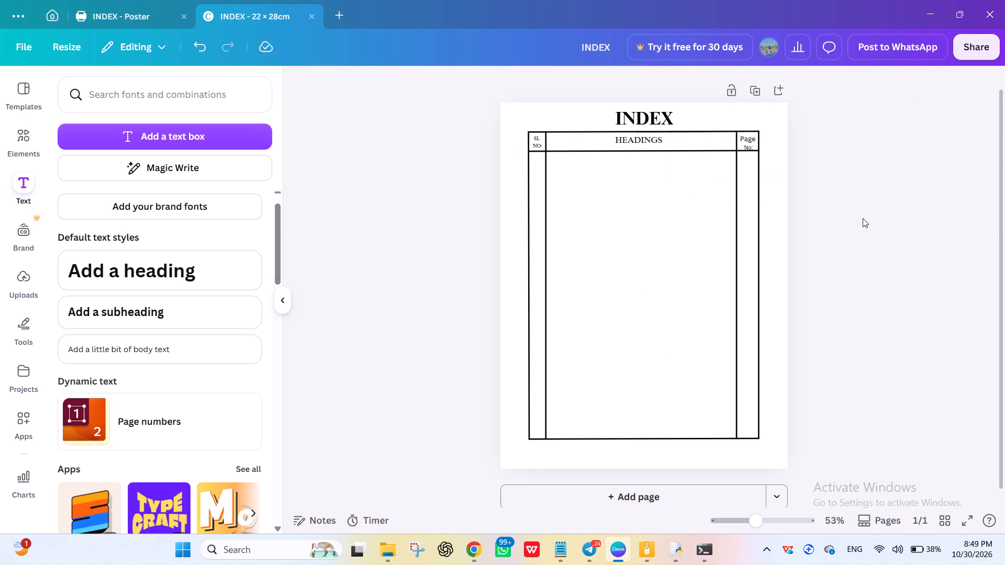
Nudge the Page No: text slightly so it sits within the header row's last cell.
{"action": "left_click", "coordinate": [750, 144]}
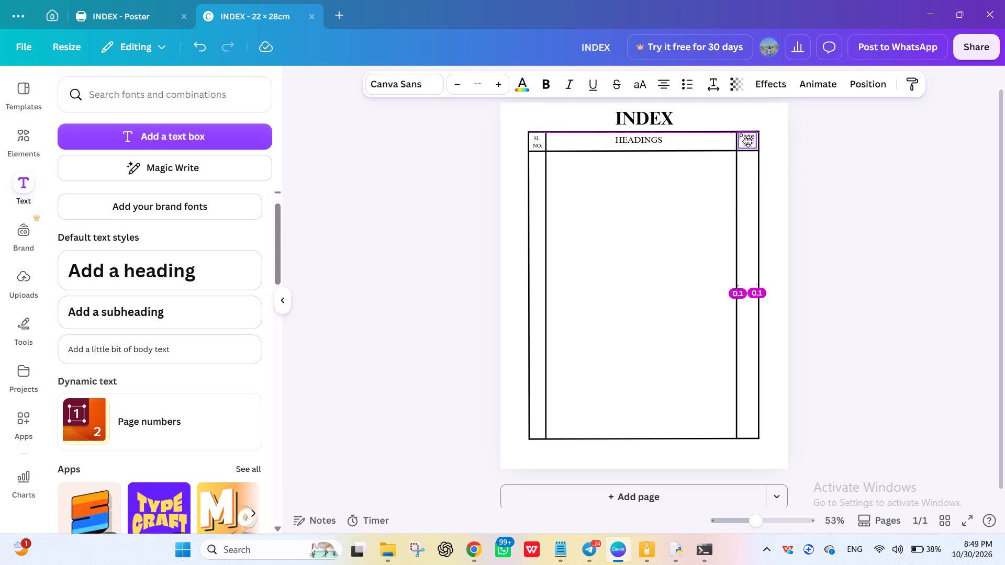
{"action": "left_click", "coordinate": [883, 194]}
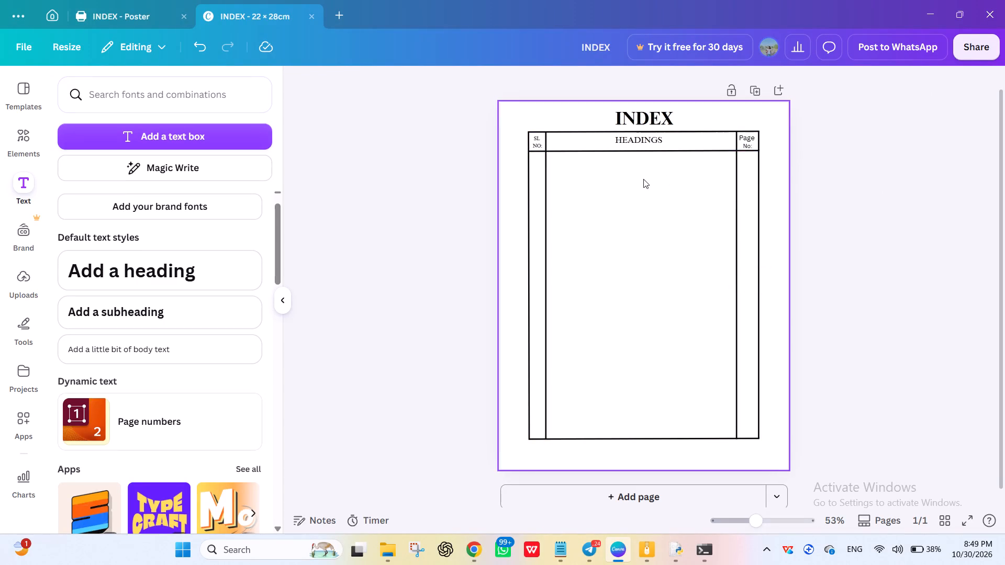
Duplicate the header row's bottom line down the table into 14 evenly spaced row lines, undoing the extra copy on the bottom border.
{"action": "left_click", "coordinate": [641, 151]}
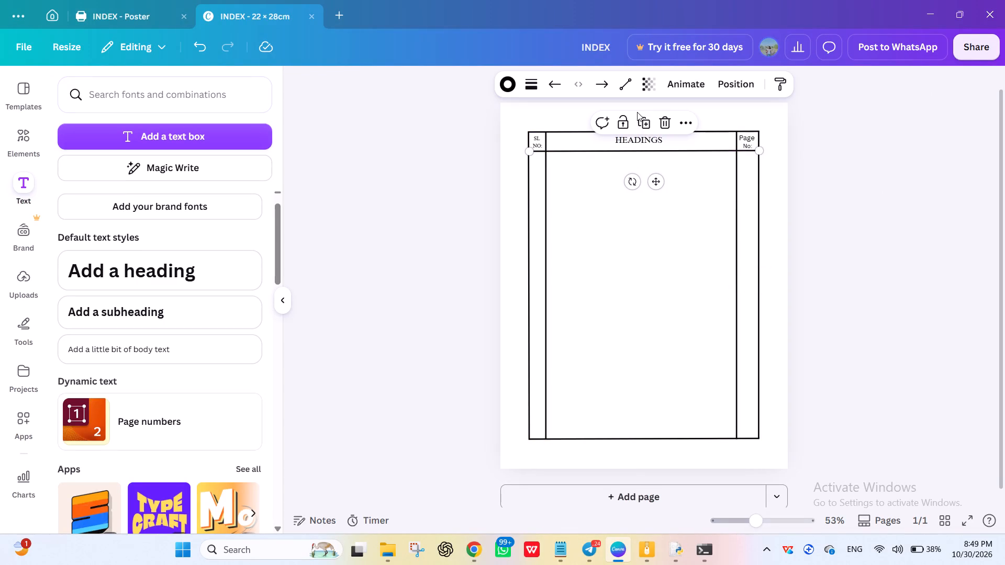
{"action": "left_click", "coordinate": [640, 122]}
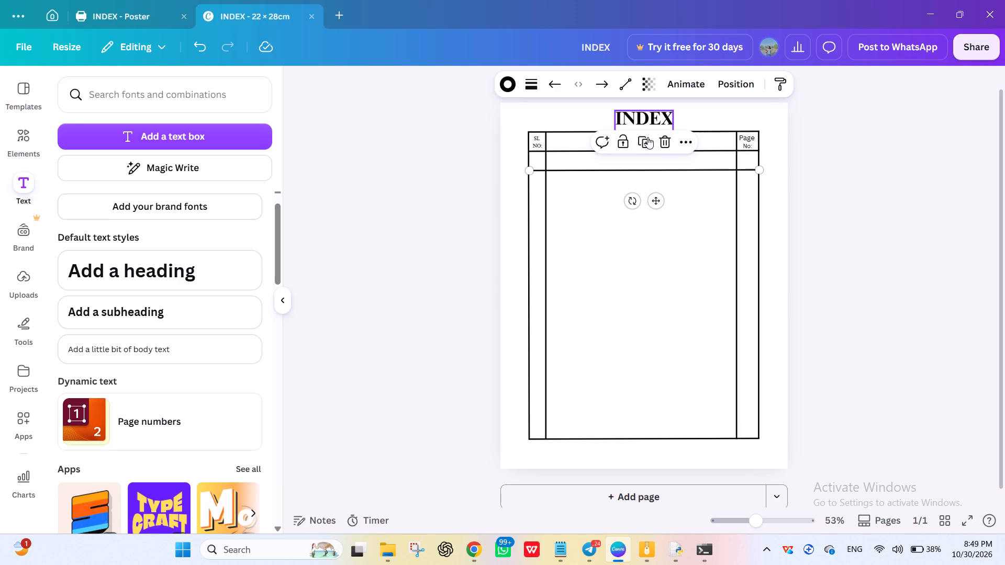
{"action": "left_click", "coordinate": [649, 142]}
{"action": "left_click", "coordinate": [645, 160]}
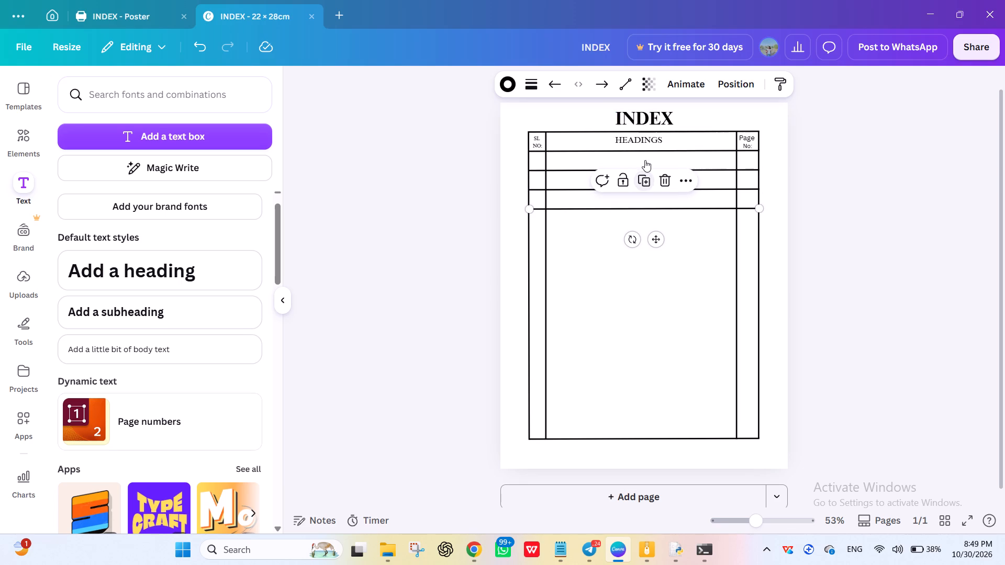
{"action": "left_click", "coordinate": [645, 184]}
{"action": "left_click", "coordinate": [644, 195]}
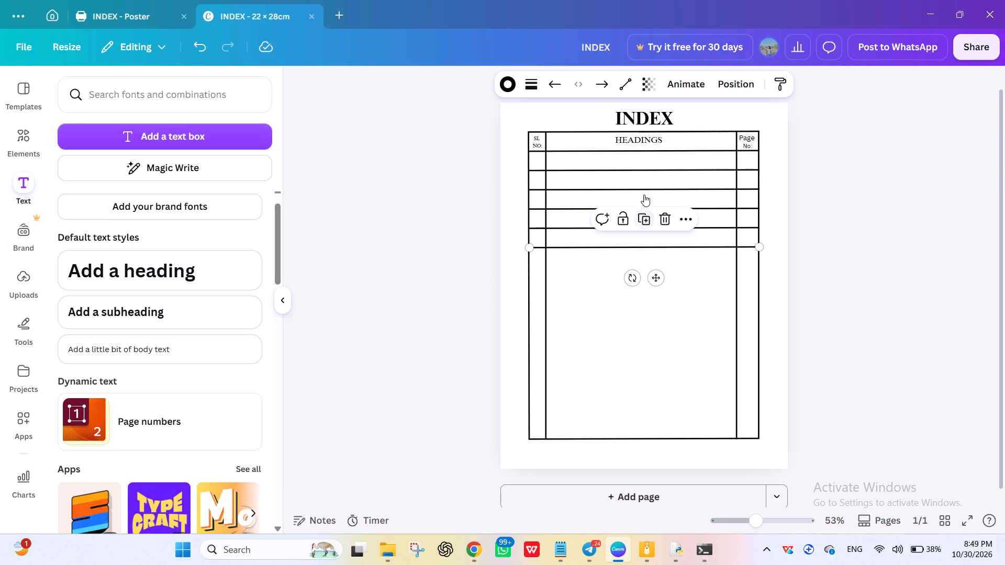
{"action": "left_click", "coordinate": [641, 217]}
{"action": "left_click", "coordinate": [642, 235]}
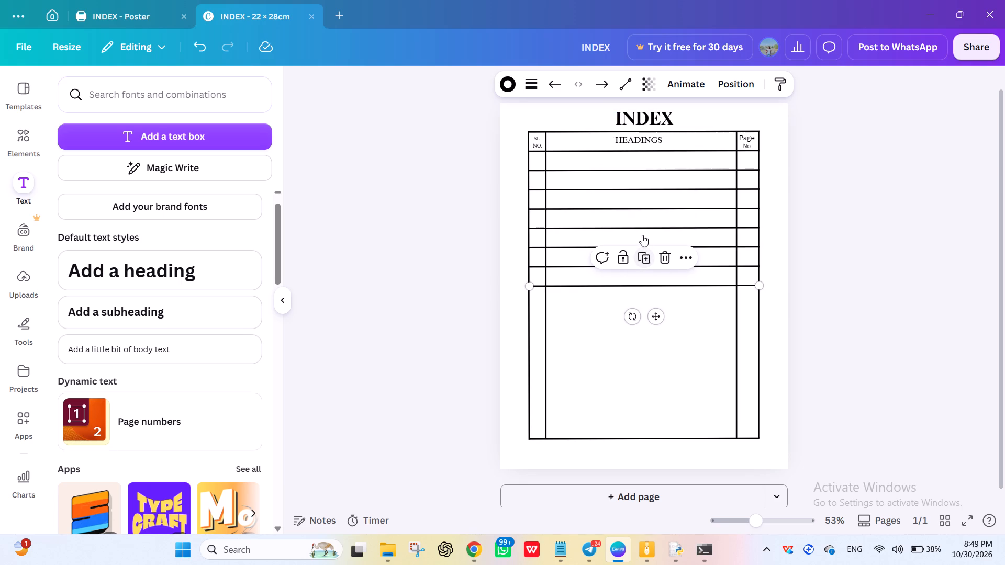
{"action": "left_click", "coordinate": [641, 258]}
{"action": "left_click", "coordinate": [642, 276]}
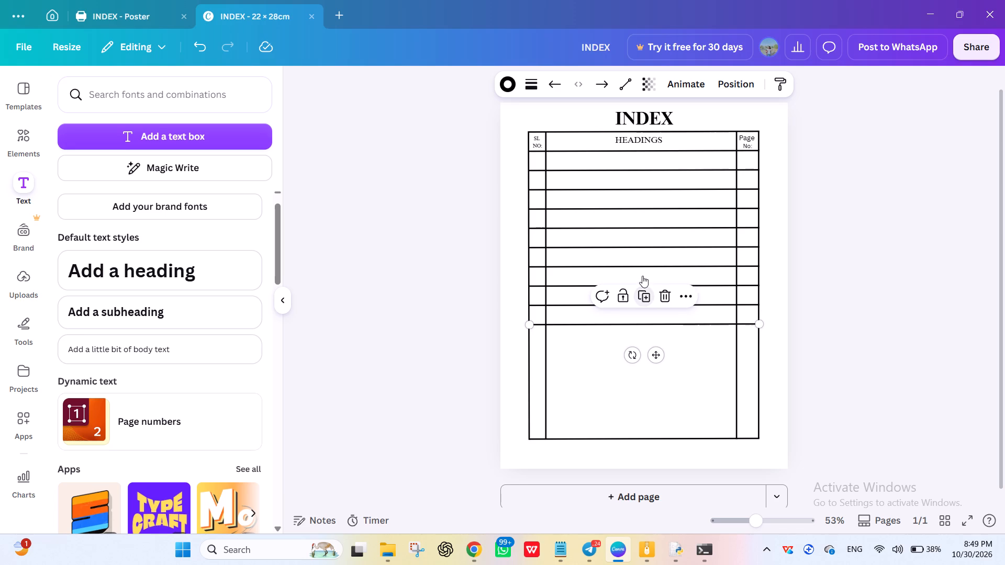
{"action": "left_click", "coordinate": [643, 288]}
{"action": "left_click", "coordinate": [642, 315]}
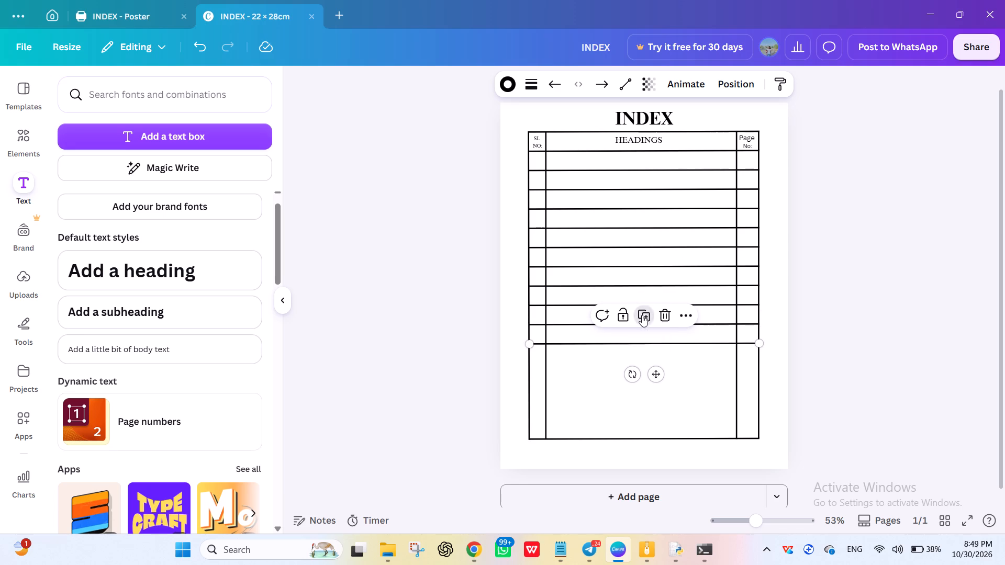
{"action": "left_click", "coordinate": [643, 337]}
{"action": "left_click", "coordinate": [645, 348]}
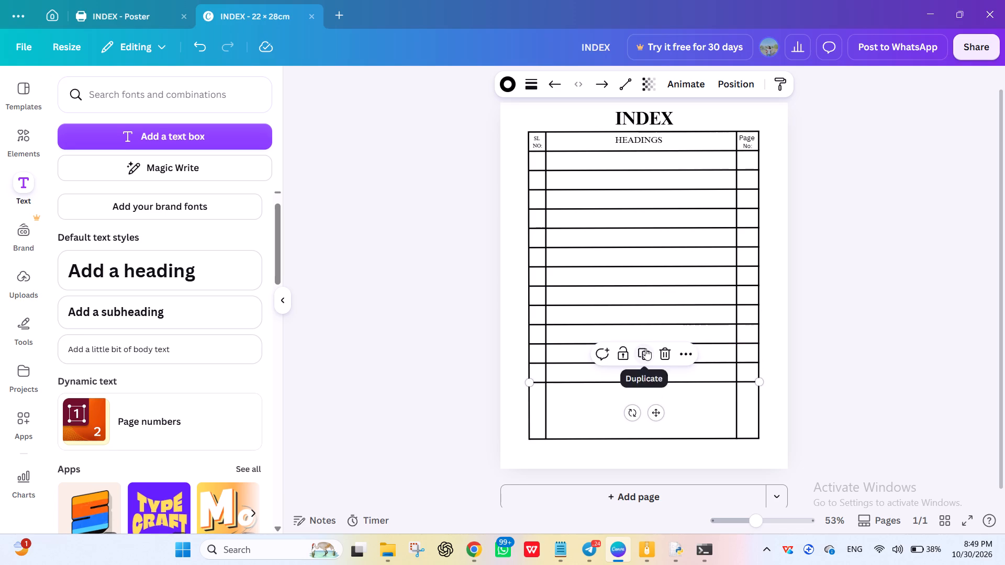
{"action": "left_click", "coordinate": [646, 370]}
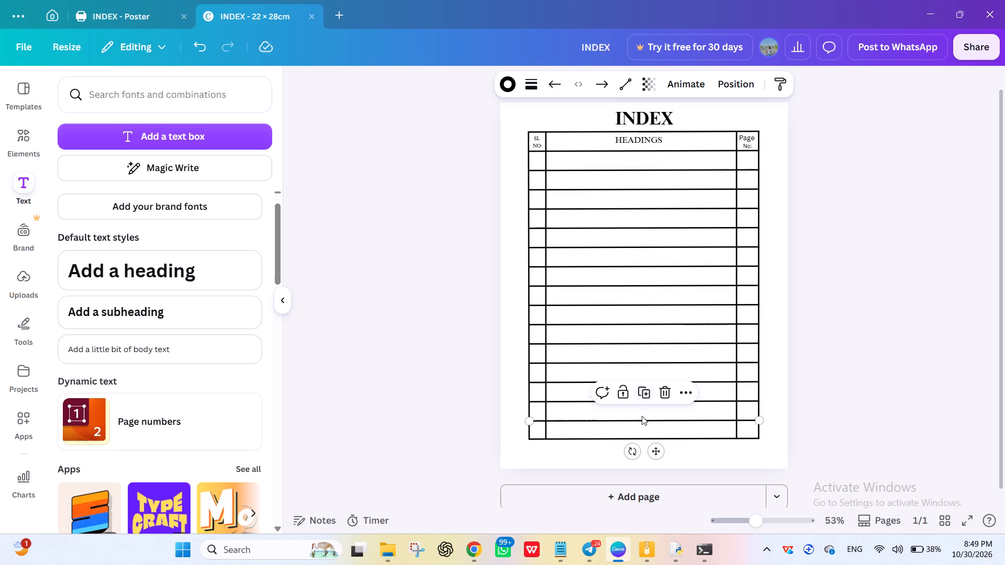
{"action": "left_click", "coordinate": [643, 390]}
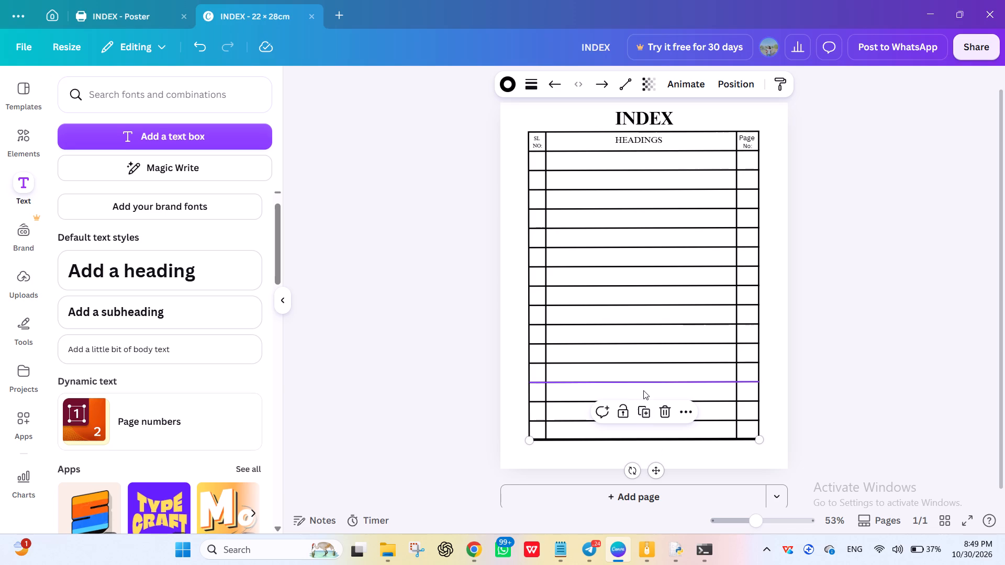
{"action": "left_click", "coordinate": [199, 46]}
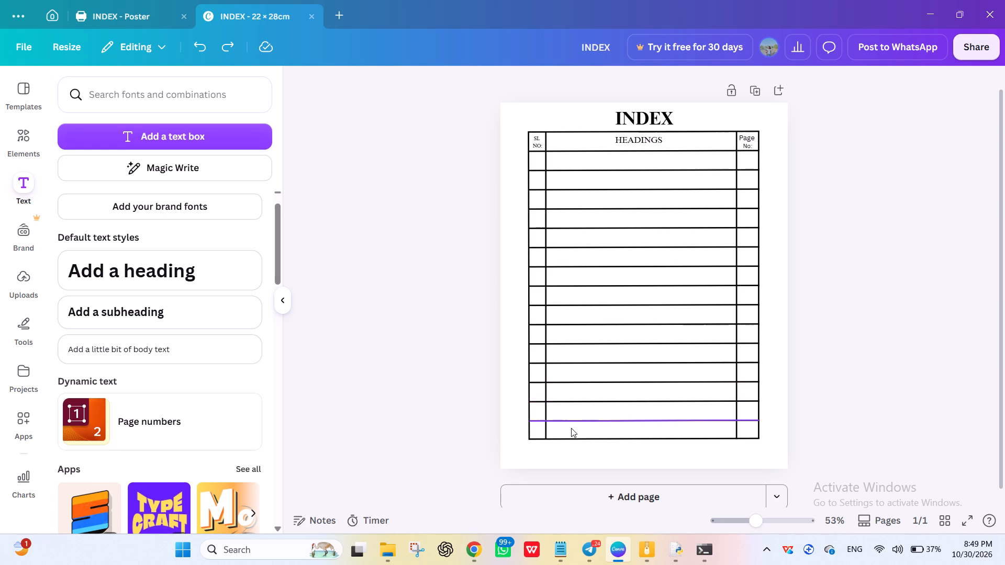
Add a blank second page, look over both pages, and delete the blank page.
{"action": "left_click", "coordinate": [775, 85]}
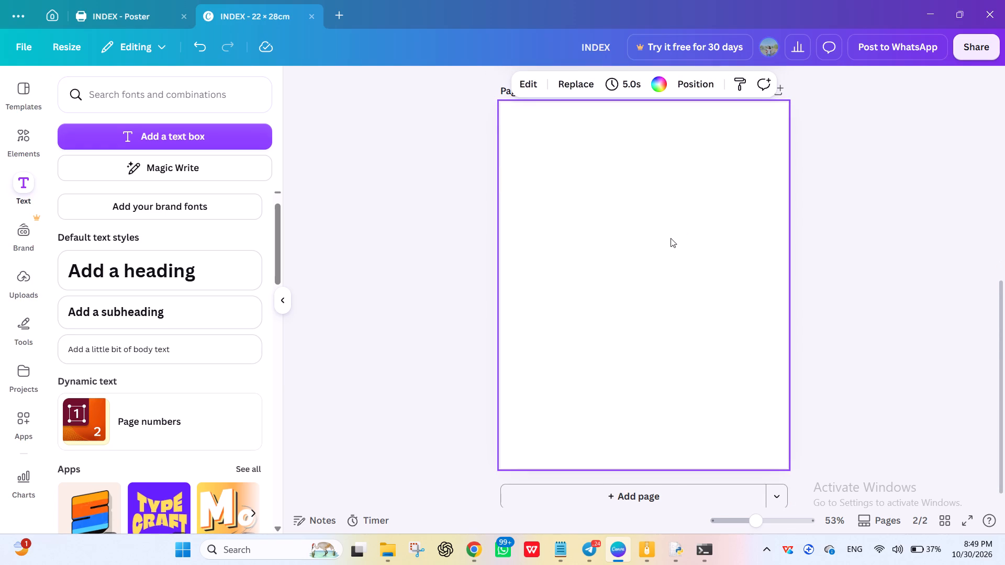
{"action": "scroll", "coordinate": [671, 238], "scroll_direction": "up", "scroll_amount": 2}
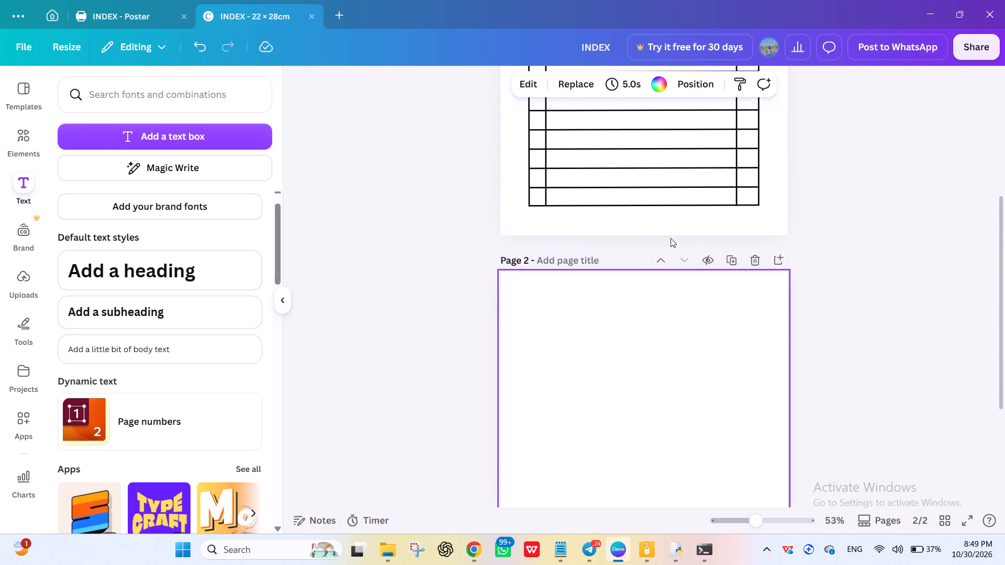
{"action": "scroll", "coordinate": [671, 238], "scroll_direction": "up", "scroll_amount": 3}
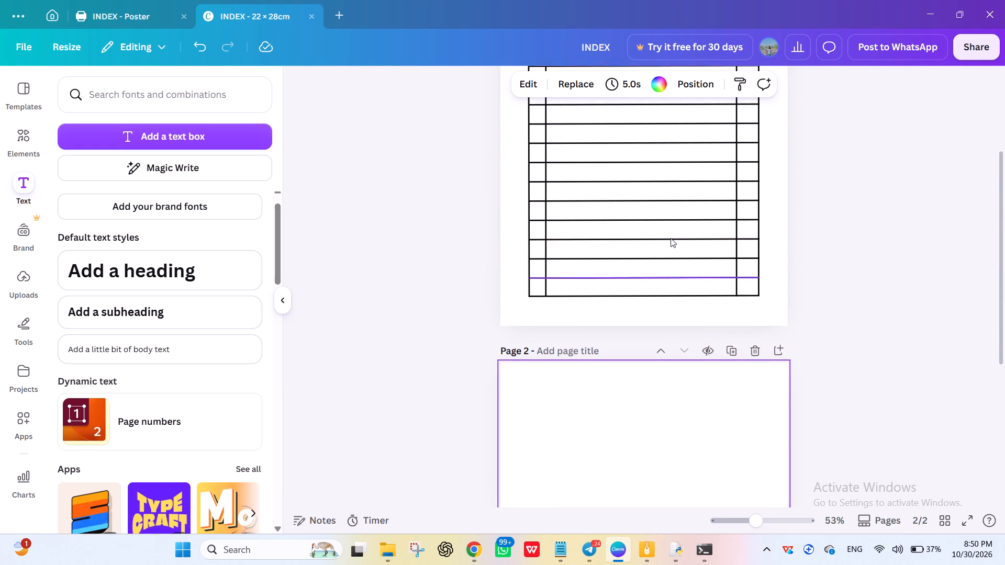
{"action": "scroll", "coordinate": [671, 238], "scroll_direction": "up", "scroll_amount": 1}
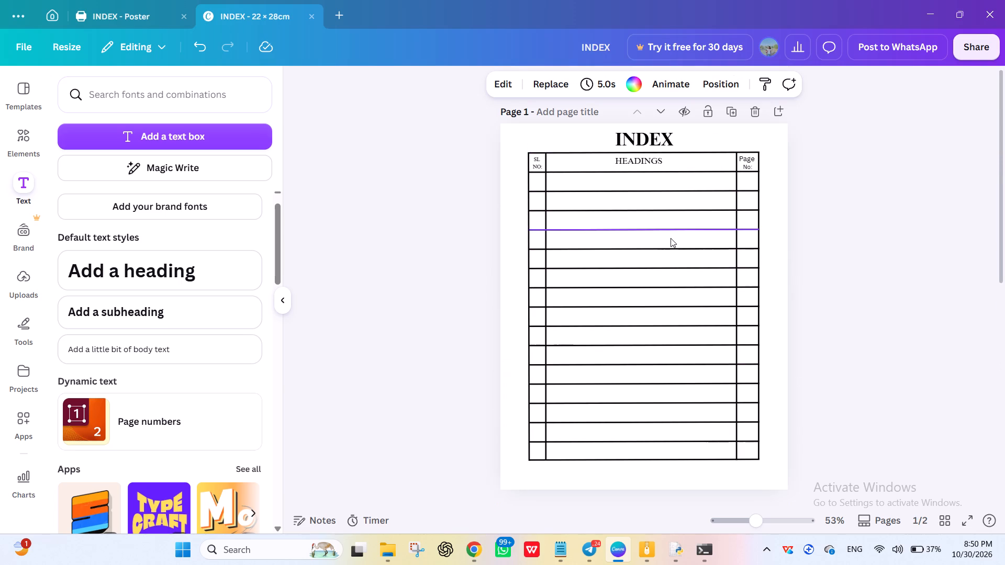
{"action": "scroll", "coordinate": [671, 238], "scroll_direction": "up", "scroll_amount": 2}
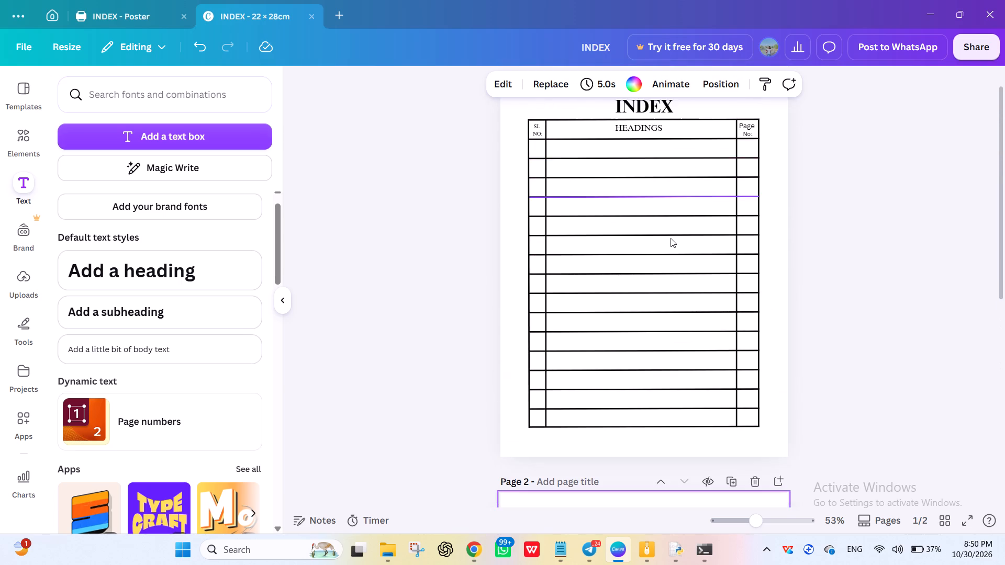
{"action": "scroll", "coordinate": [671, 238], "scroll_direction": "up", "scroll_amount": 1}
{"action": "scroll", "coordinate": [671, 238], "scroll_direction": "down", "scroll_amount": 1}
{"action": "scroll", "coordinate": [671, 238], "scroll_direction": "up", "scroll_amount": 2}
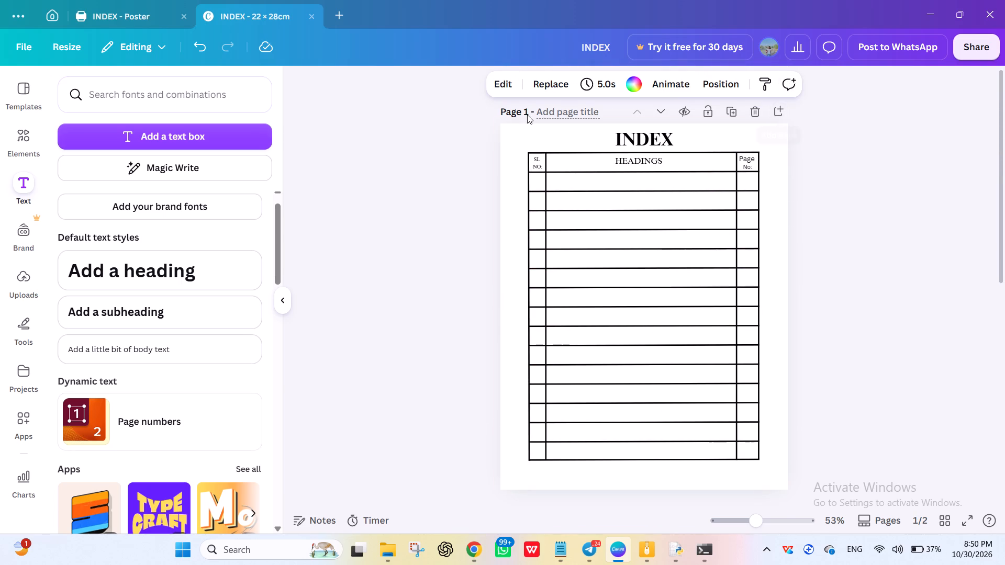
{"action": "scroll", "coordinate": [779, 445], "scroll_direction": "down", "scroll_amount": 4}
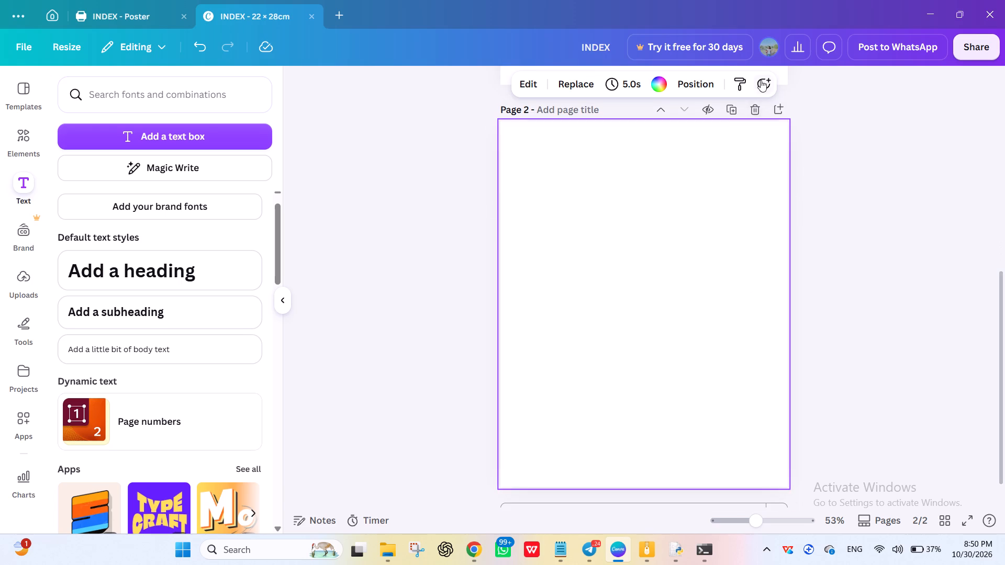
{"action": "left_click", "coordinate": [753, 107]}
Duplicate the finished INDEX page as a second page.
{"action": "scroll", "coordinate": [753, 107], "scroll_direction": "up", "scroll_amount": 1}
{"action": "left_click", "coordinate": [753, 107]}
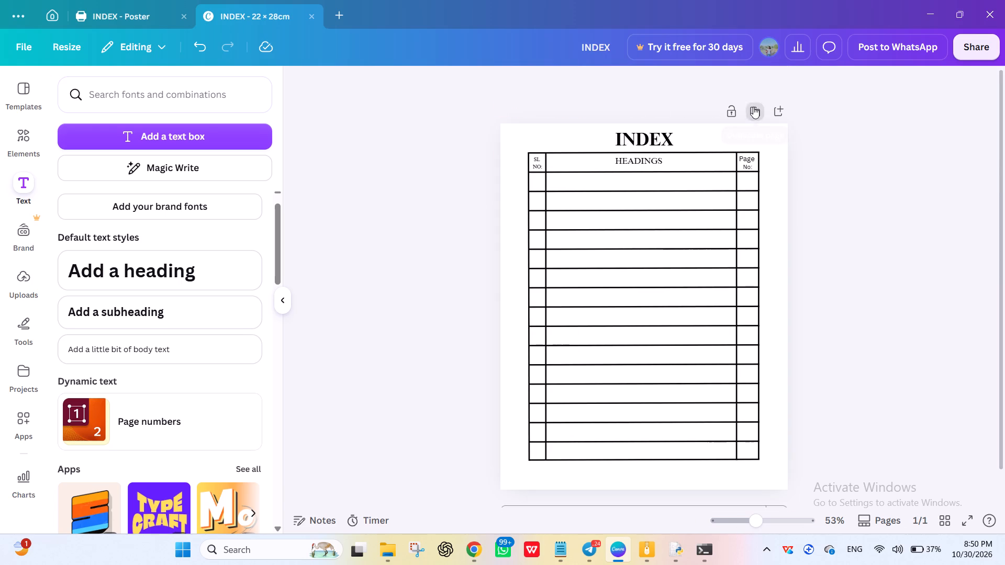
Delete the INDEX title and the HEADINGS, SL NO and Page No: texts from page 2, keeping only the table lines.
{"action": "left_click", "coordinate": [634, 130]}
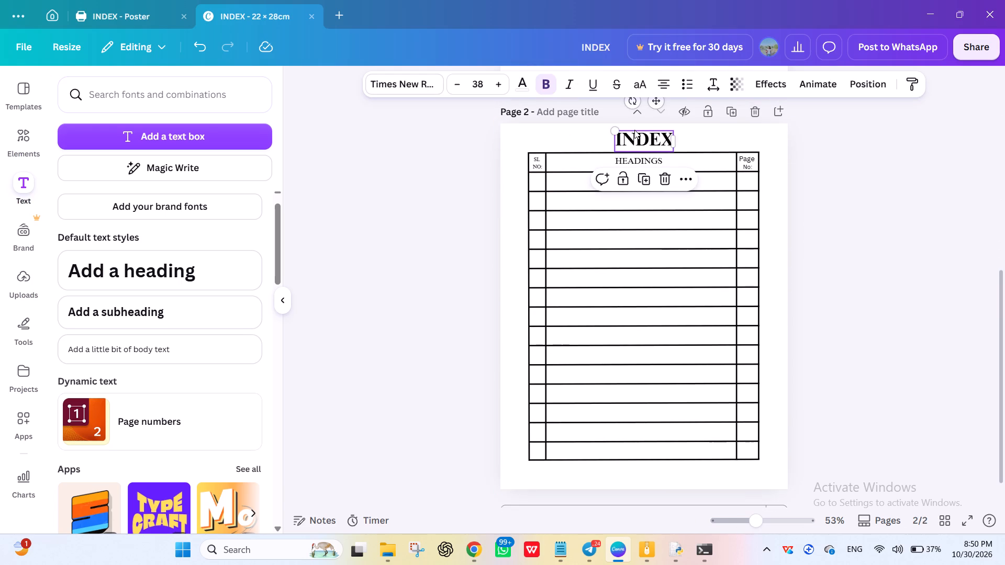
{"action": "left_click", "coordinate": [660, 178]}
{"action": "left_click", "coordinate": [648, 162]}
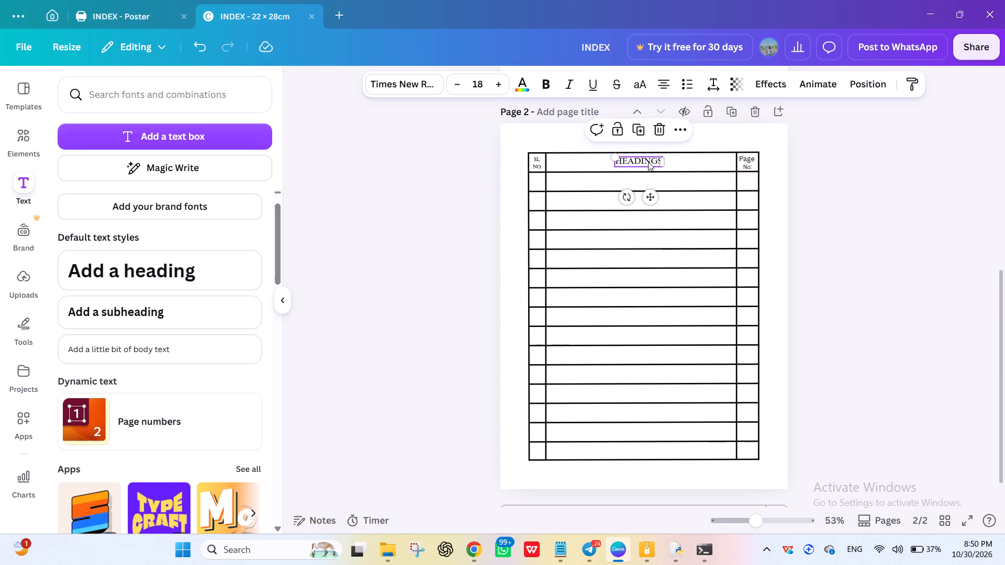
{"action": "left_click", "coordinate": [662, 129]}
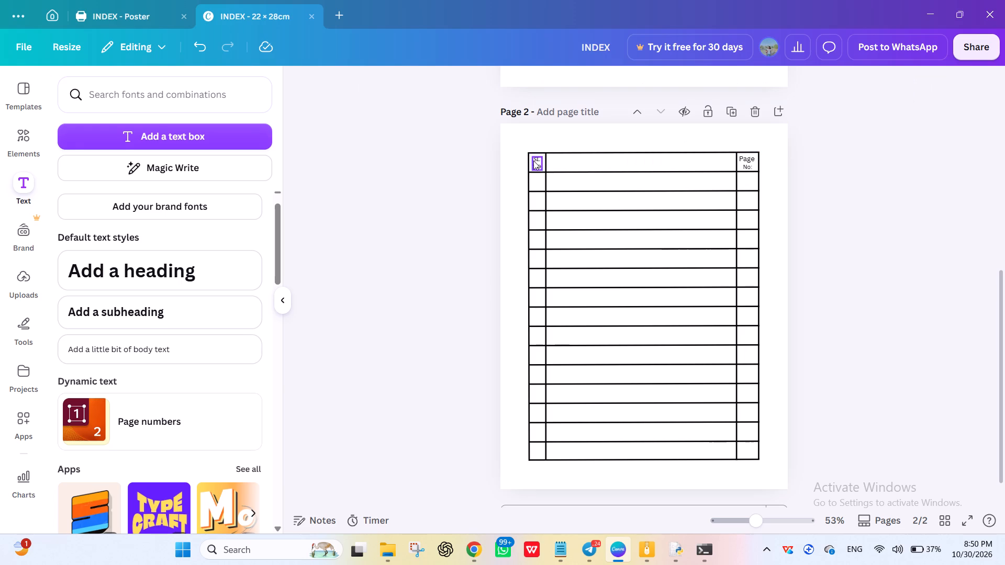
{"action": "left_click", "coordinate": [533, 161]}
{"action": "left_click", "coordinate": [562, 122]}
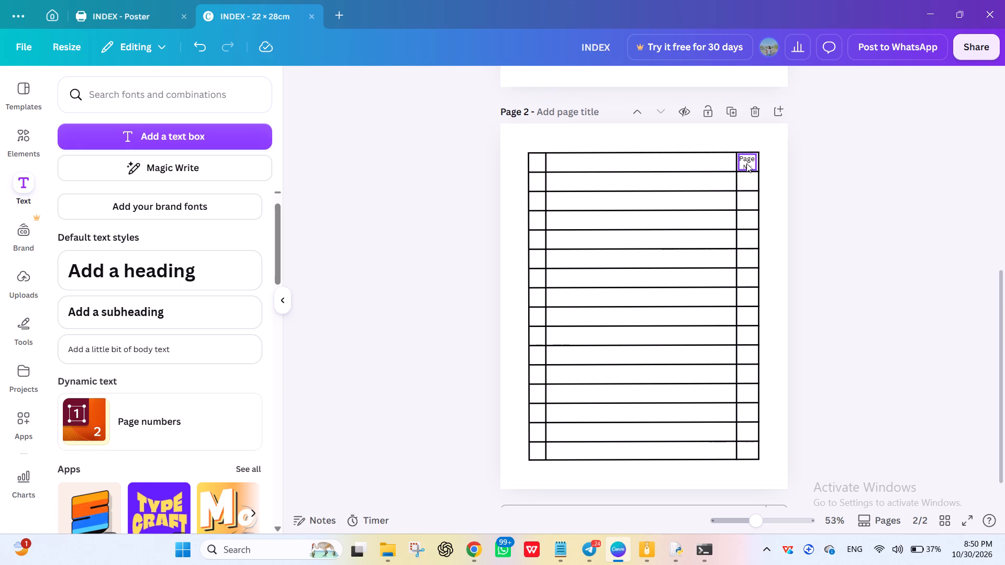
{"action": "left_click", "coordinate": [749, 163]}
{"action": "left_click", "coordinate": [767, 132]}
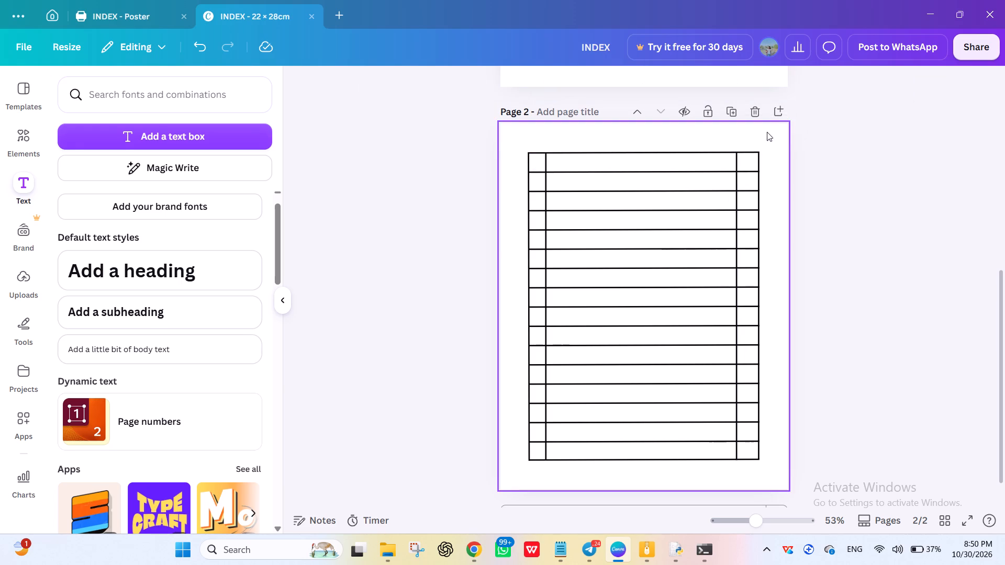
Move the HEADINGS text on page 1 slightly right within the middle header cell.
{"action": "scroll", "coordinate": [878, 263], "scroll_direction": "up", "scroll_amount": 3}
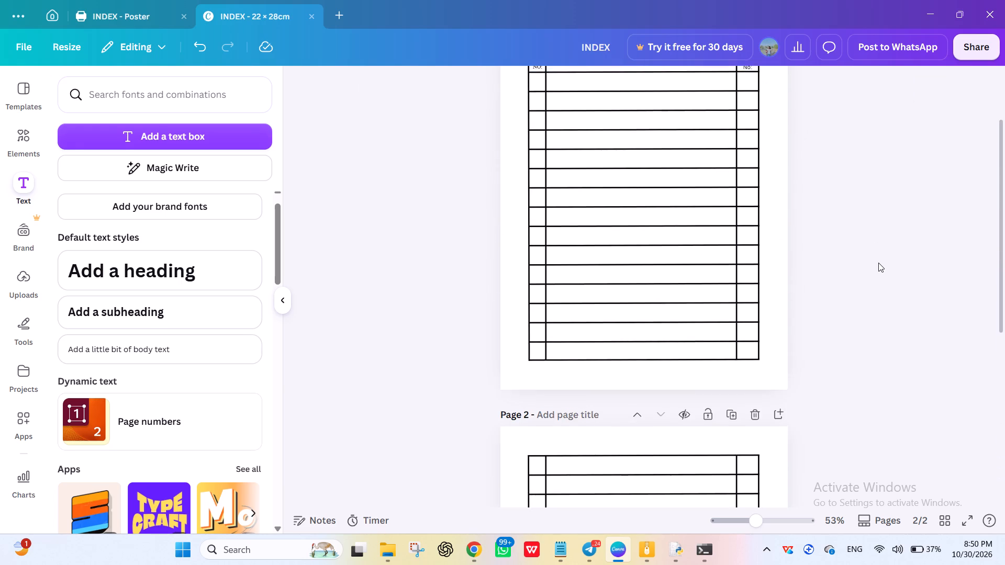
{"action": "scroll", "coordinate": [878, 263], "scroll_direction": "up", "scroll_amount": 5}
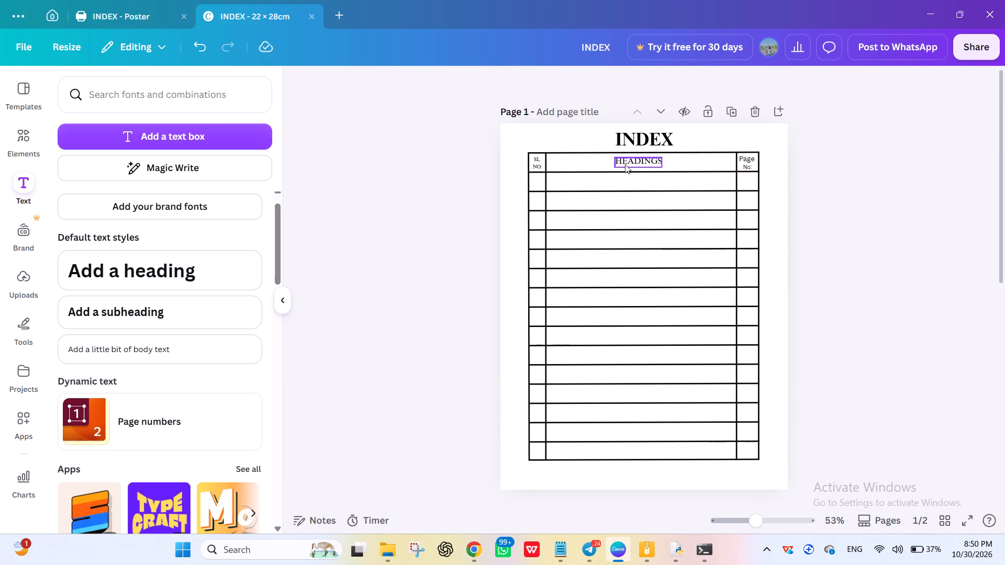
{"action": "left_click_drag", "start_coordinate": [650, 163], "coordinate": [662, 164]}
{"action": "left_click", "coordinate": [847, 216]}
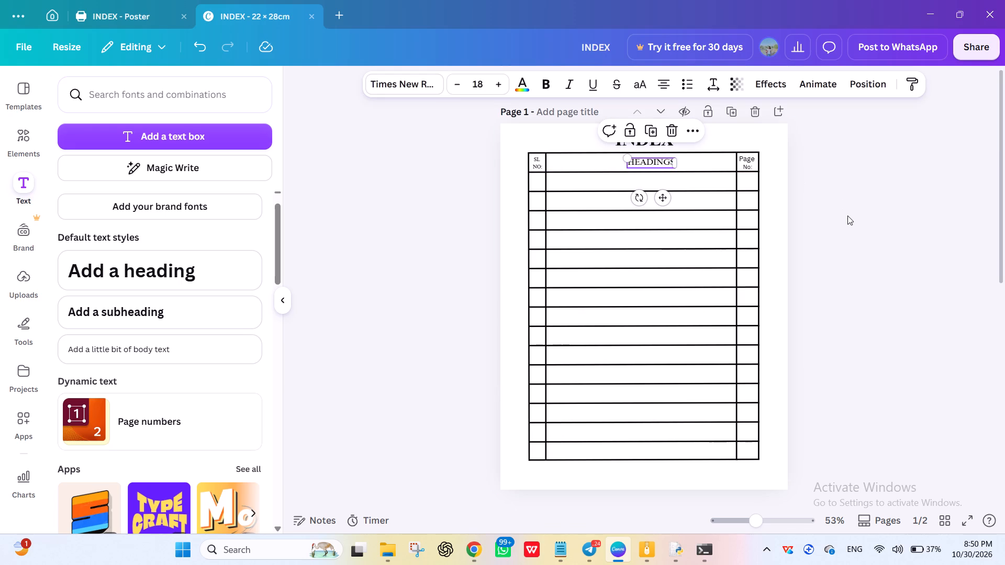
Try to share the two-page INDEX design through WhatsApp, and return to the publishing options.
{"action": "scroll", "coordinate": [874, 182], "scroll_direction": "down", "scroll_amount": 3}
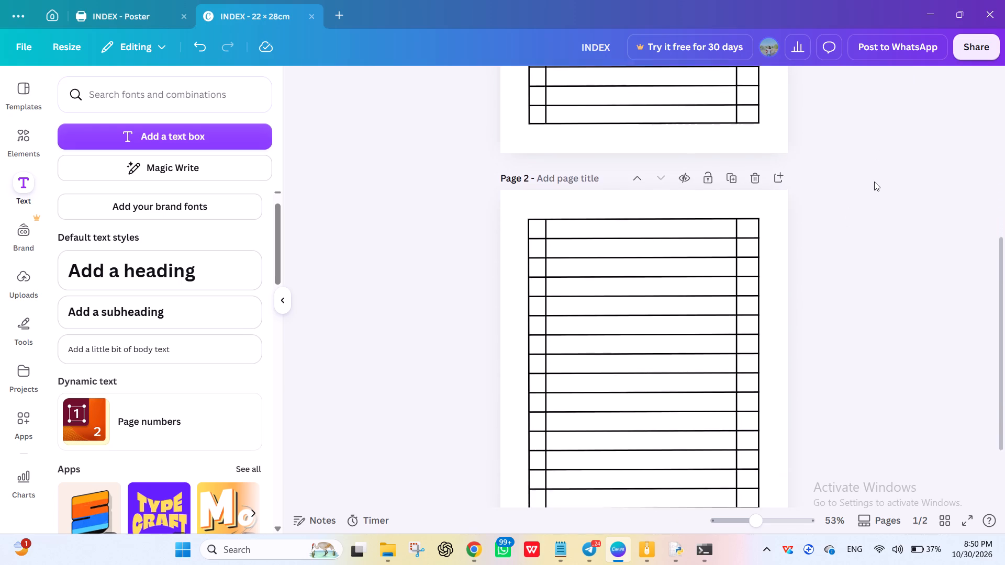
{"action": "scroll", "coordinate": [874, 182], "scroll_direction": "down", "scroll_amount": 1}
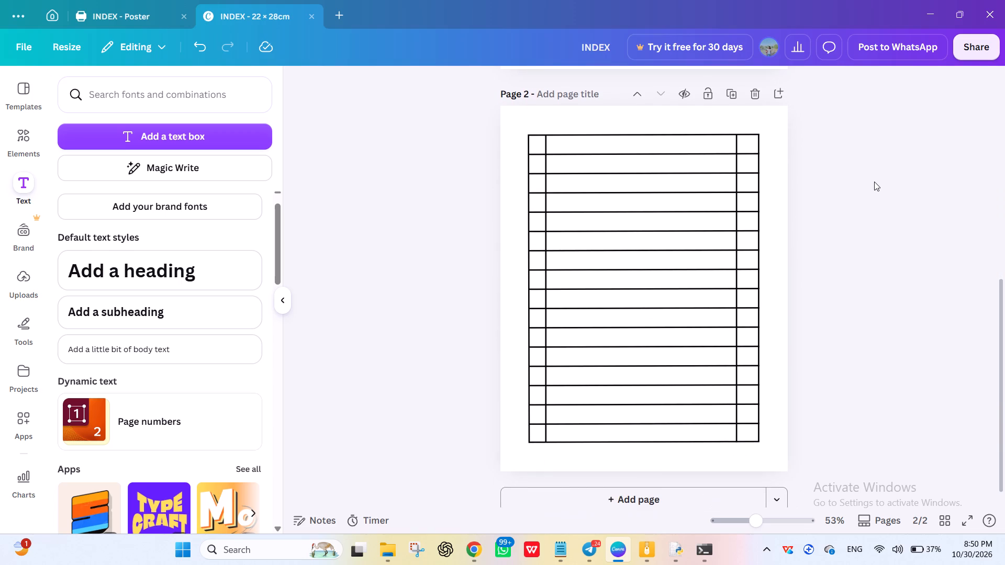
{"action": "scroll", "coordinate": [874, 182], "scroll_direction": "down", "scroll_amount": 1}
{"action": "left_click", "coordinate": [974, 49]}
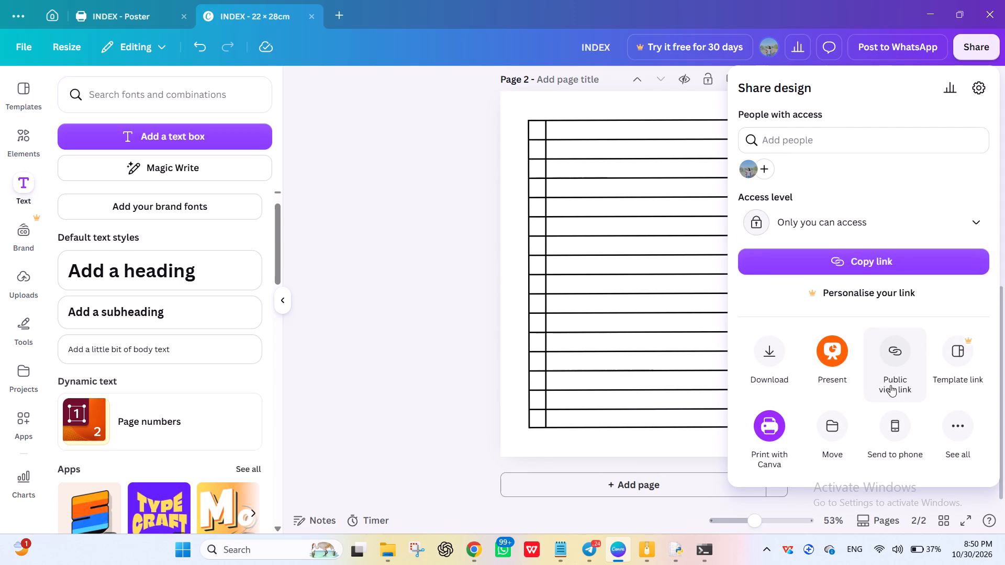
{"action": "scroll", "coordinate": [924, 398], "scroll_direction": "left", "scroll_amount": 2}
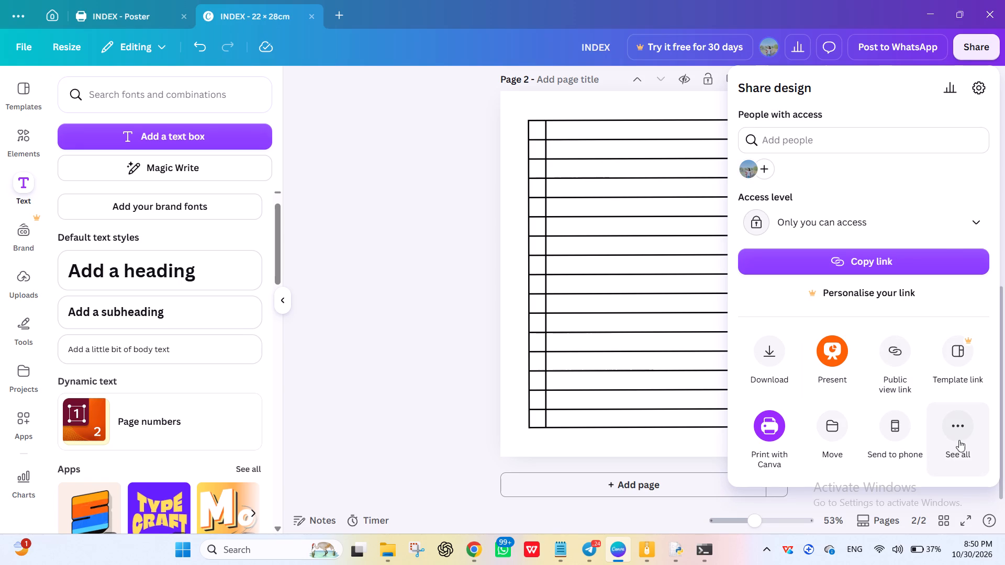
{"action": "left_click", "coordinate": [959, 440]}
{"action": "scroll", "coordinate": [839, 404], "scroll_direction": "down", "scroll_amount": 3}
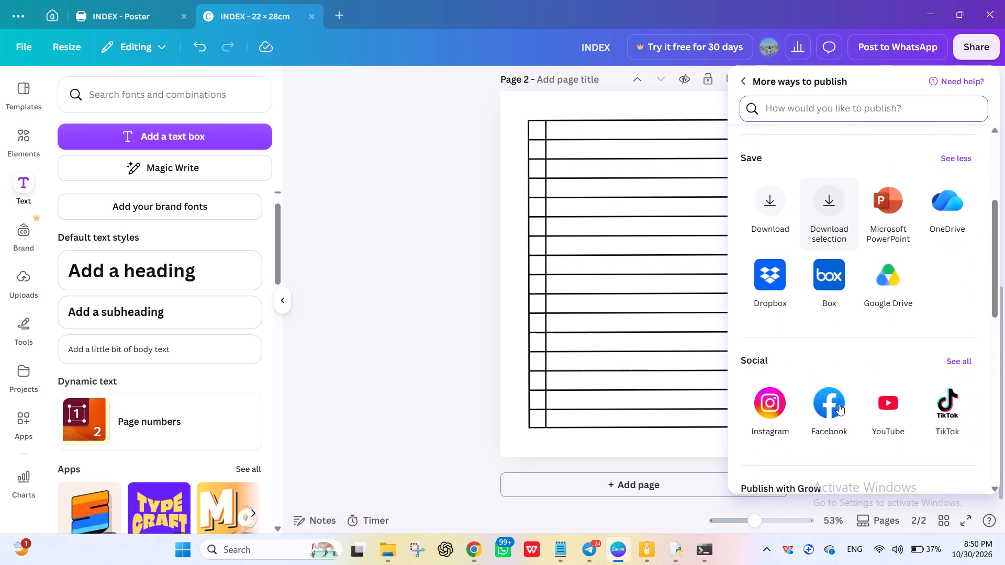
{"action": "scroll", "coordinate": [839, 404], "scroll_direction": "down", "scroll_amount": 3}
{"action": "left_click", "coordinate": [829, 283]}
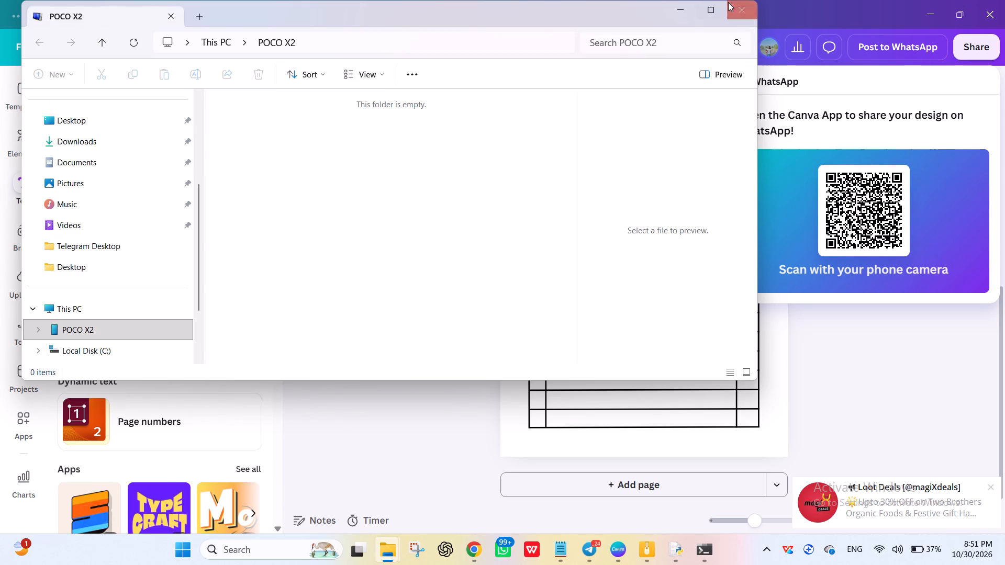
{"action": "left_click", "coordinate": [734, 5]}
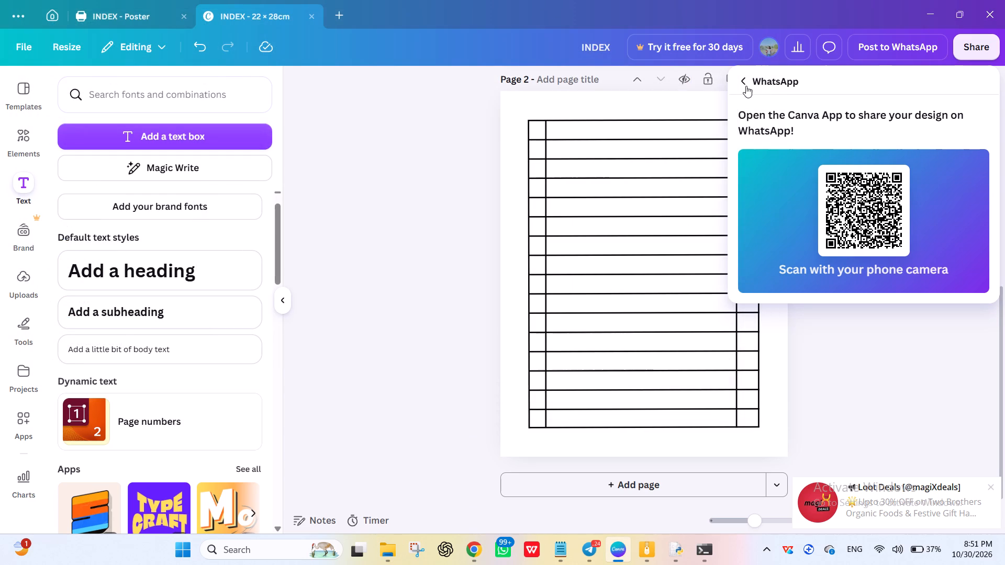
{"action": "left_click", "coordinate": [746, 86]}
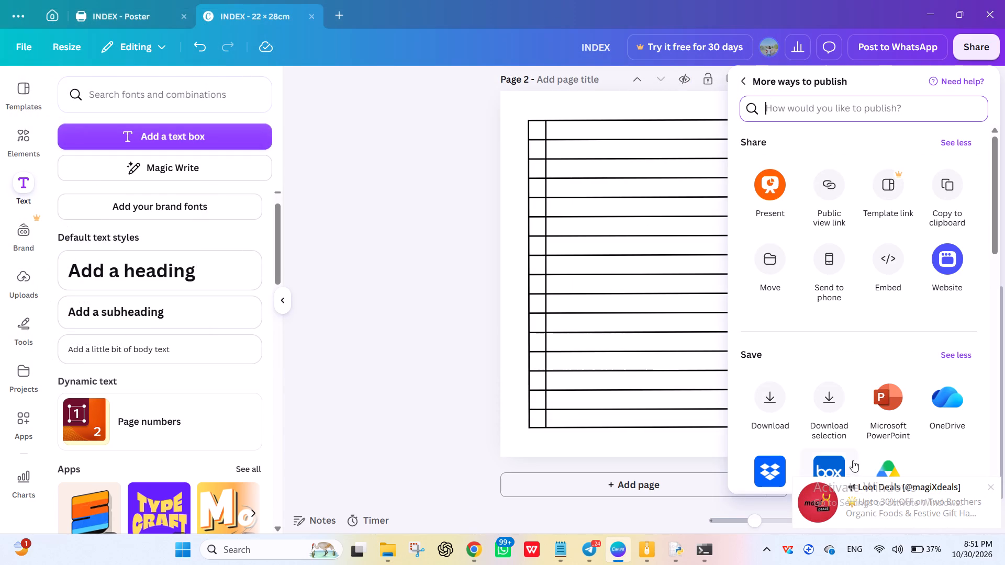
Download all pages of the INDEX design as PNG and save the download to the computer.
{"action": "left_click", "coordinate": [775, 411]}
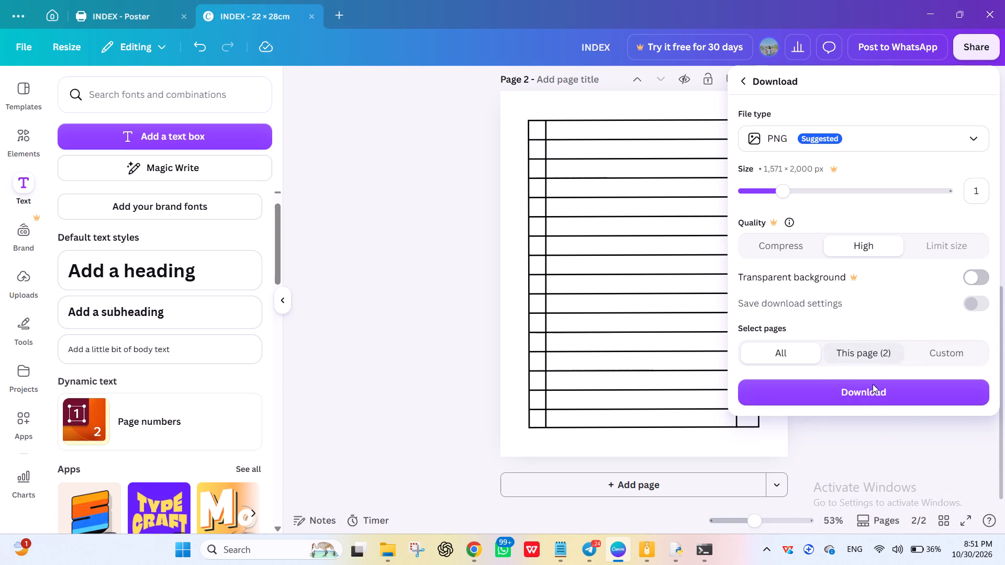
{"action": "left_click", "coordinate": [877, 392]}
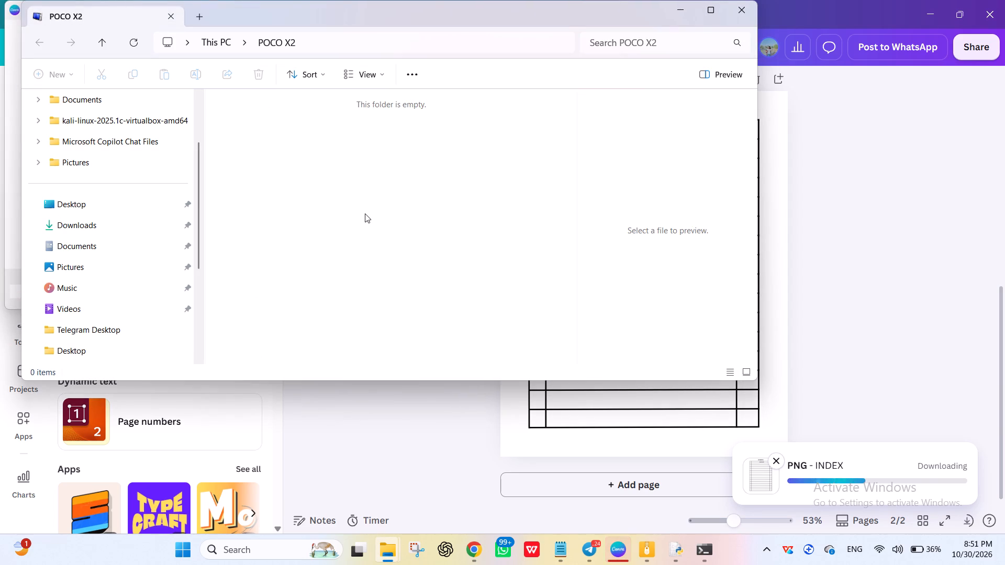
{"action": "left_click", "coordinate": [755, 2]}
{"action": "left_click", "coordinate": [394, 291]}
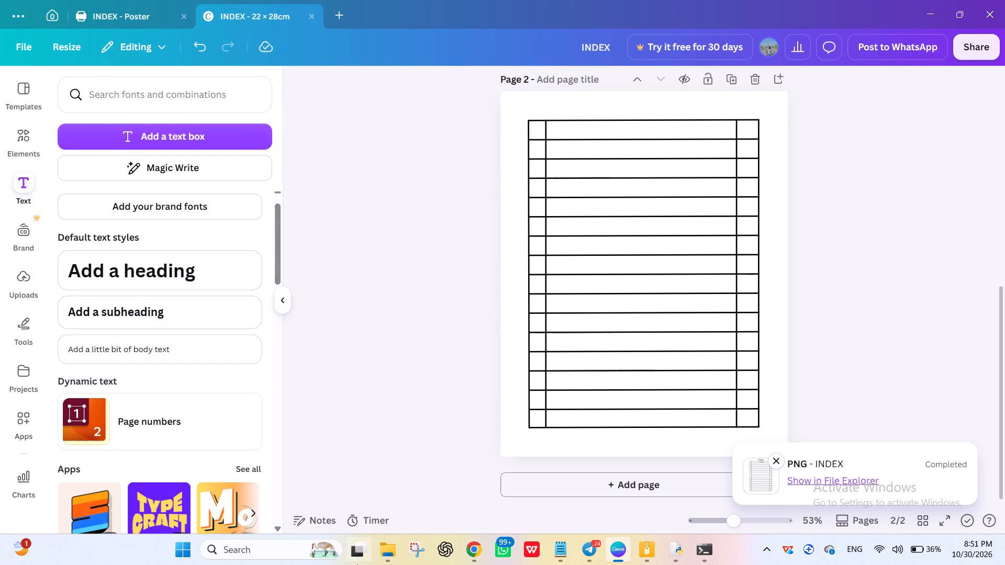
Switch to WhatsApp.
{"action": "left_click", "coordinate": [505, 551]}
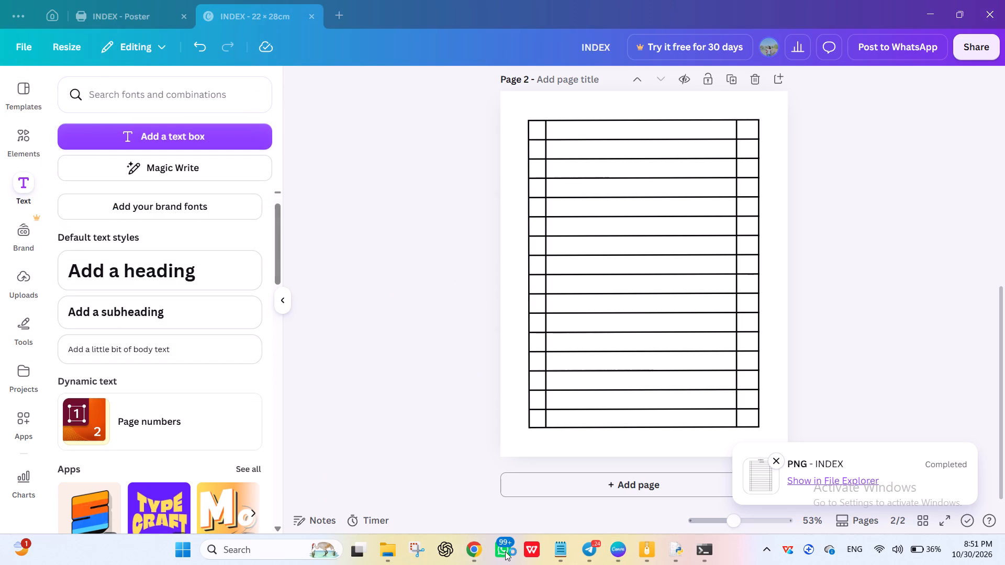
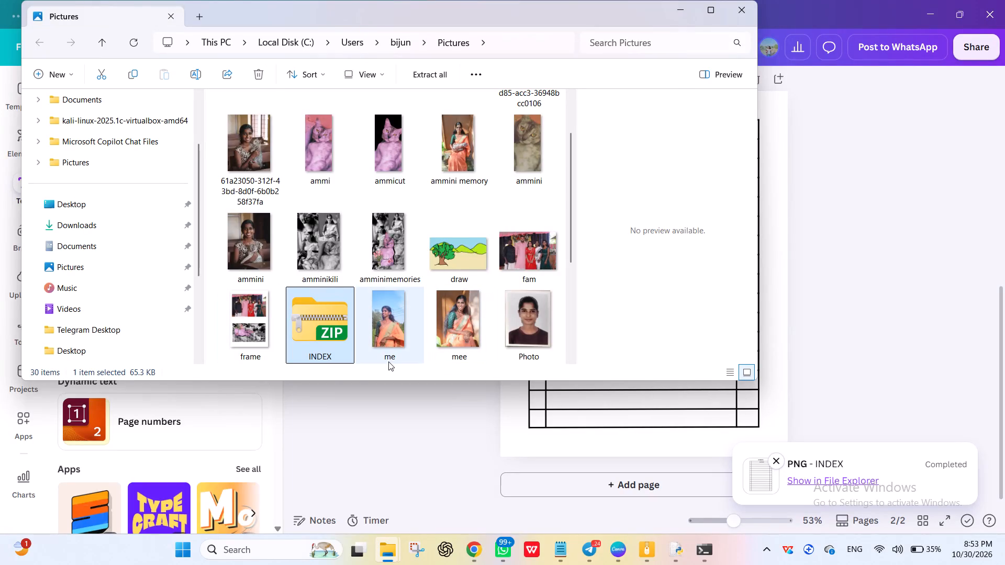
Download all pages of the design as JPG, saving the ZIP file as INDEX in the Downloads folder.
{"action": "left_click", "coordinate": [778, 460]}
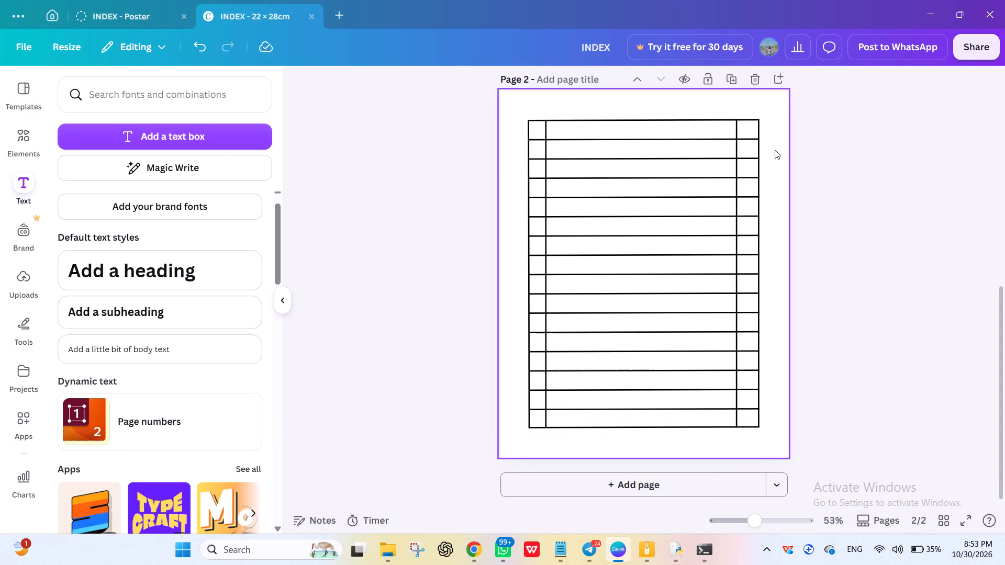
{"action": "left_click", "coordinate": [970, 41]}
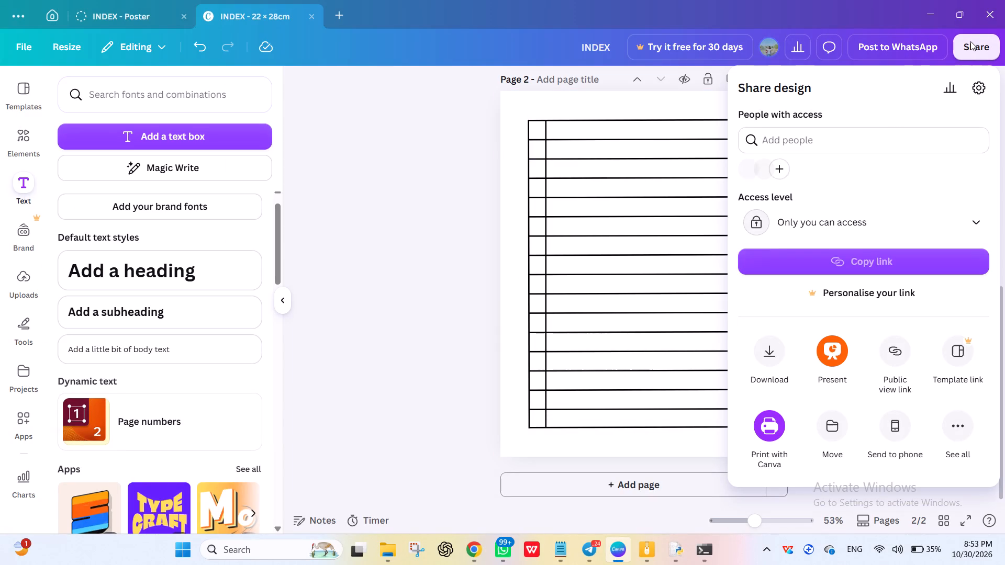
{"action": "left_click", "coordinate": [768, 356]}
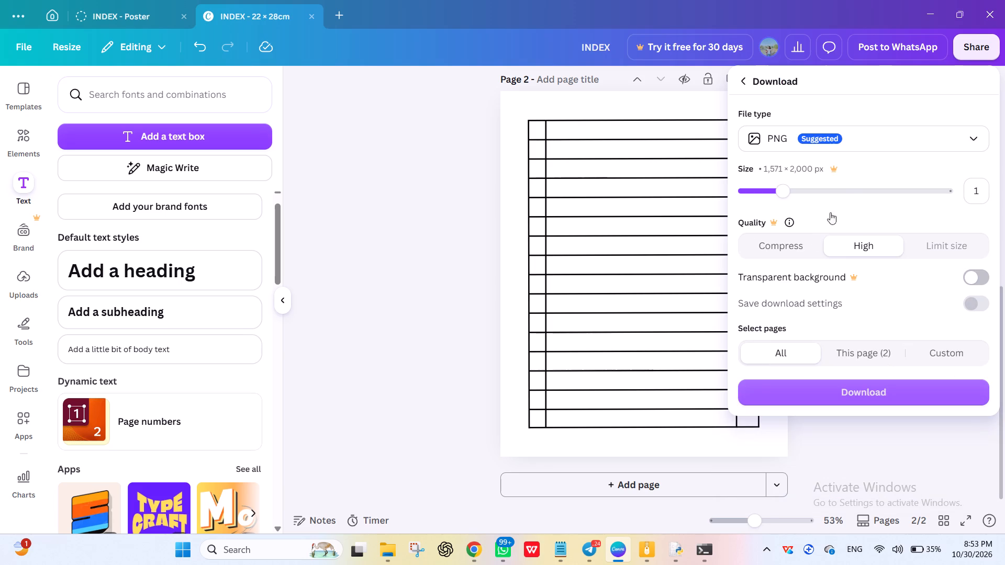
{"action": "left_click", "coordinate": [918, 145]}
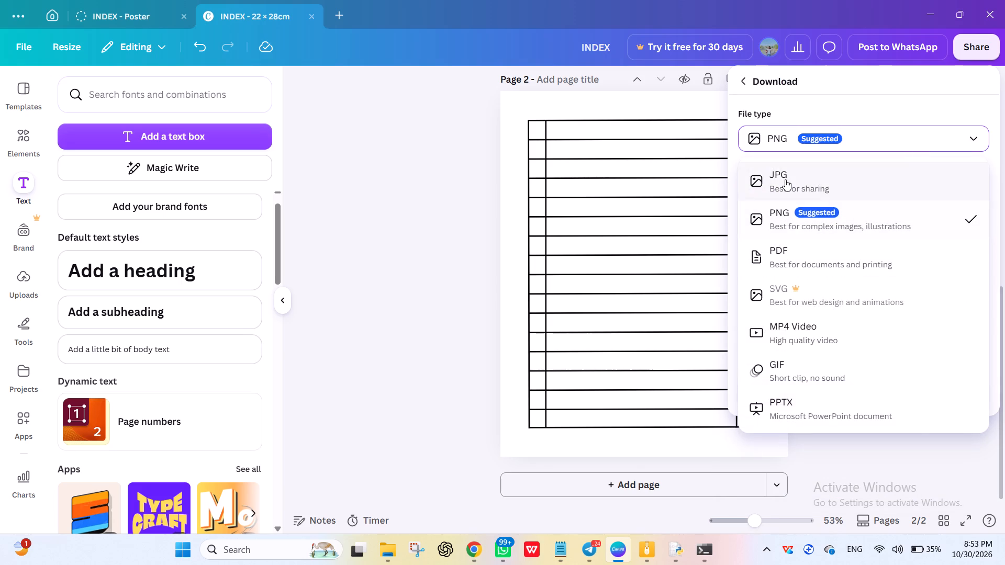
{"action": "left_click", "coordinate": [785, 179]}
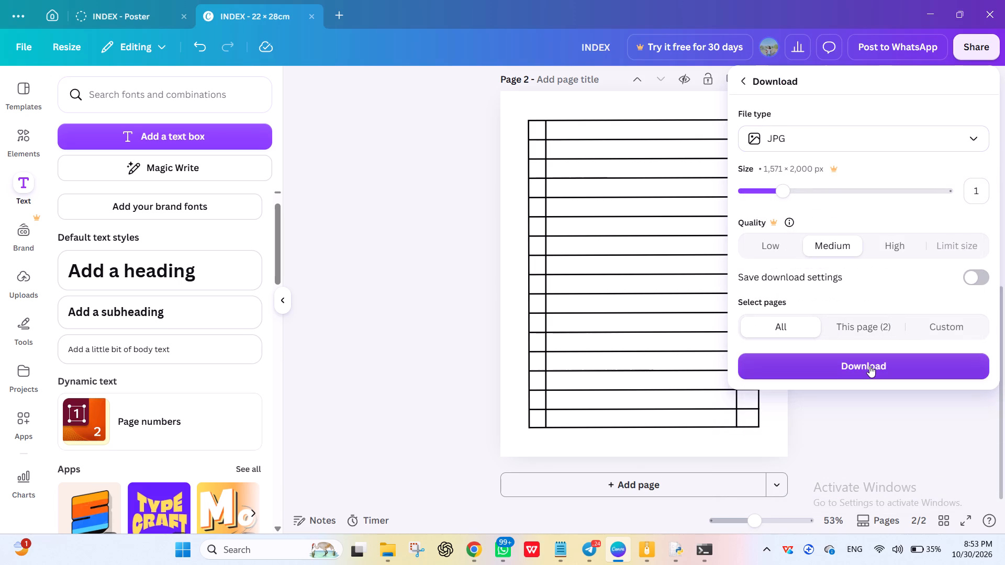
{"action": "left_click", "coordinate": [869, 366]}
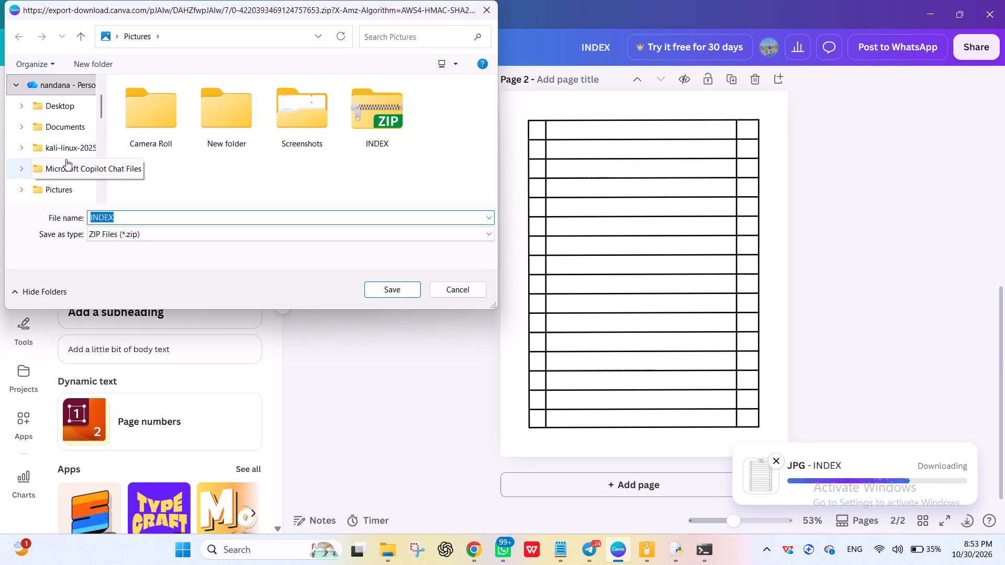
{"action": "scroll", "coordinate": [66, 107], "scroll_direction": "up", "scroll_amount": 2}
{"action": "scroll", "coordinate": [66, 107], "scroll_direction": "down", "scroll_amount": 3}
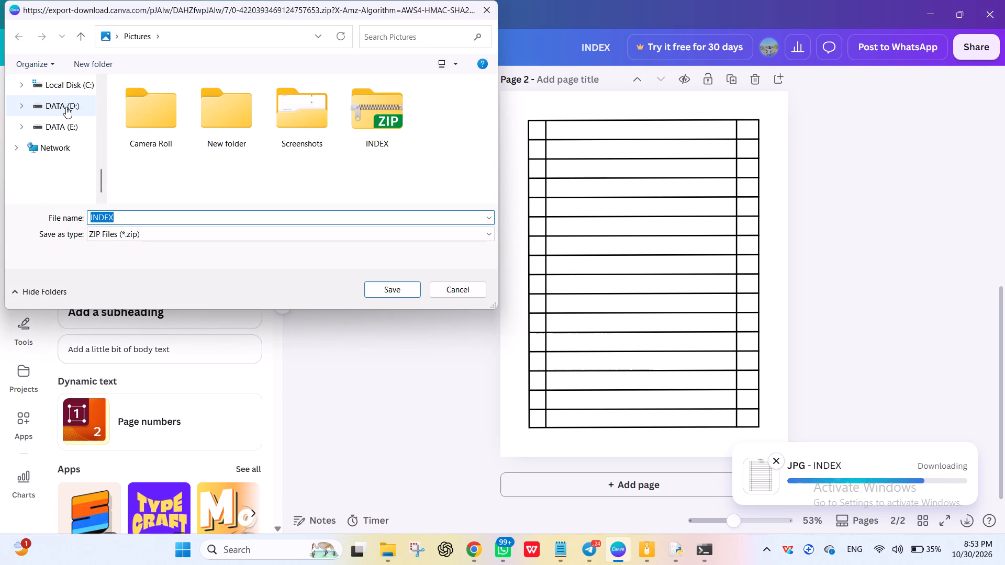
{"action": "scroll", "coordinate": [66, 107], "scroll_direction": "up", "scroll_amount": 1}
{"action": "left_click", "coordinate": [66, 107]}
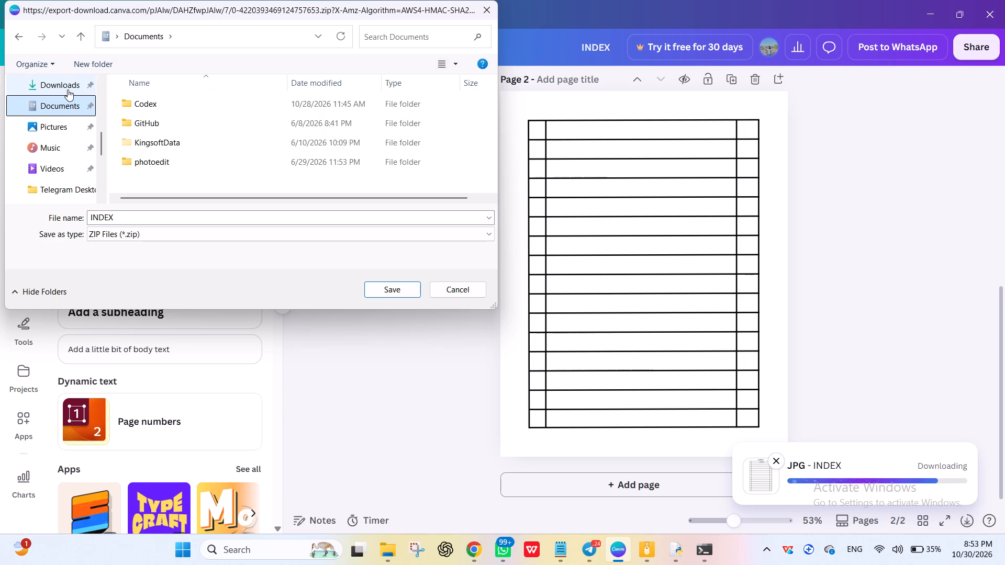
{"action": "left_click", "coordinate": [68, 89]}
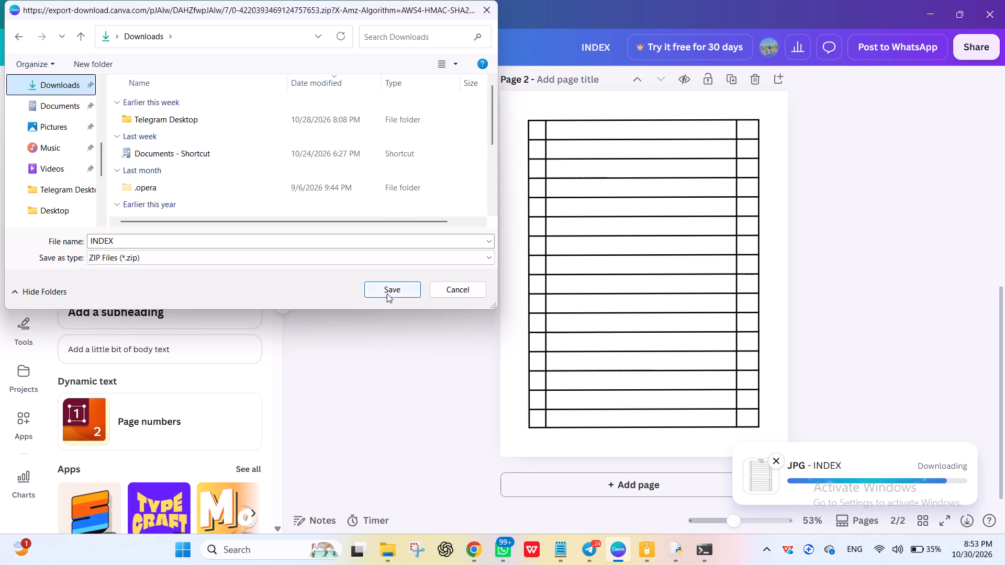
{"action": "left_click", "coordinate": [387, 293]}
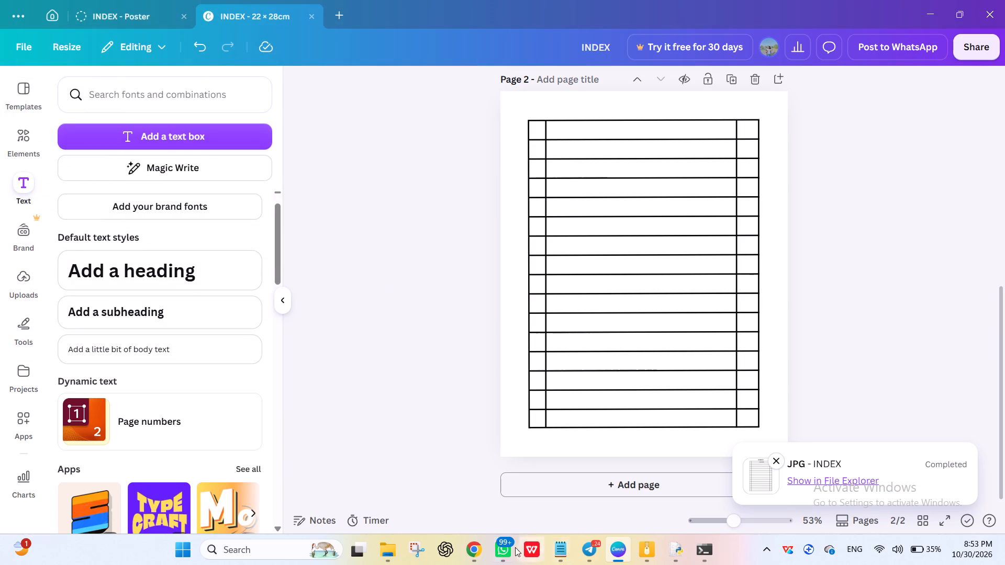
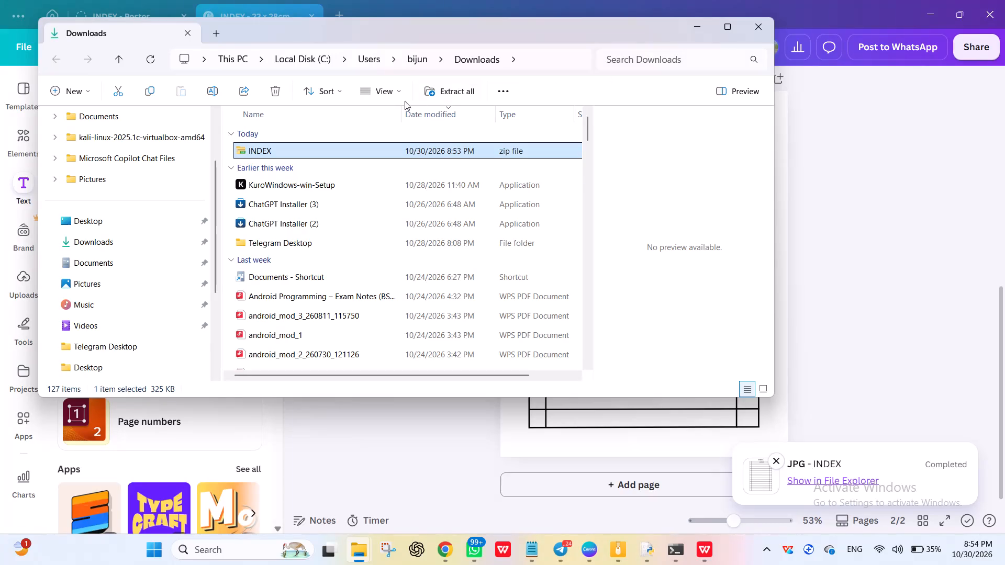
Open the INDEX ZIP archive in Downloads and extract its page images 1.jpg and 2.jpg.
{"action": "double_click", "coordinate": [328, 147]}
{"action": "left_click", "coordinate": [328, 147]}
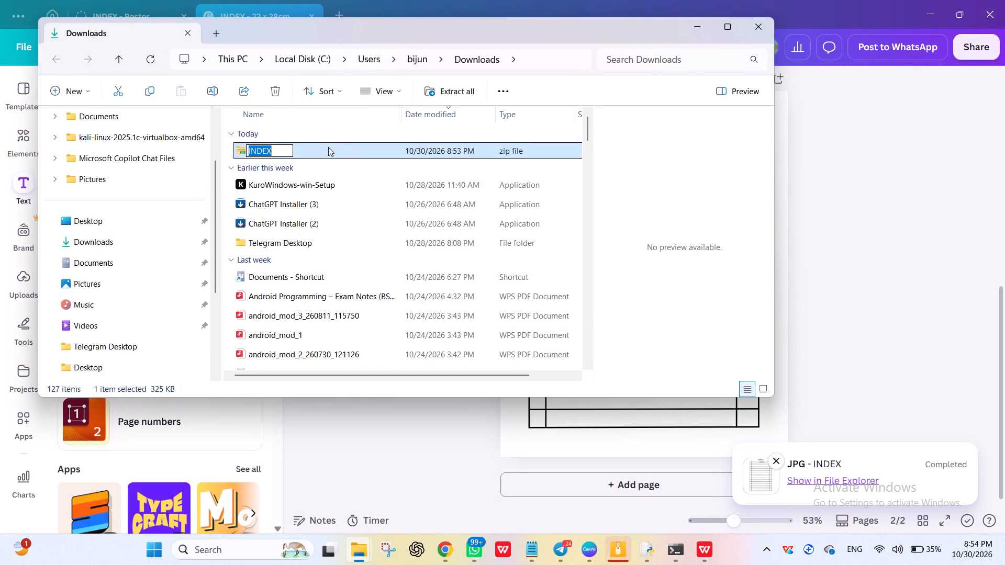
{"action": "double_click", "coordinate": [328, 147]}
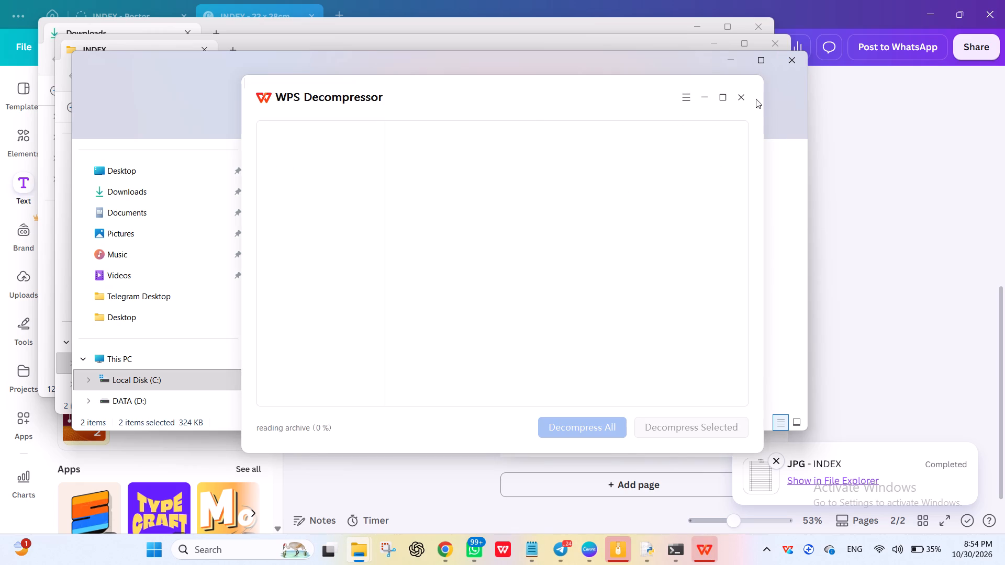
{"action": "left_click", "coordinate": [471, 156]}
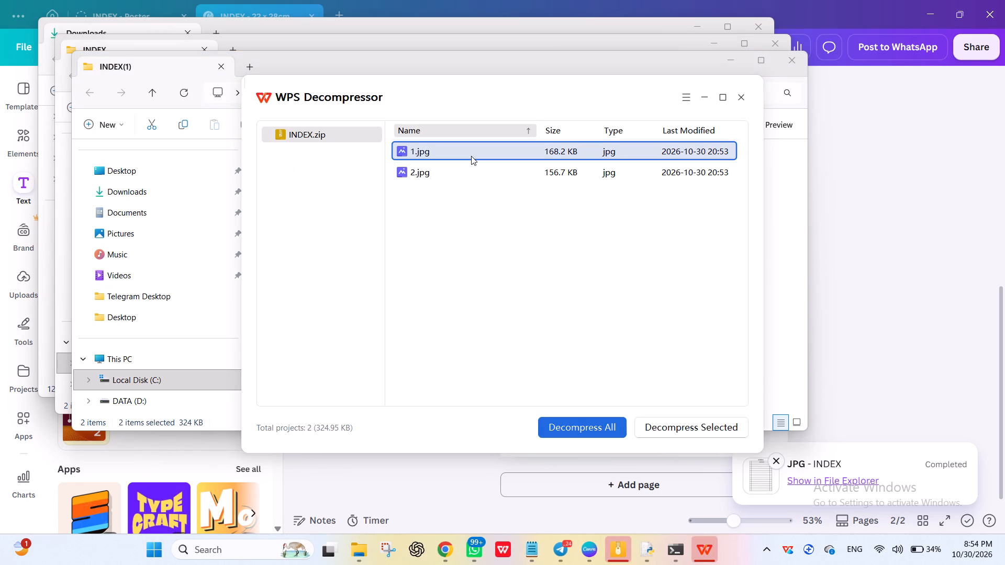
{"action": "left_click", "coordinate": [471, 156]}
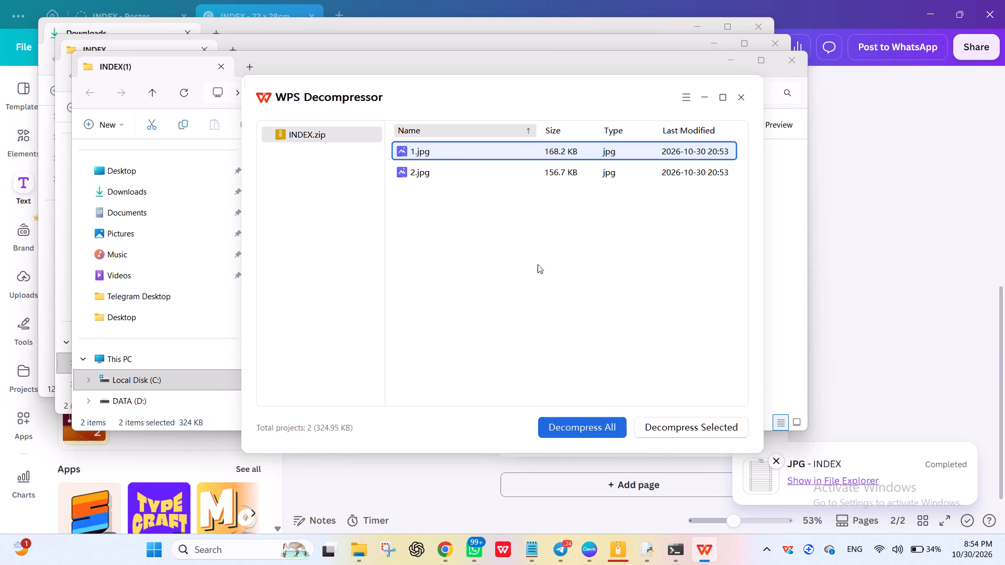
{"action": "left_click", "coordinate": [510, 171]}
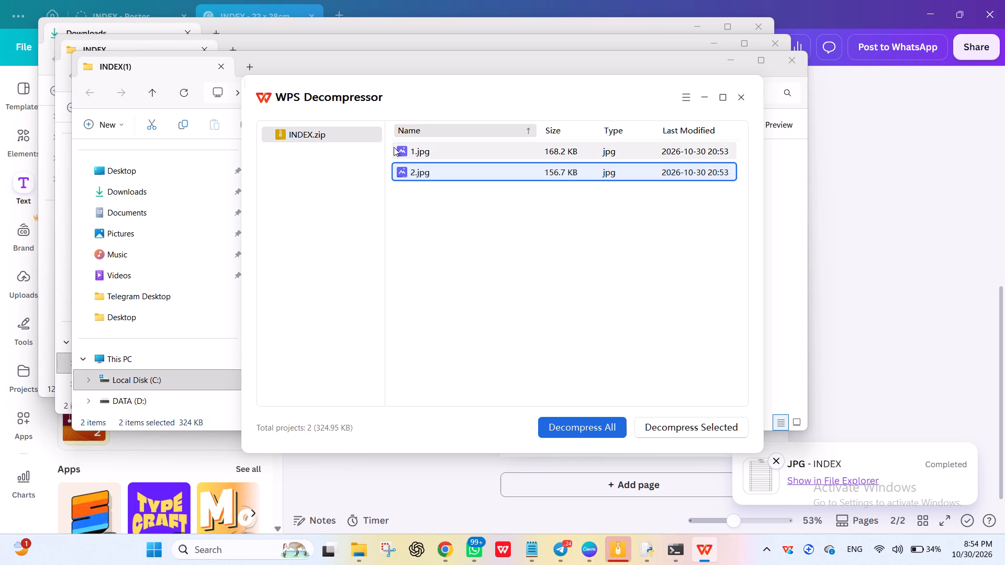
{"action": "left_click", "coordinate": [394, 146]}
{"action": "left_click_drag", "start_coordinate": [394, 146], "coordinate": [434, 198]}
{"action": "left_click", "coordinate": [434, 198]}
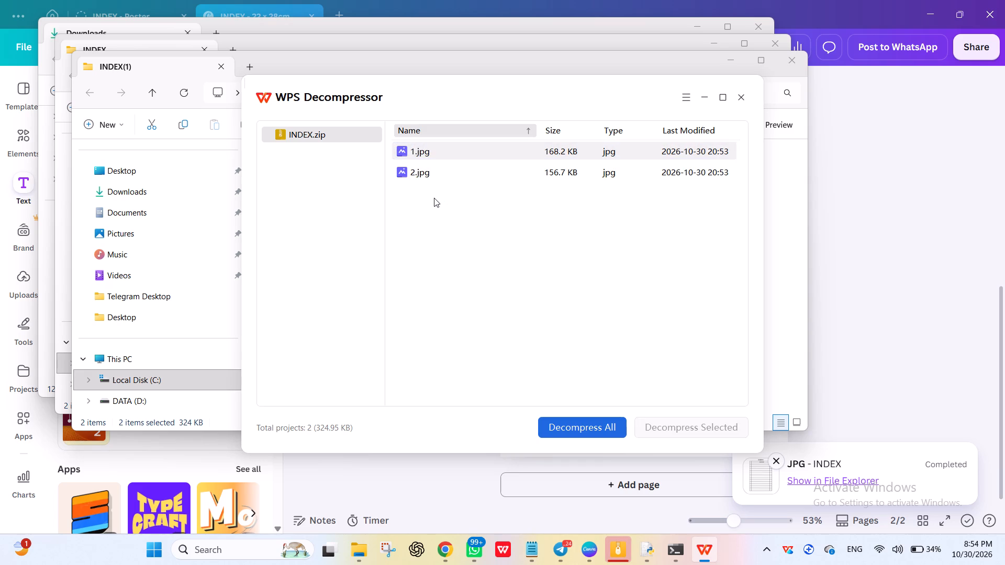
Preview the INDEX page image 1.jpg from the archive, zoom in on its table, and put the viewer away.
{"action": "left_click_drag", "start_coordinate": [383, 133], "coordinate": [441, 199]}
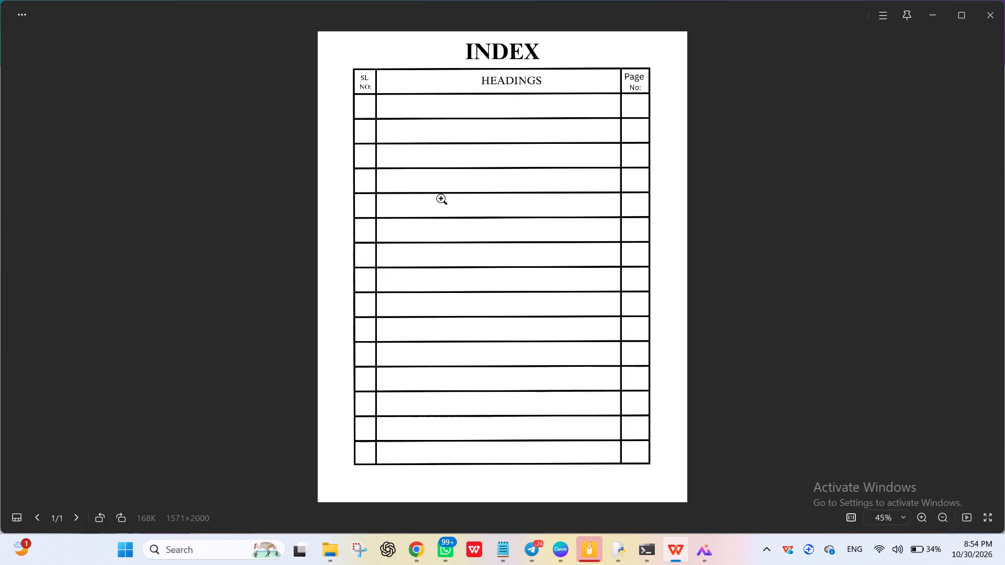
{"action": "left_click", "coordinate": [779, 219]}
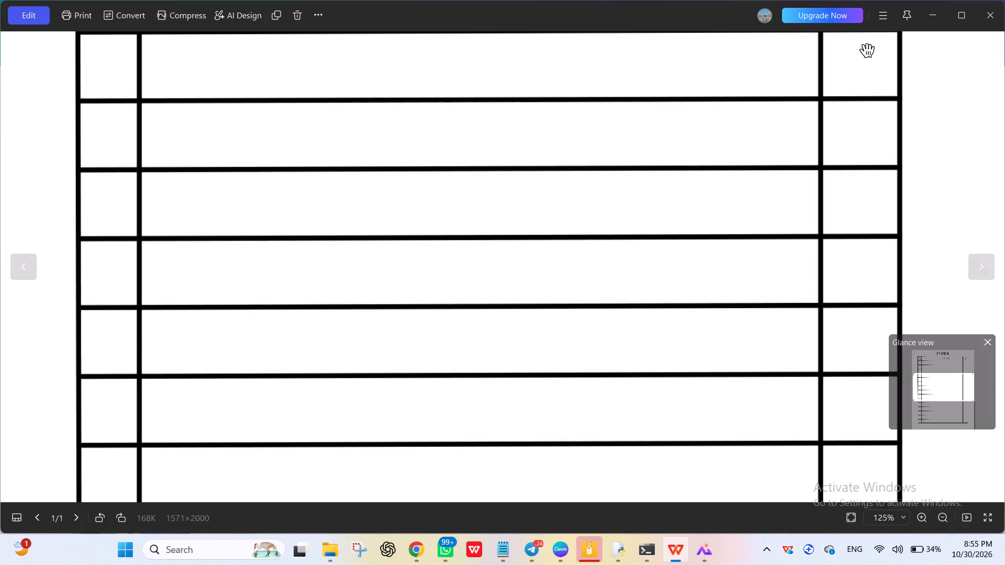
{"action": "scroll", "coordinate": [867, 50], "scroll_direction": "down", "scroll_amount": 5, "text": "ctrl"}
{"action": "left_click", "coordinate": [939, 14]}
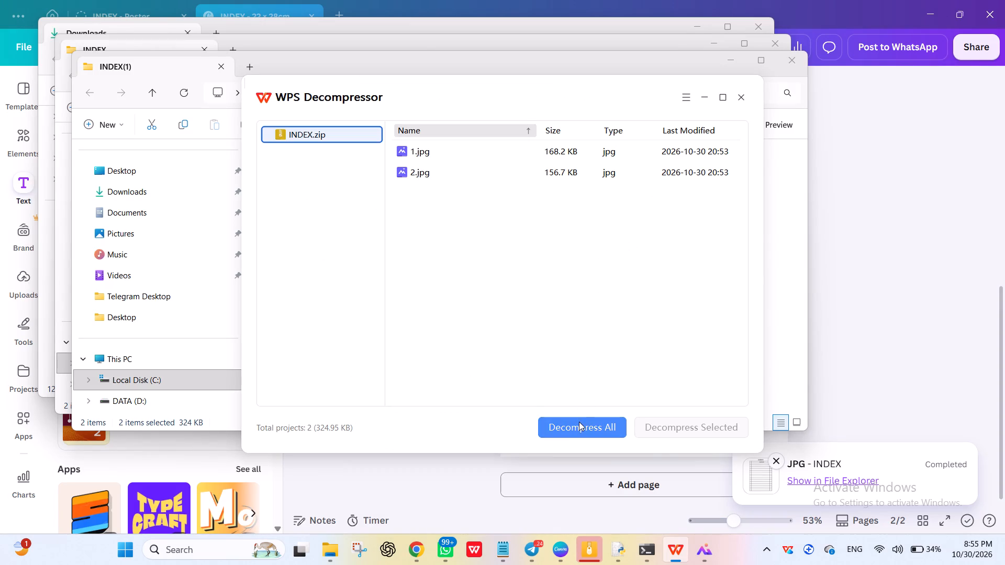
Extract all files from INDEX.zip to the INDEX folder in Downloads, replacing the existing 1.jpg and 2.jpg.
{"action": "left_click", "coordinate": [579, 422]}
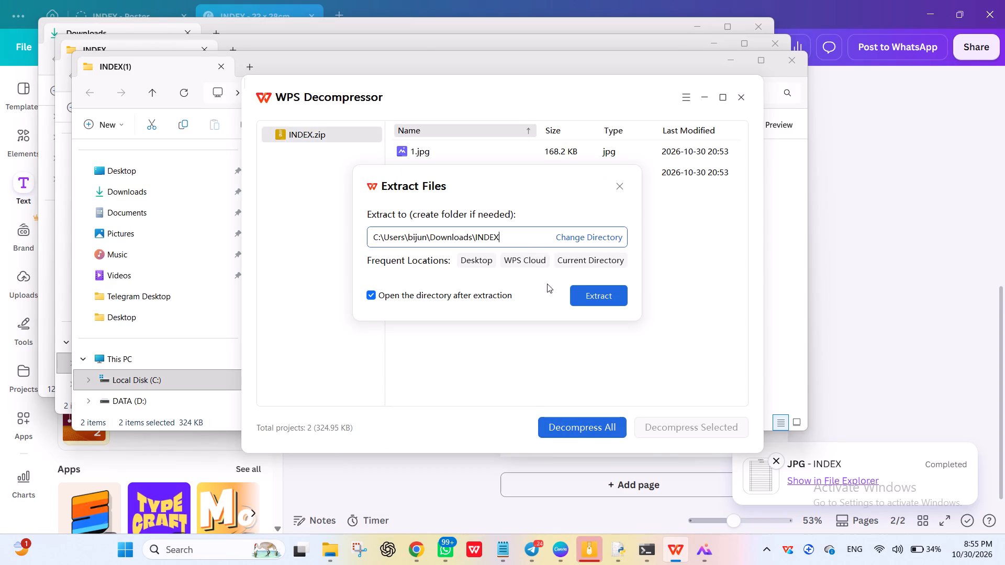
{"action": "left_click", "coordinate": [584, 296]}
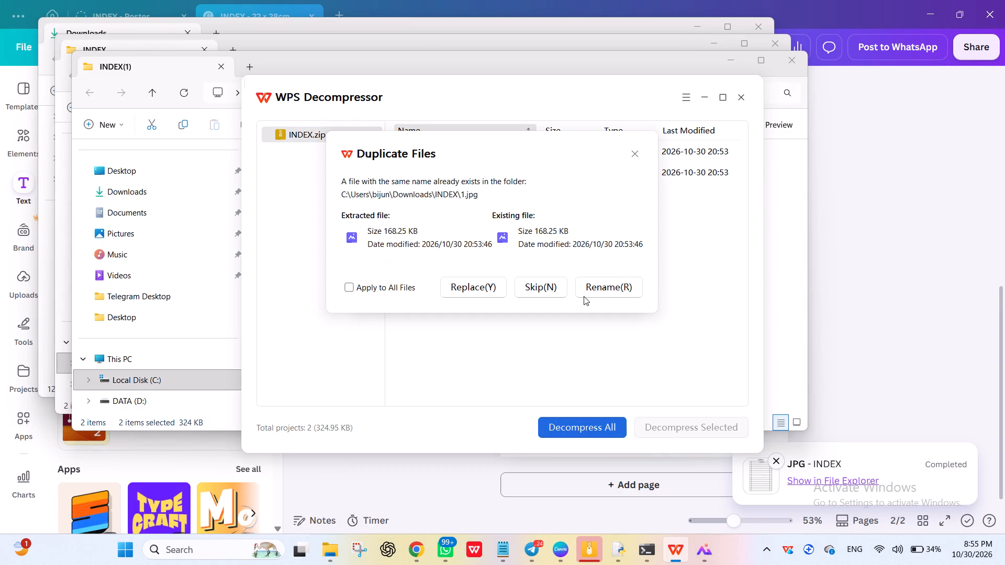
{"action": "left_click", "coordinate": [485, 288]}
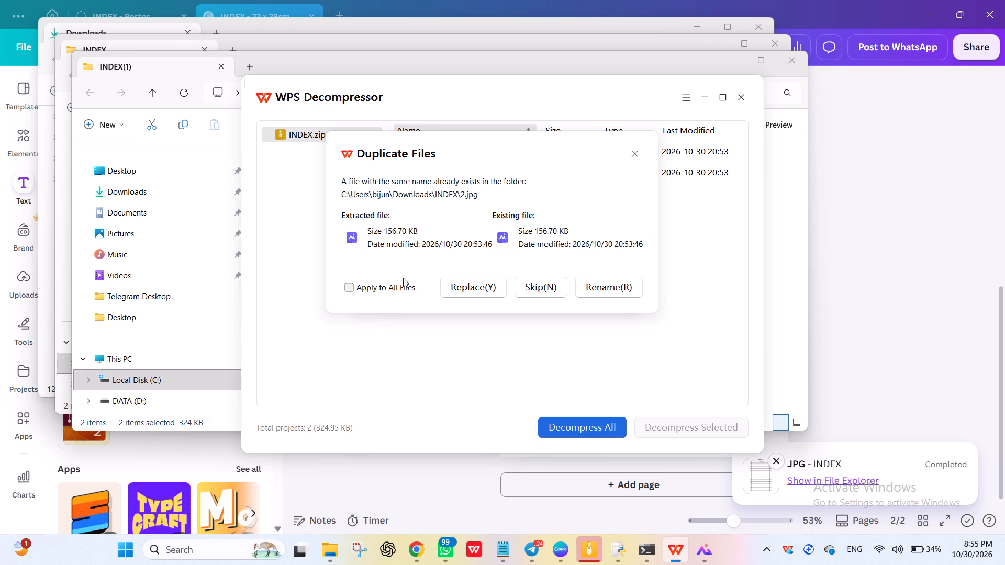
{"action": "left_click", "coordinate": [350, 288]}
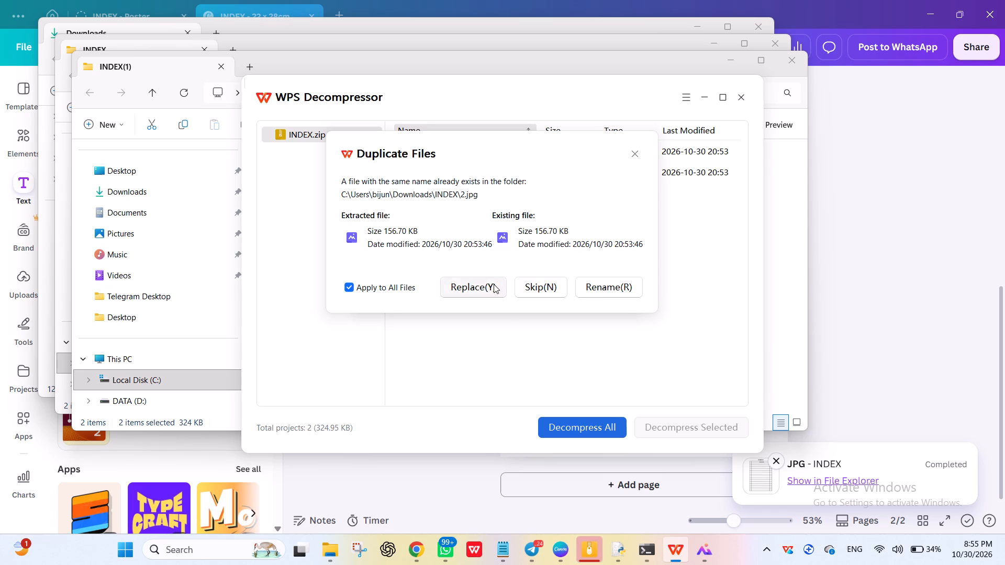
{"action": "left_click", "coordinate": [490, 284]}
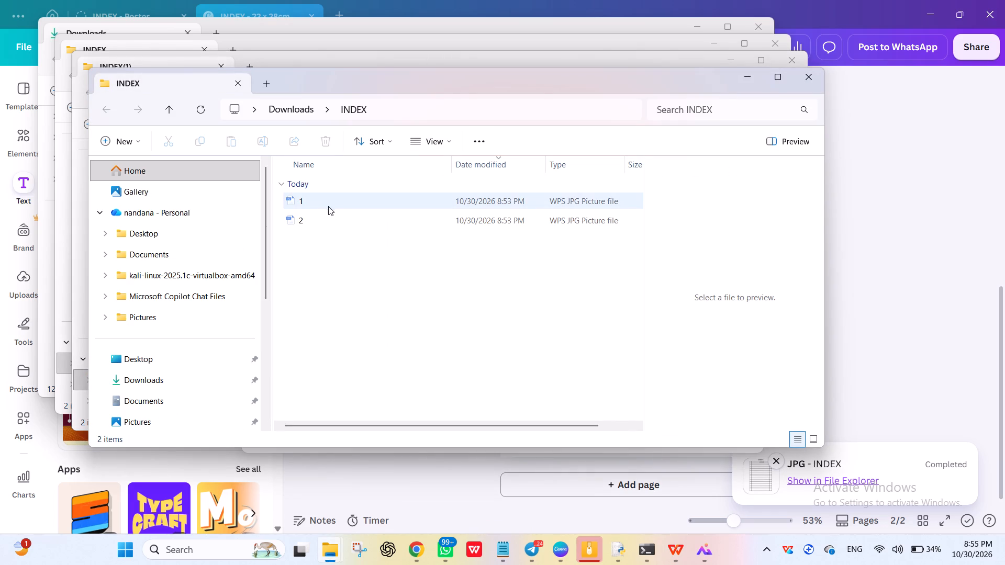
Preview the extracted JPG images 1 and 2 in the INDEX folder to check both pages.
{"action": "left_click_drag", "start_coordinate": [328, 206], "coordinate": [337, 239]}
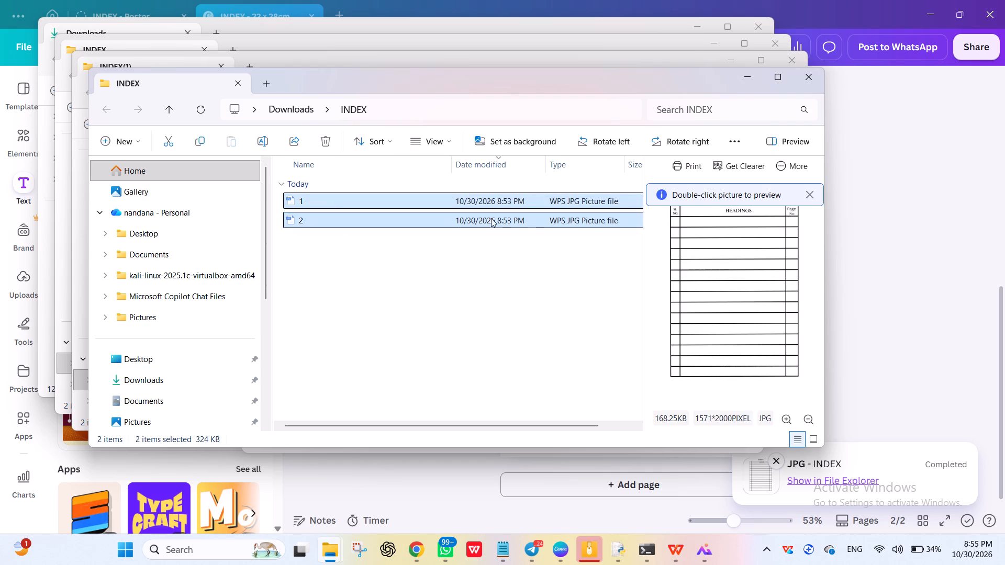
{"action": "left_click", "coordinate": [508, 225]}
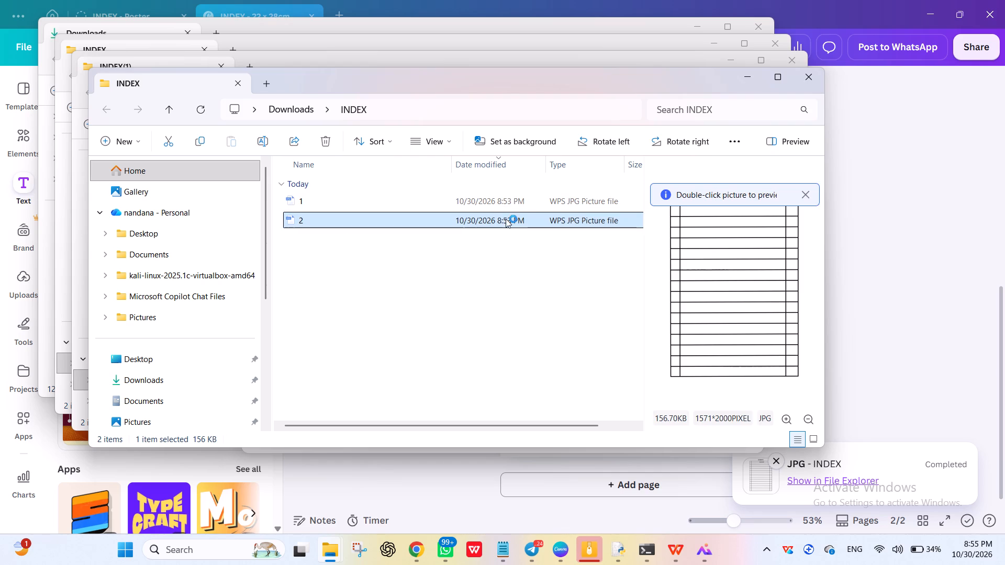
{"action": "left_click", "coordinate": [809, 189]}
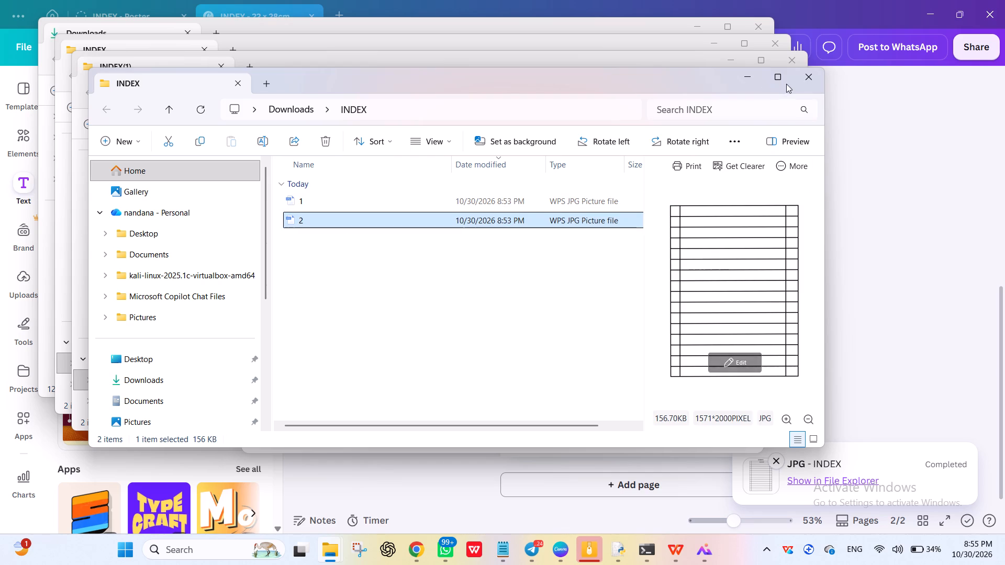
Close the extracted folder windows, the WPS Decompressor and the Downloads window to return to the Canva design.
{"action": "left_click", "coordinate": [809, 76]}
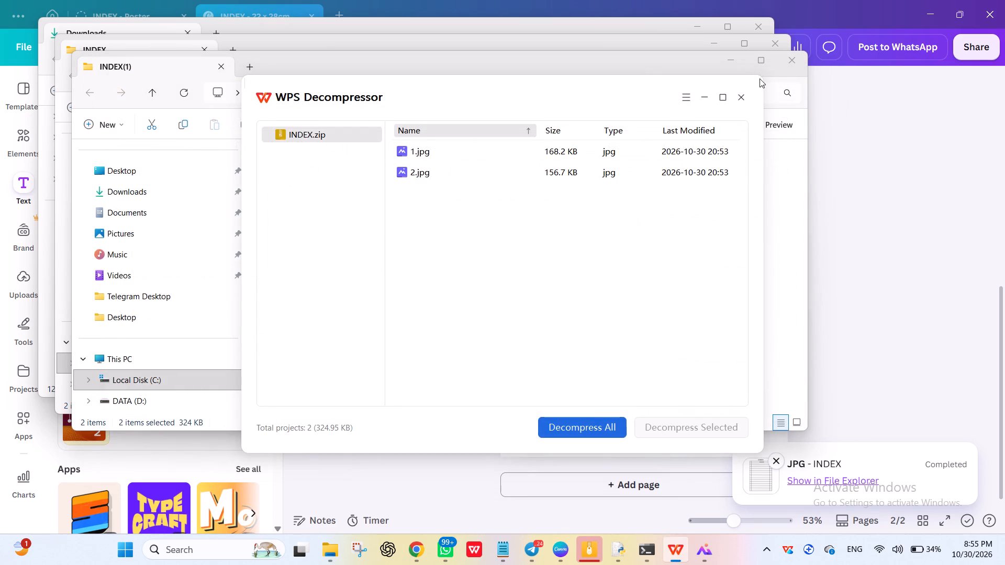
{"action": "left_click", "coordinate": [741, 92]}
{"action": "left_click", "coordinate": [784, 66]}
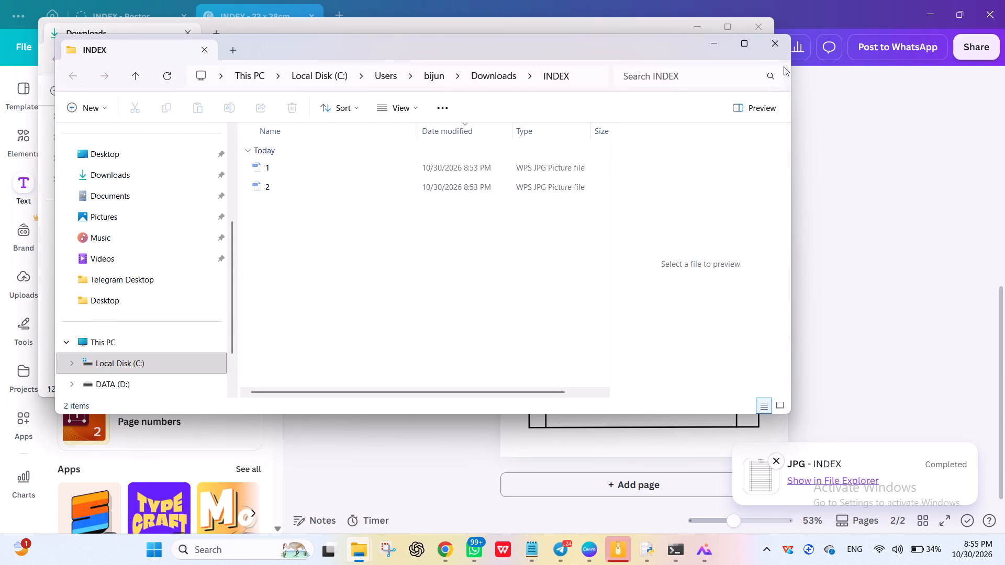
{"action": "left_click", "coordinate": [770, 44]}
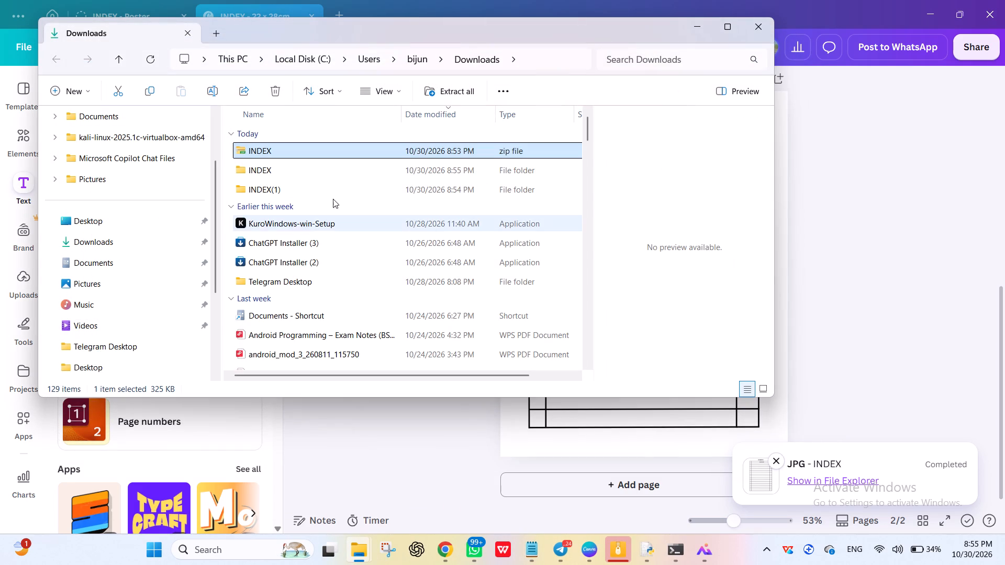
{"action": "left_click_drag", "start_coordinate": [314, 164], "coordinate": [320, 186]}
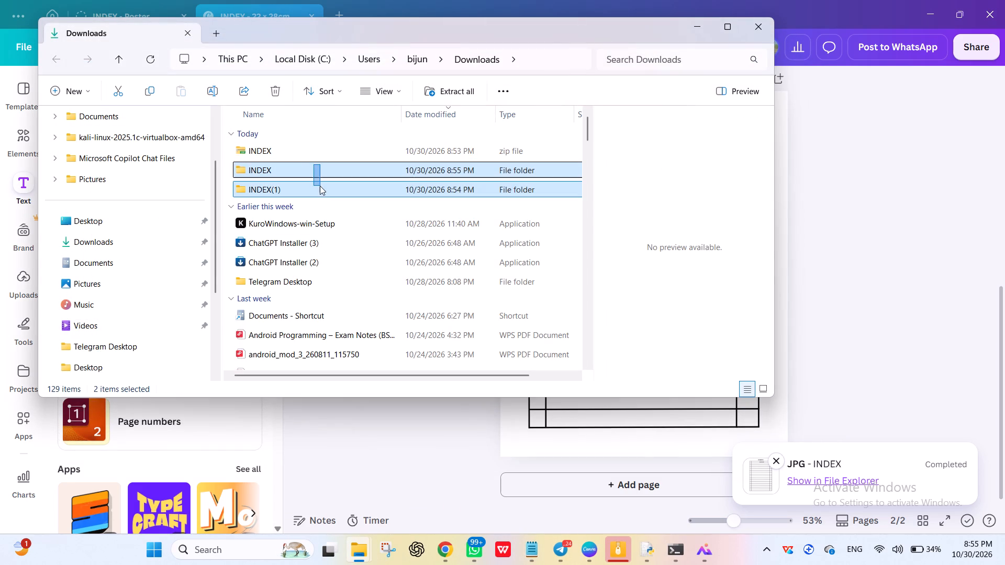
{"action": "left_click_drag", "start_coordinate": [320, 186], "coordinate": [321, 189]}
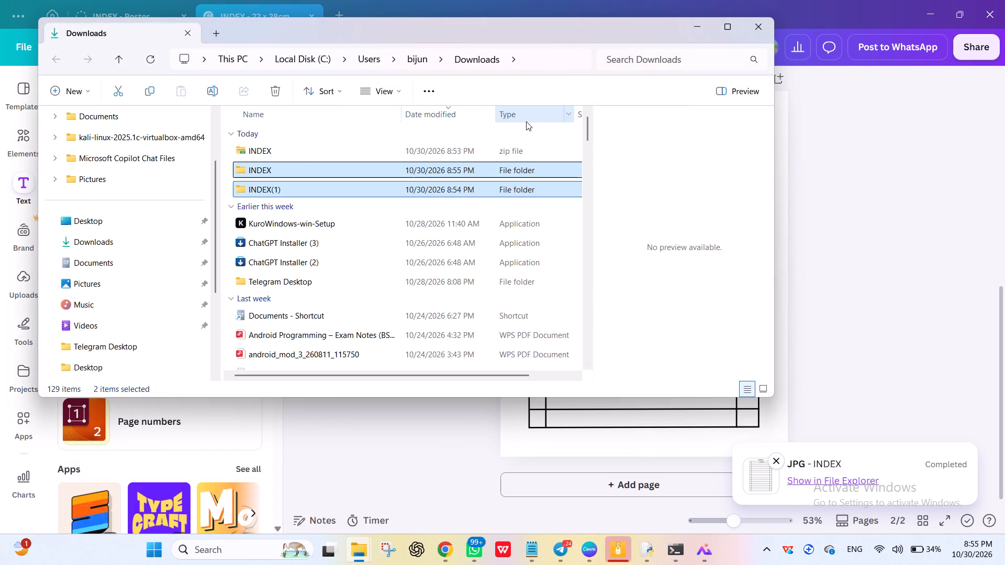
{"action": "left_click", "coordinate": [751, 31]}
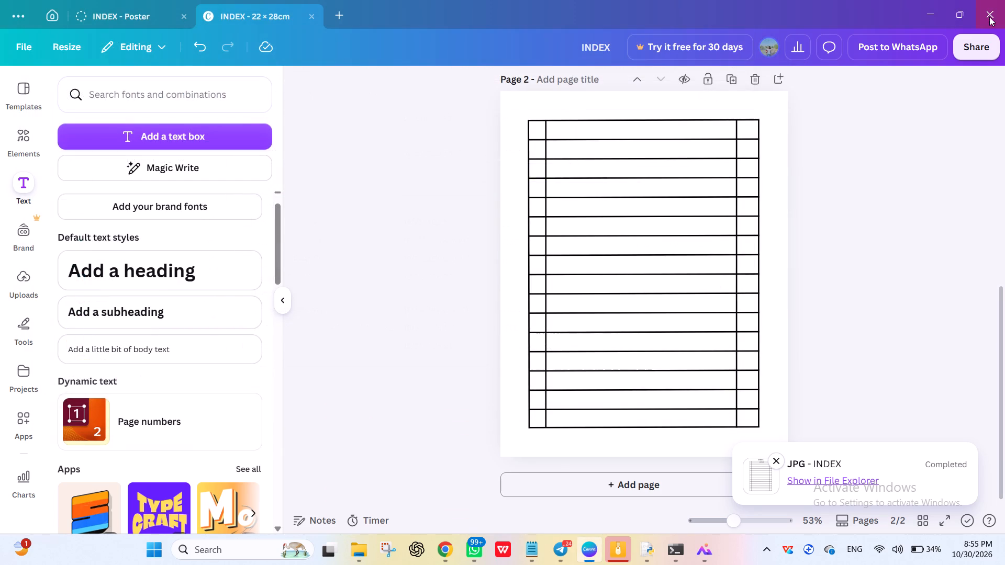
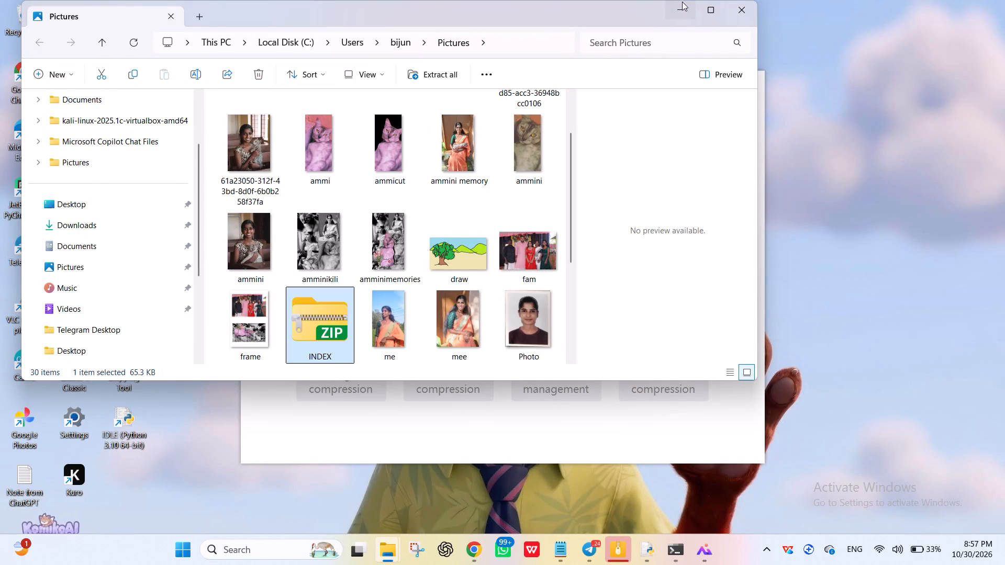
Look through the Pictures folder, and close it and the ZIP Extractor window.
{"action": "scroll", "coordinate": [294, 261], "scroll_direction": "down", "scroll_amount": 5}
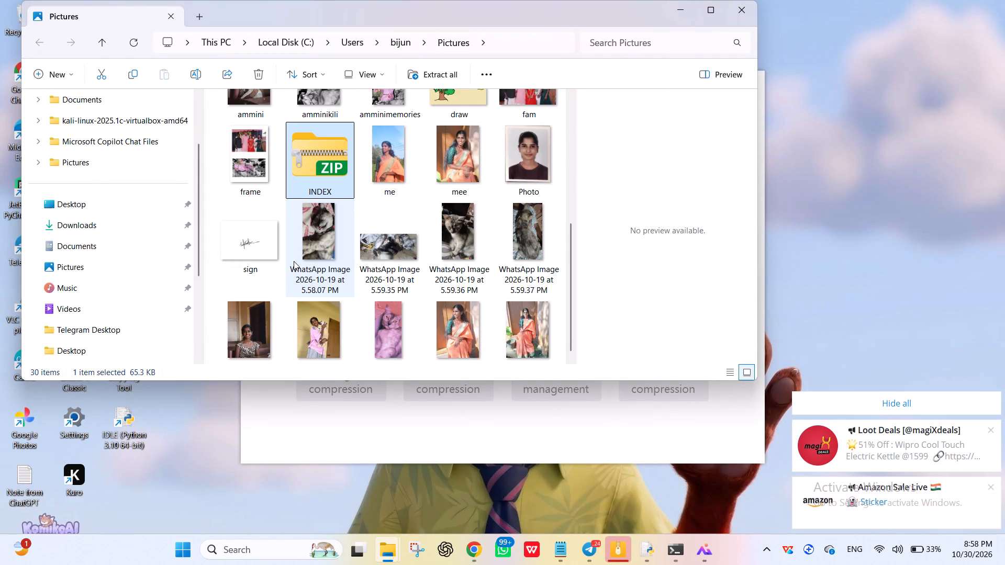
{"action": "scroll", "coordinate": [319, 251], "scroll_direction": "down", "scroll_amount": 8}
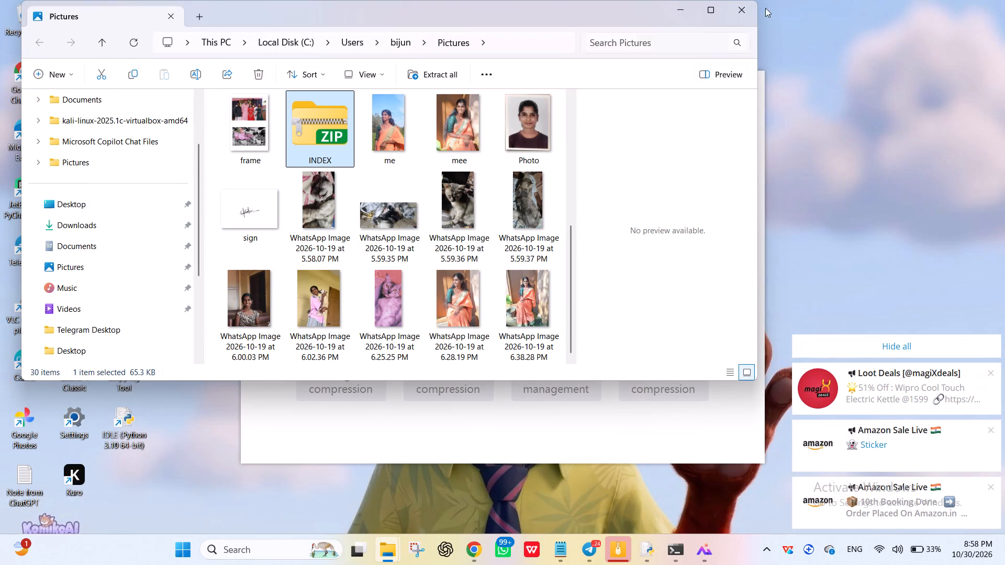
{"action": "left_click", "coordinate": [753, 19]}
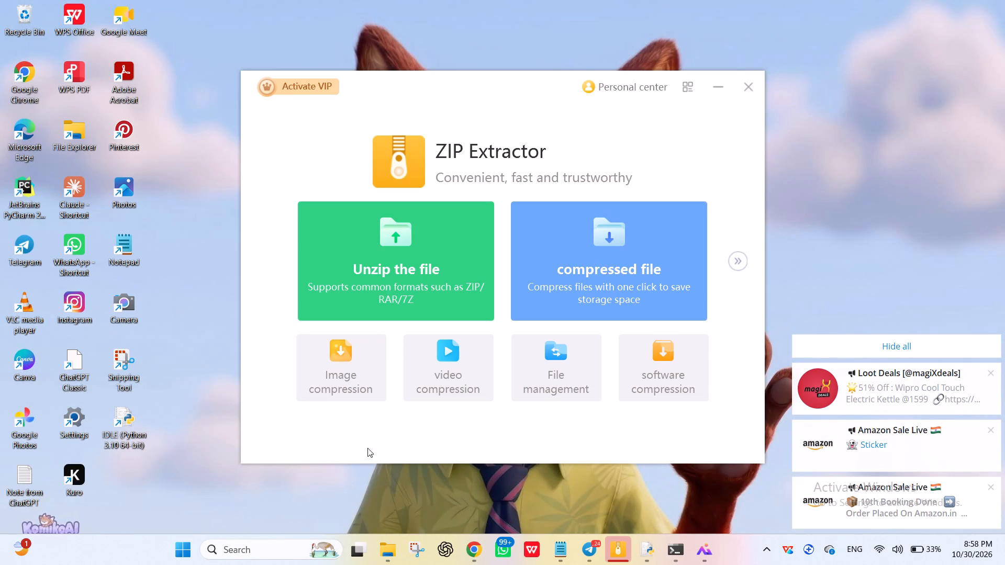
{"action": "left_click", "coordinate": [746, 85]}
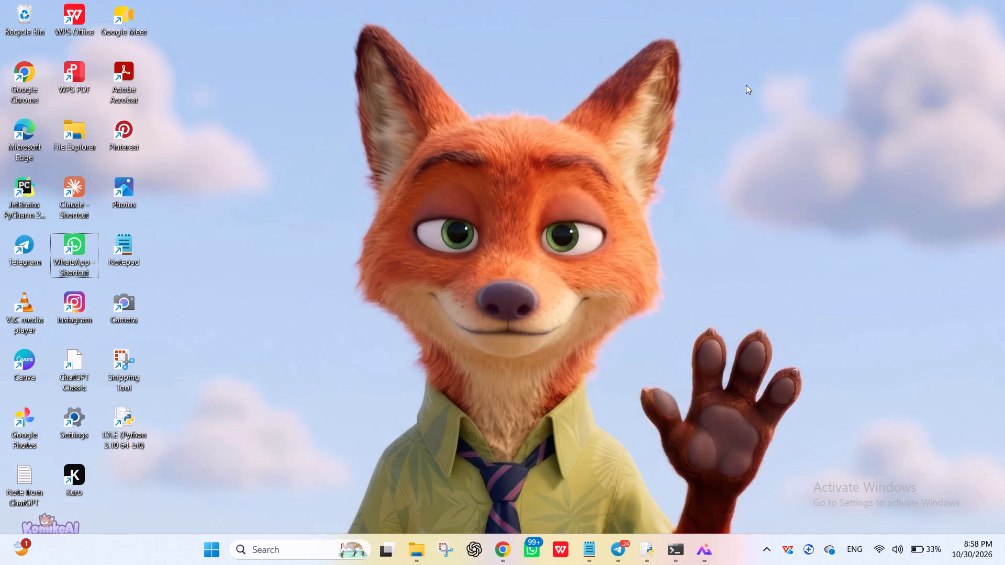
Switch to Canva from the desktop to reopen the INDEX design.
{"action": "left_click", "coordinate": [14, 345]}
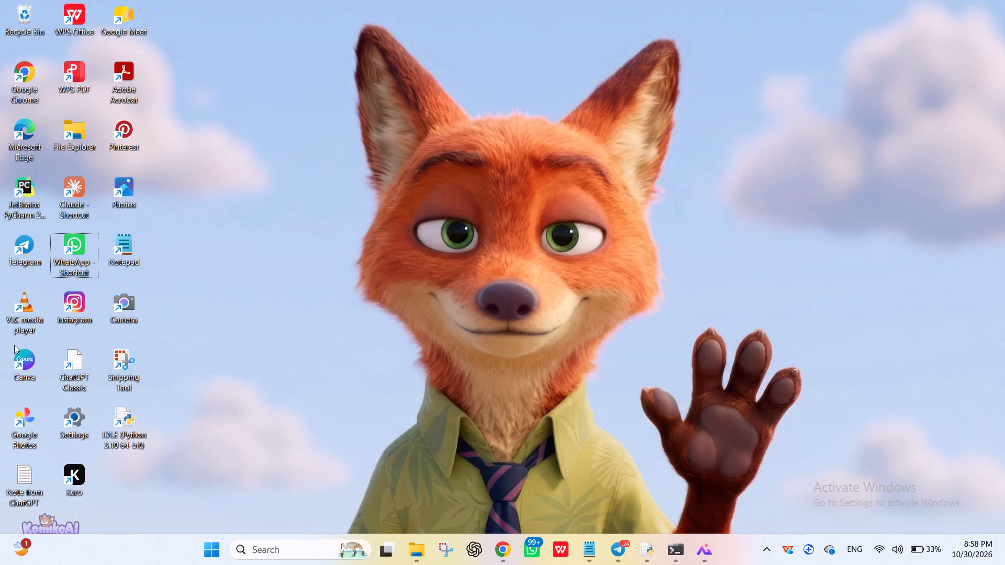
{"action": "left_click", "coordinate": [18, 356]}
{"action": "left_click", "coordinate": [18, 356]}
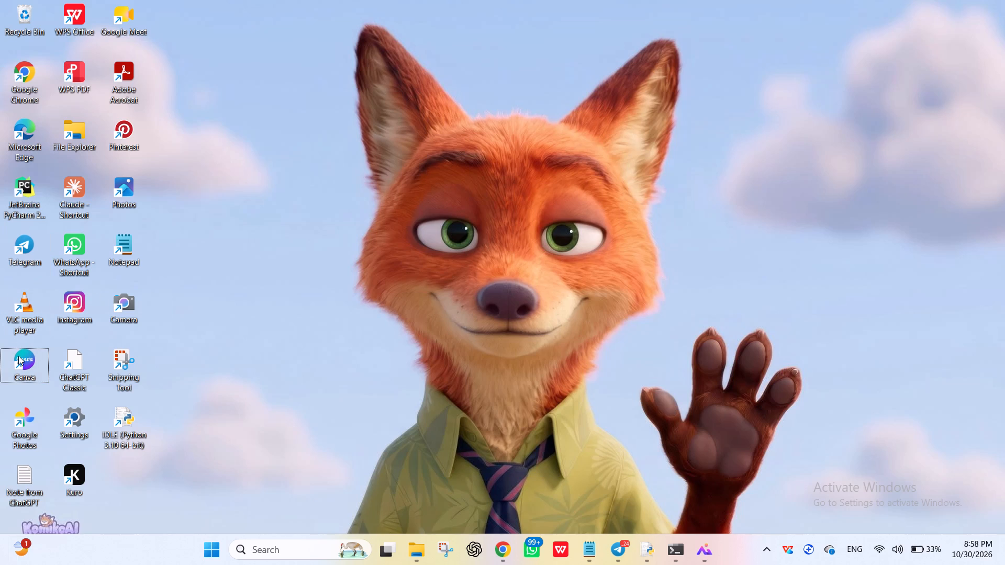
{"action": "double_click", "coordinate": [18, 356]}
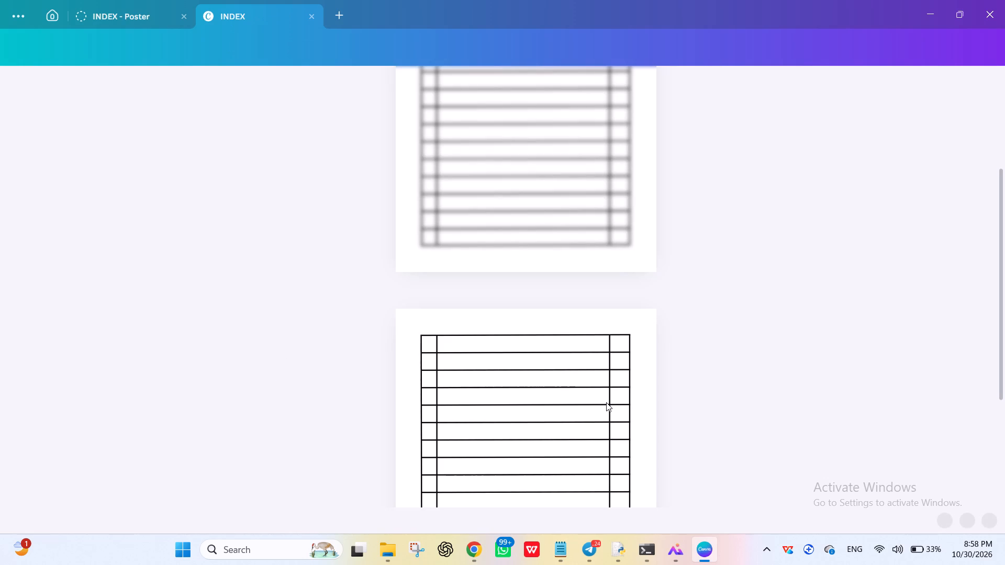
Duplicate the vertical divider beside the Page No column on page 1 and place the copy 1.6 cm to its left, aligned with the table.
{"action": "scroll", "coordinate": [606, 402], "scroll_direction": "up", "scroll_amount": 4}
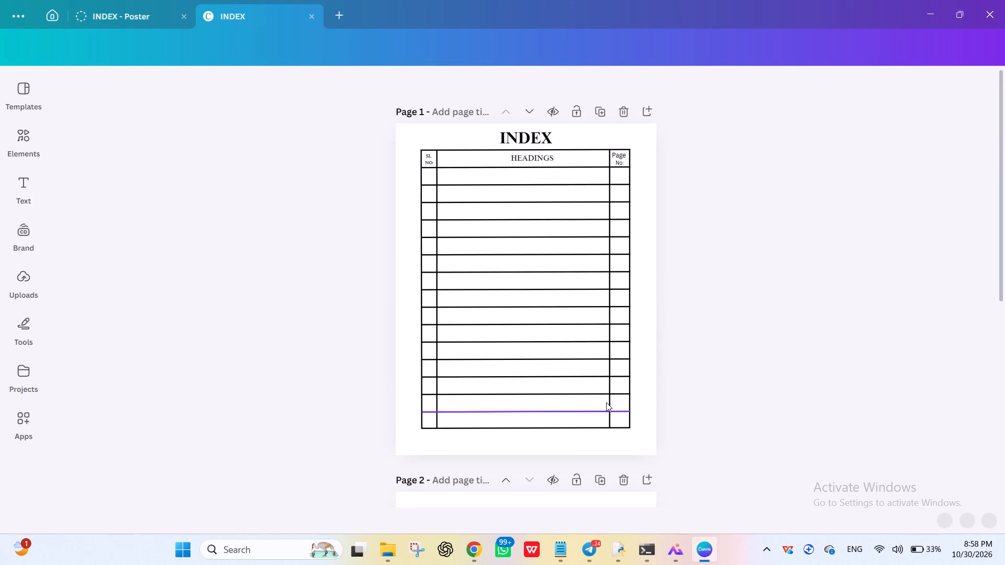
{"action": "scroll", "coordinate": [606, 402], "scroll_direction": "up", "scroll_amount": 1}
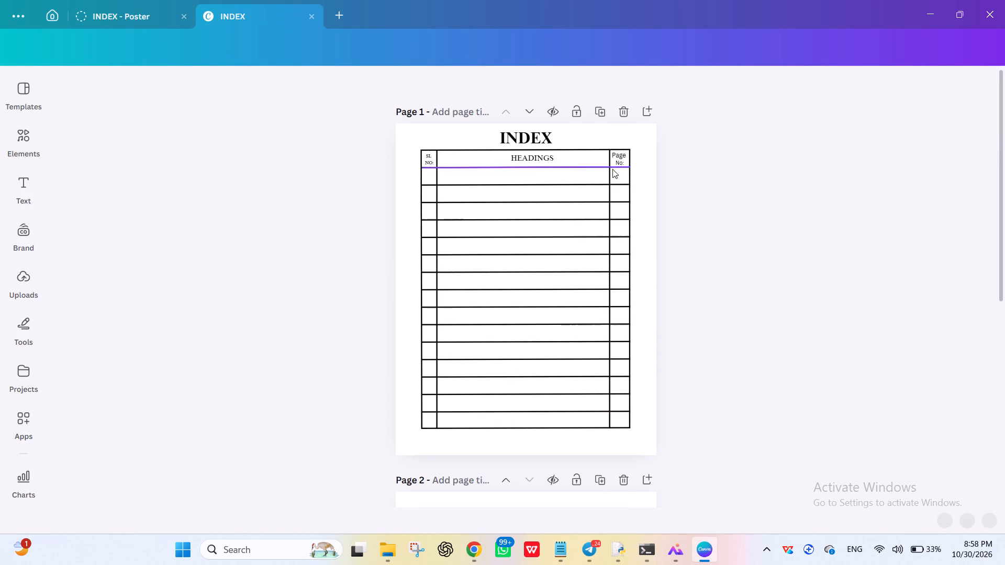
{"action": "left_click", "coordinate": [620, 162]}
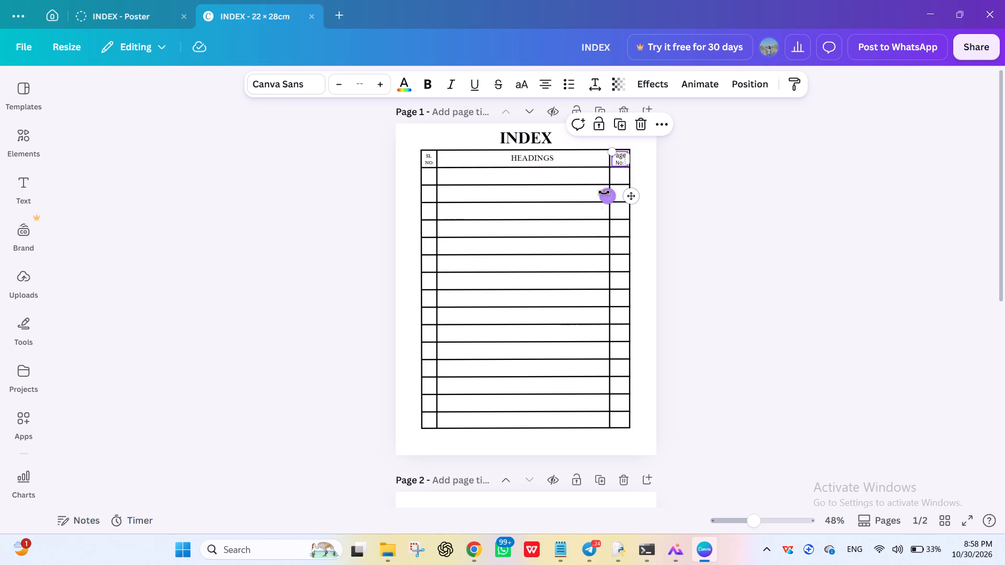
{"action": "left_click", "coordinate": [610, 240]}
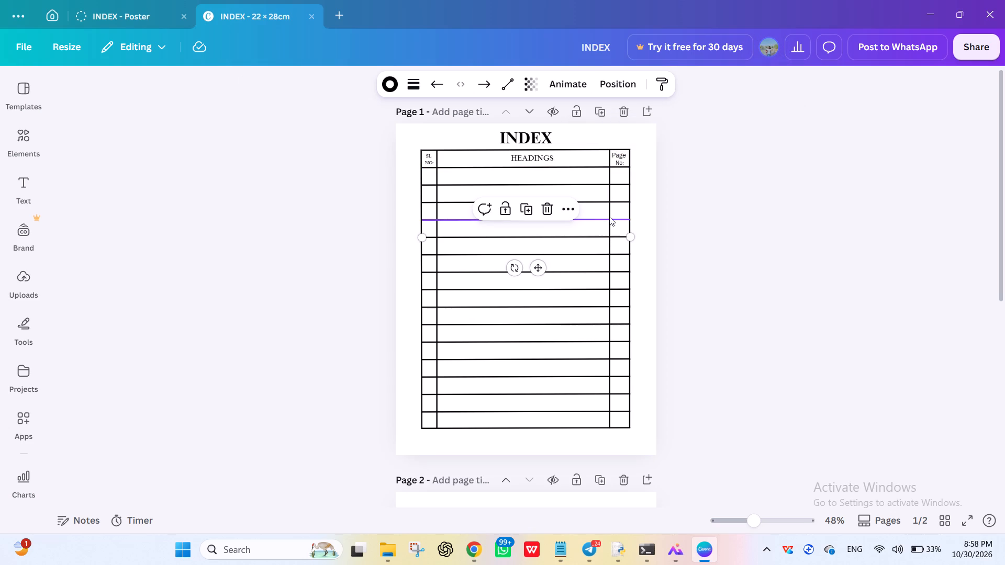
{"action": "left_click", "coordinate": [607, 156]}
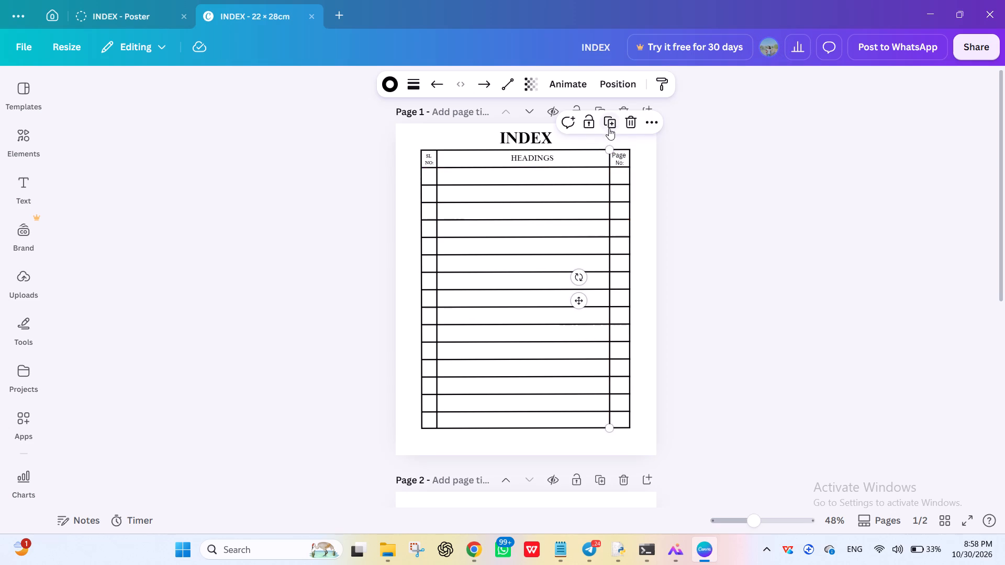
{"action": "left_click", "coordinate": [606, 121]}
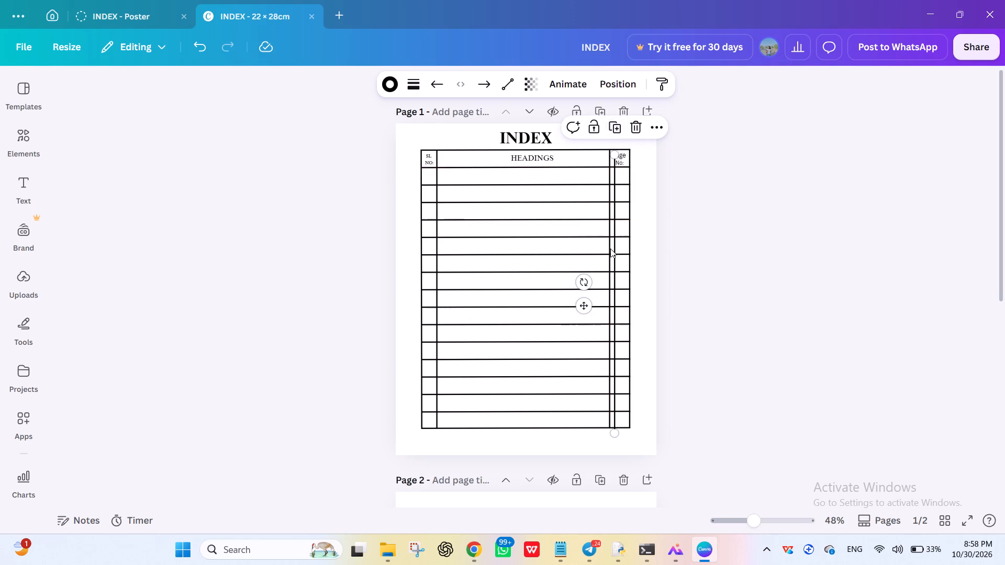
{"action": "left_click_drag", "start_coordinate": [616, 249], "coordinate": [587, 243]}
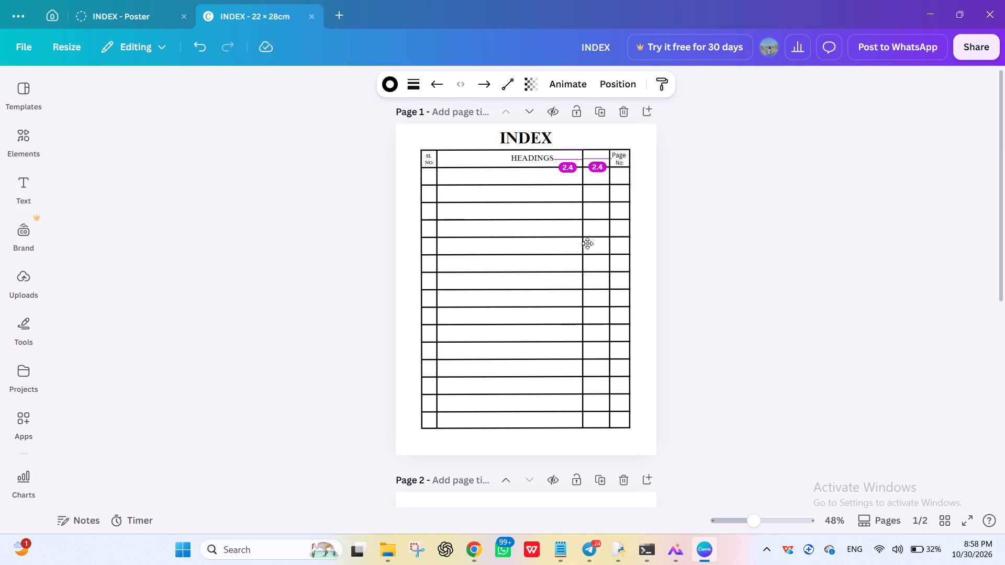
{"action": "left_click_drag", "start_coordinate": [587, 243], "coordinate": [588, 243]}
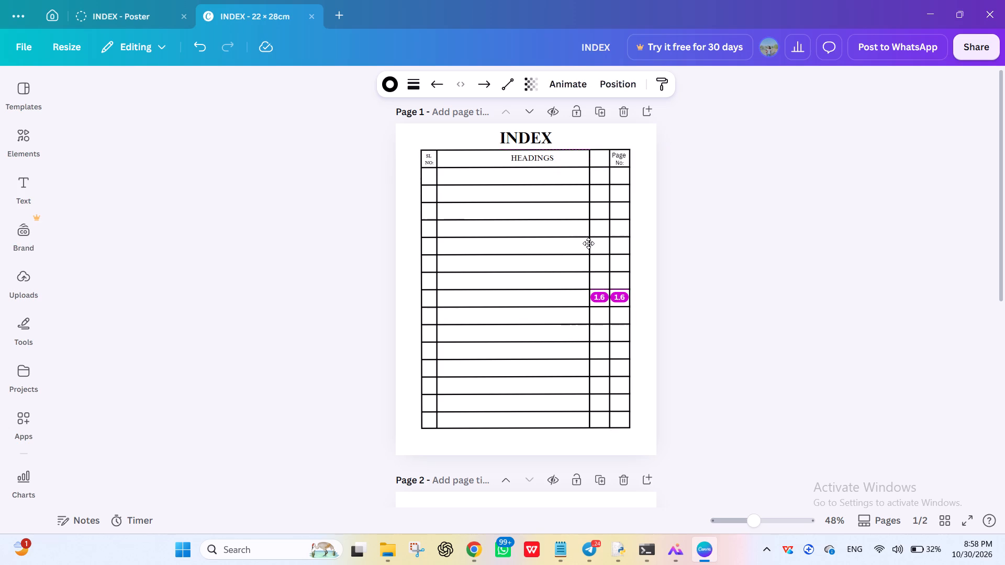
{"action": "left_click_drag", "start_coordinate": [588, 243], "coordinate": [590, 243]}
{"action": "left_click", "coordinate": [656, 234]}
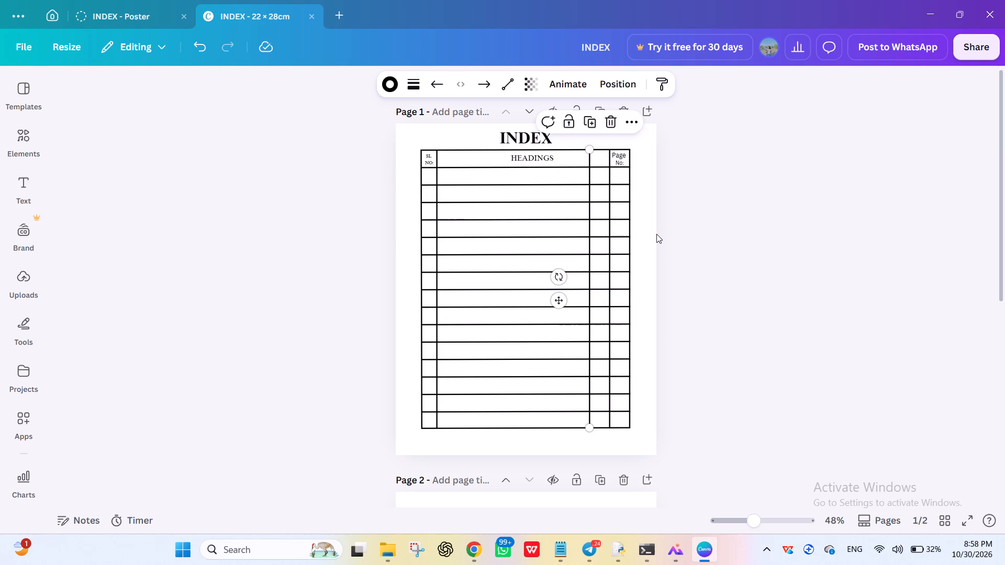
Move the HEADINGS label to the centre of its narrowed column, 4.6 cm from both dividers and vertically centred in the header row.
{"action": "left_click_drag", "start_coordinate": [539, 154], "coordinate": [535, 153]}
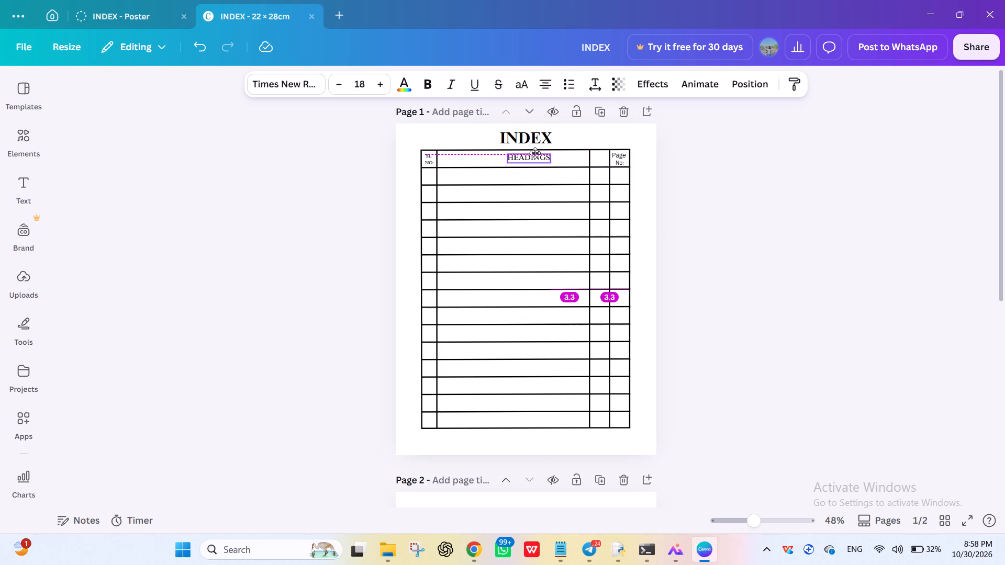
{"action": "left_click_drag", "start_coordinate": [535, 153], "coordinate": [533, 154]}
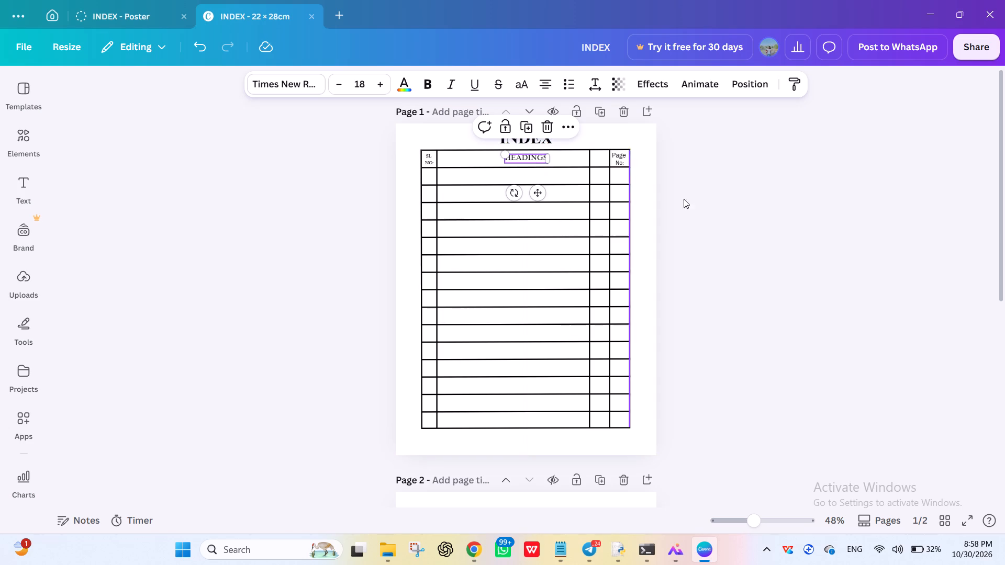
{"action": "left_click_drag", "start_coordinate": [531, 159], "coordinate": [520, 159]}
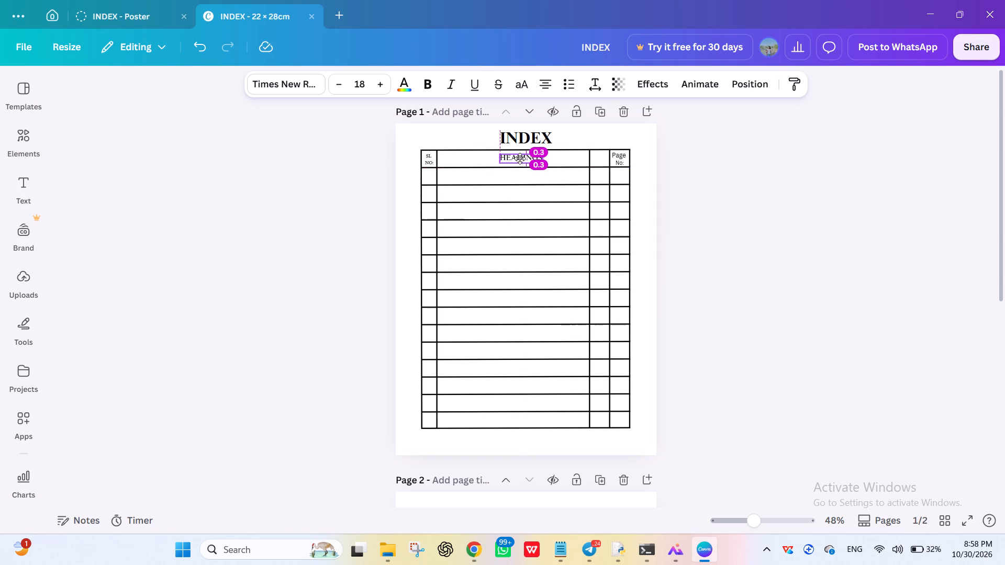
{"action": "left_click_drag", "start_coordinate": [520, 159], "coordinate": [517, 159]}
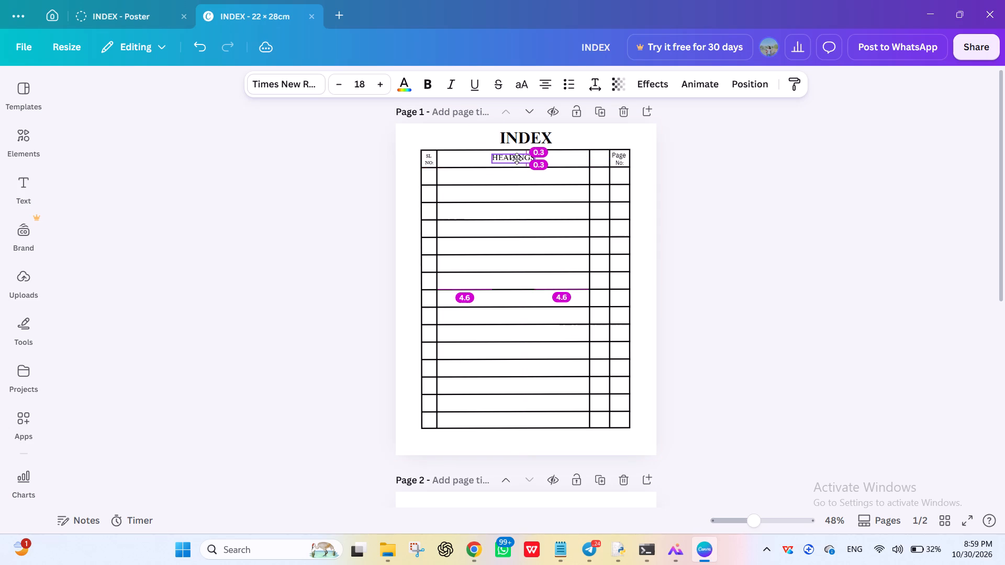
{"action": "left_click_drag", "start_coordinate": [517, 159], "coordinate": [517, 158]}
{"action": "left_click", "coordinate": [694, 200]}
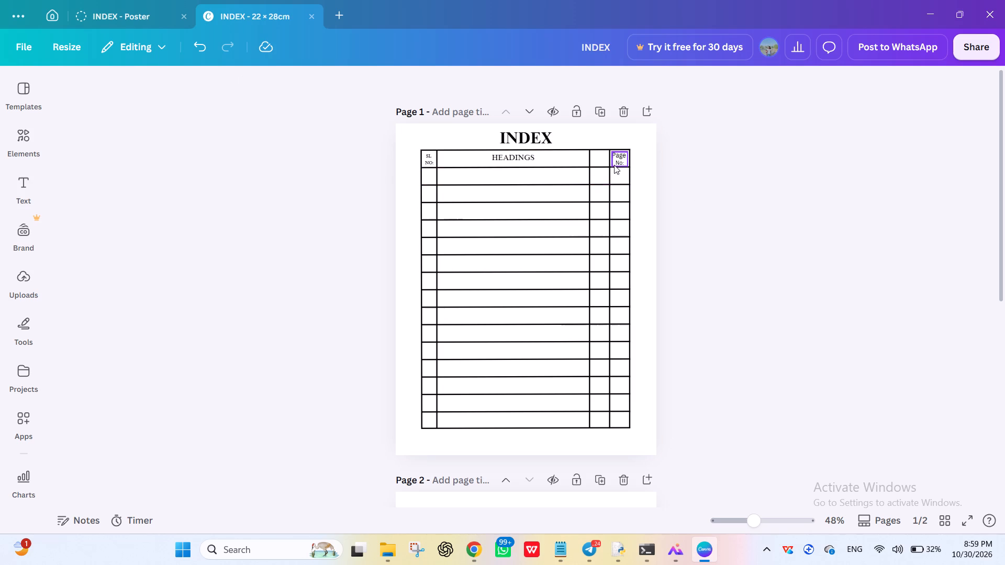
Move the Page No label into the header cell of the new column, centred between its dividers.
{"action": "left_click_drag", "start_coordinate": [614, 164], "coordinate": [595, 165]}
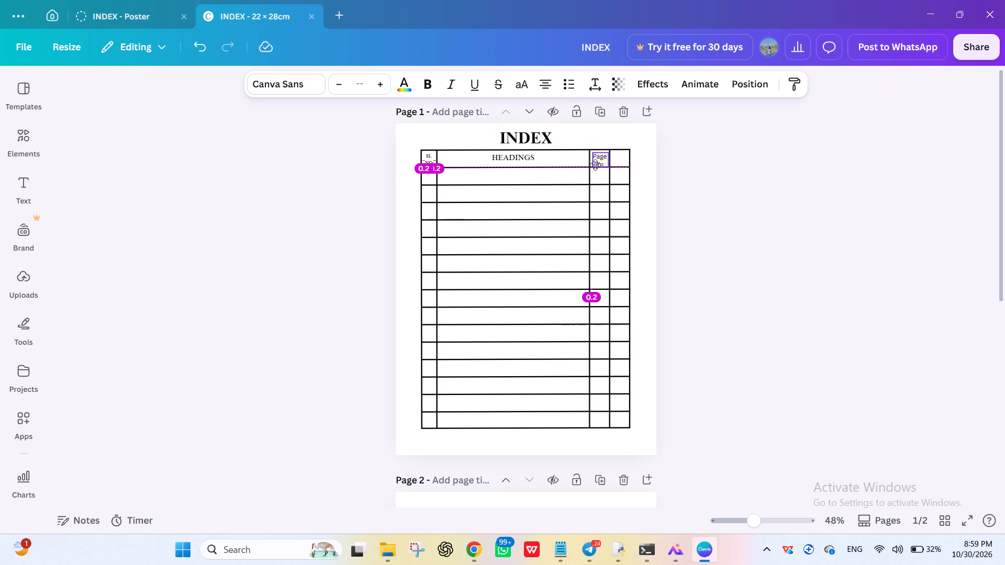
{"action": "left_click_drag", "start_coordinate": [595, 165], "coordinate": [594, 164]}
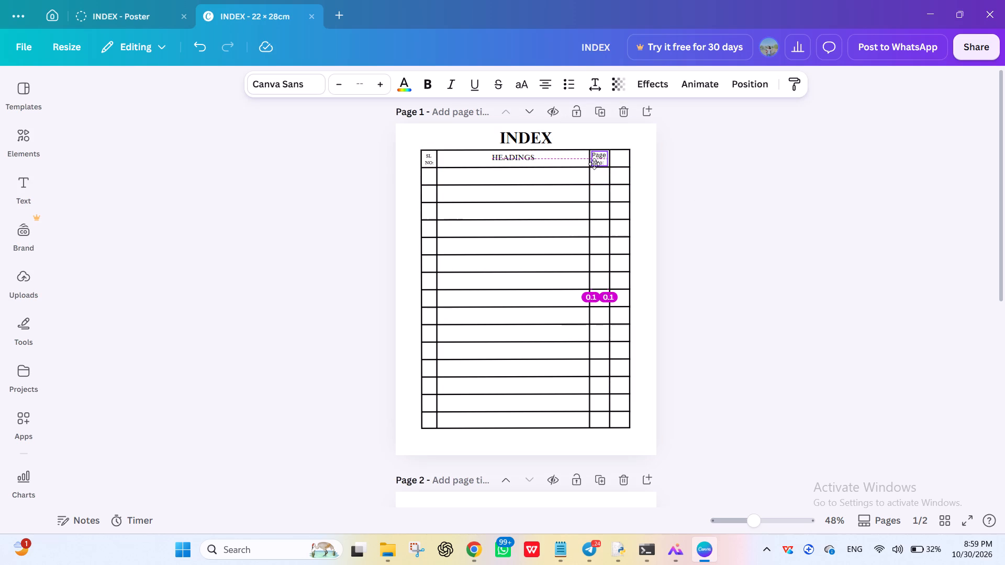
{"action": "left_click_drag", "start_coordinate": [594, 164], "coordinate": [594, 164]}
{"action": "left_click", "coordinate": [724, 197]}
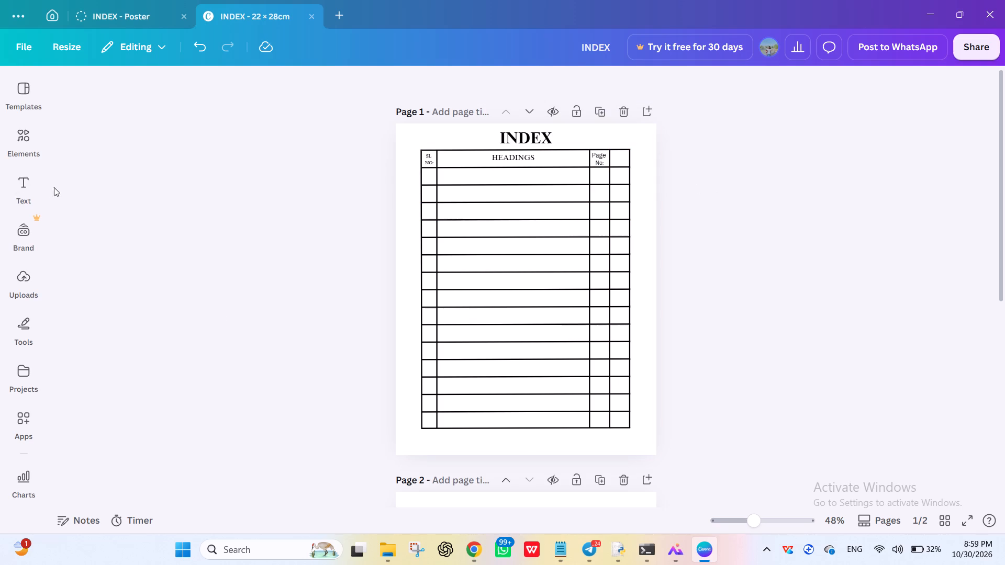
Add a body text box reading "Remarks" to page 1 in the Times New Roman MT font.
{"action": "left_click", "coordinate": [28, 192]}
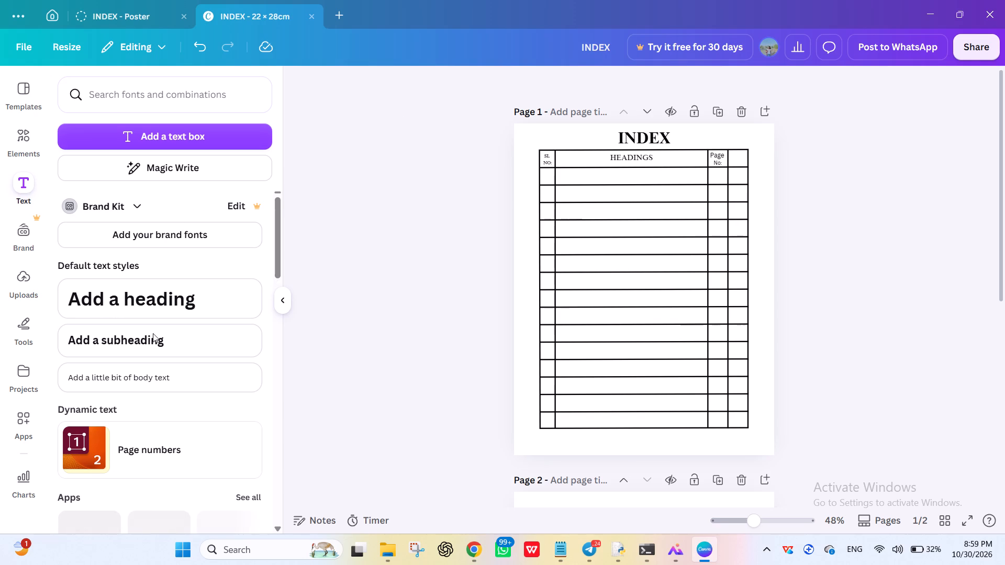
{"action": "left_click", "coordinate": [153, 366]}
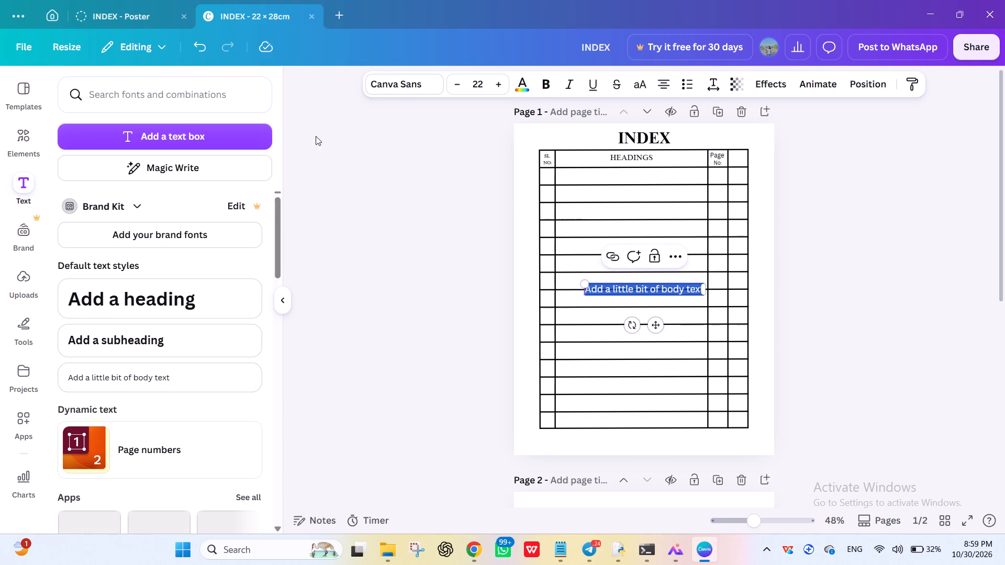
{"action": "left_click", "coordinate": [419, 84]}
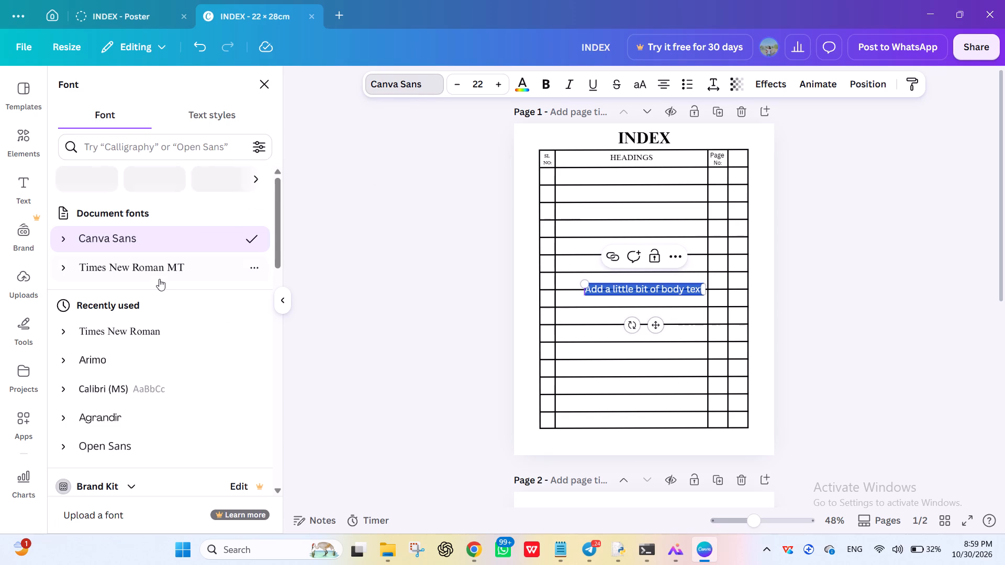
{"action": "left_click", "coordinate": [158, 269]}
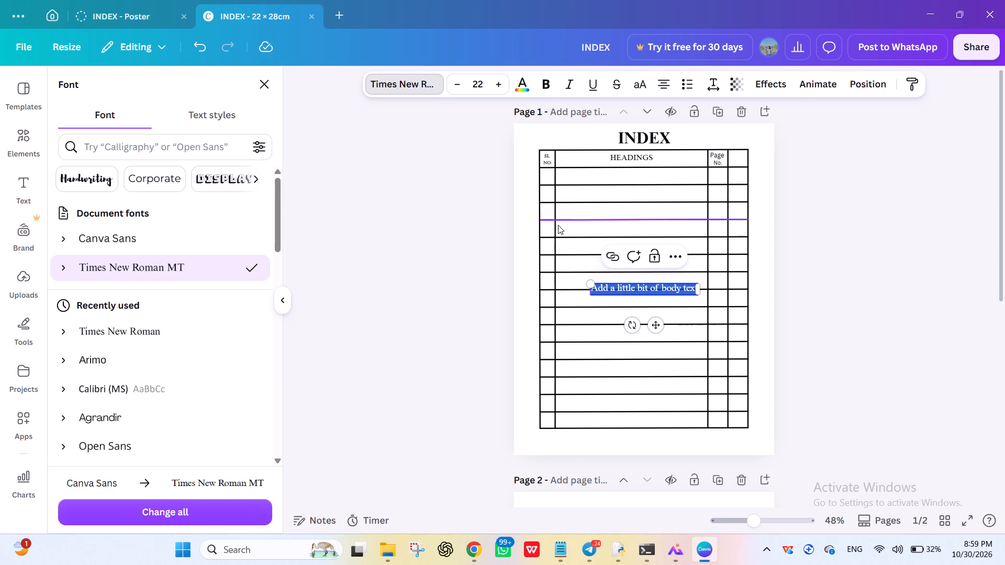
{"action": "key", "text": "BackSpace"}
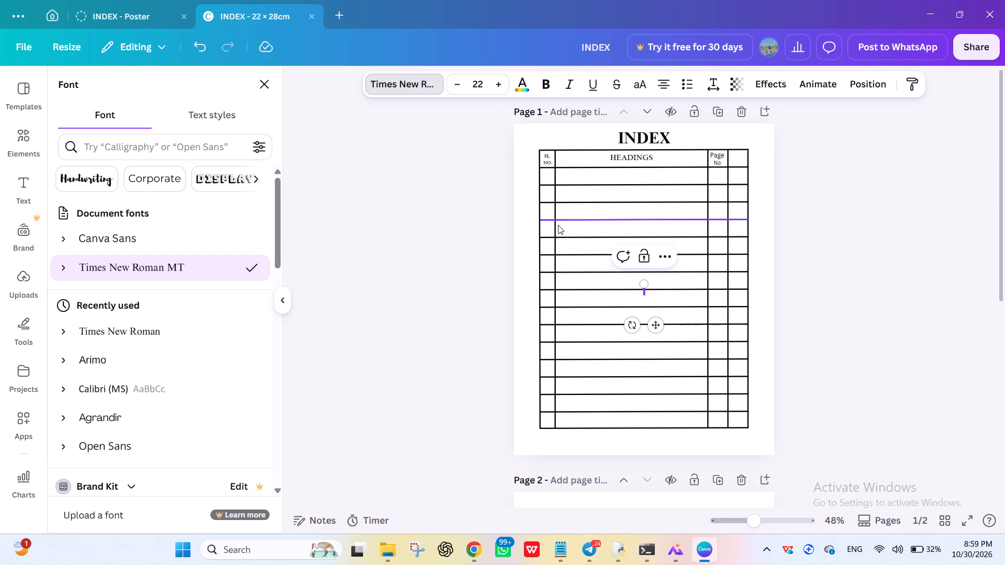
{"action": "type", "text": "RE"}
{"action": "type", "text": "MARKS"}
{"action": "key", "text": "BackSpace"}
{"action": "key", "text": "BackSpace"}
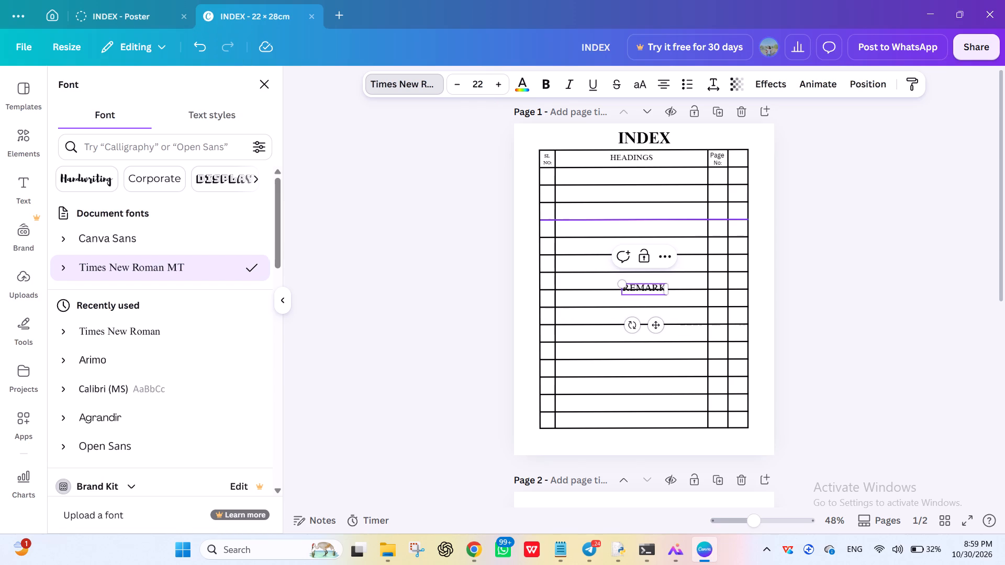
{"action": "key", "text": "BackSpace"}
{"action": "key", "text": "BackSpace"}
{"action": "key", "text": "BackSpace"}
{"action": "key", "text": "BackSpace"}
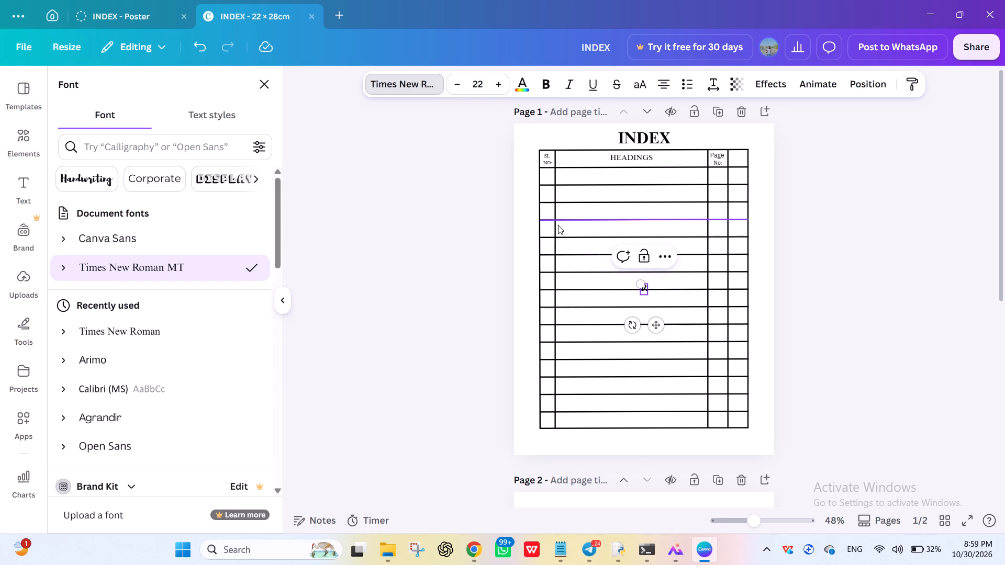
{"action": "type", "text": "emarks"}
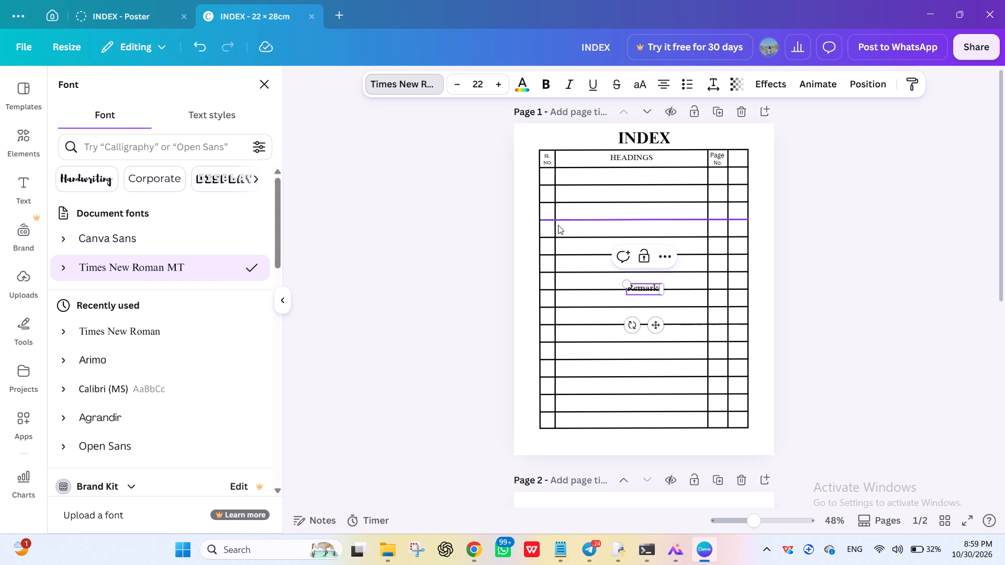
Set the font size of the Remarks label on page 1 to 11, close to the SL NO label's size.
{"action": "left_click", "coordinate": [721, 158]}
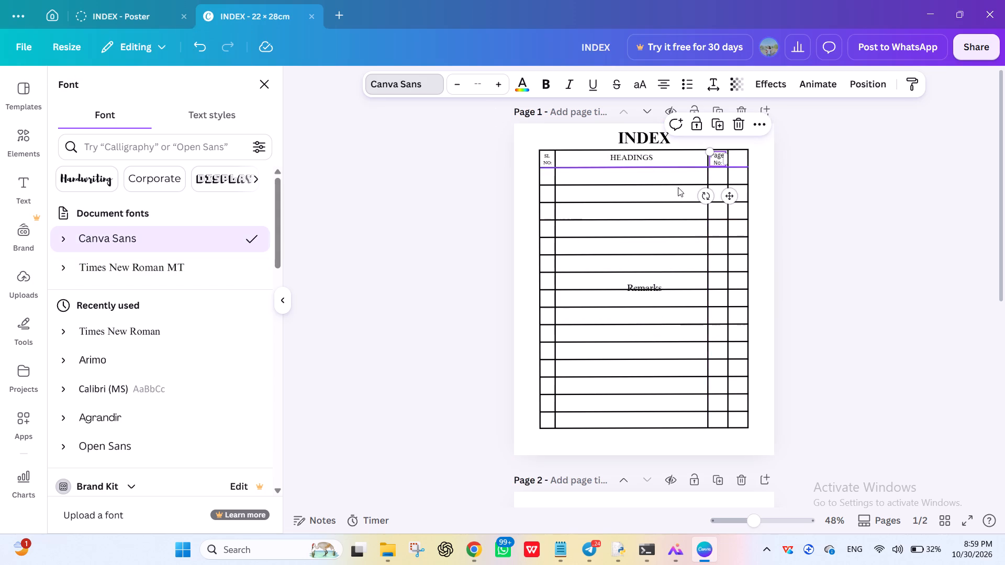
{"action": "left_click", "coordinate": [717, 163]}
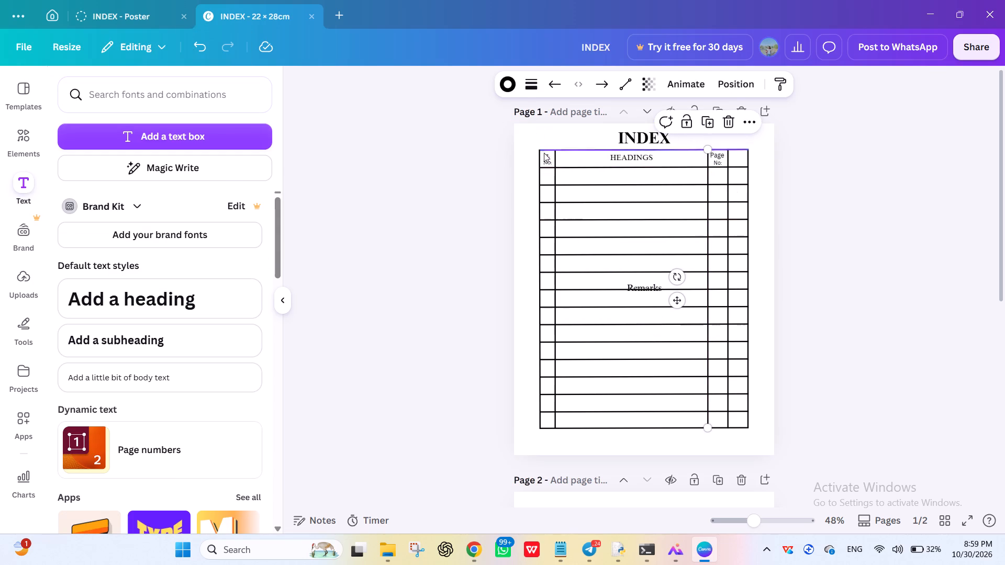
{"action": "left_click", "coordinate": [544, 157]}
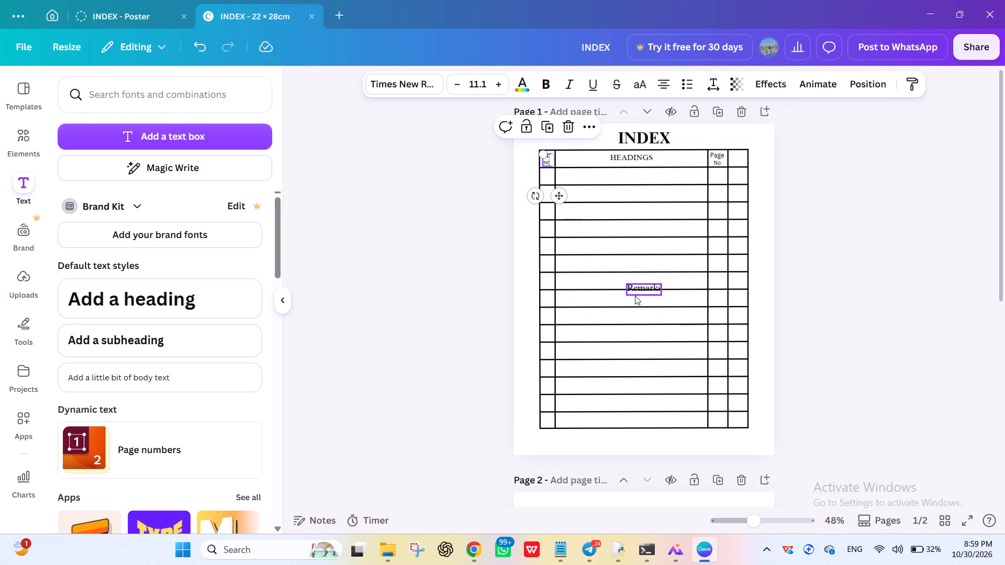
{"action": "left_click", "coordinate": [635, 296]}
{"action": "left_click", "coordinate": [484, 82]}
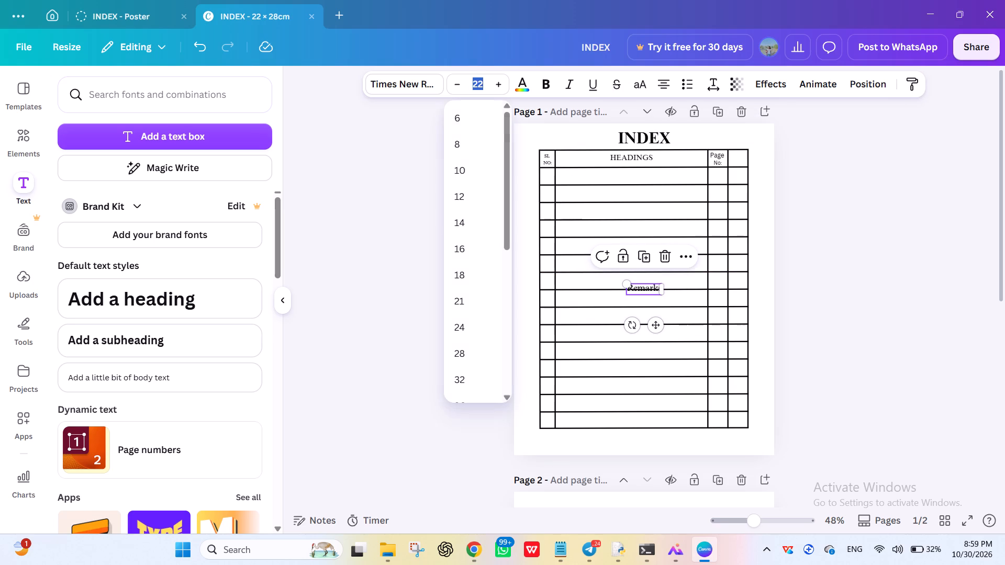
{"action": "left_click", "coordinate": [484, 82]}
{"action": "type", "text": "11"}
{"action": "key", "text": "Return"}
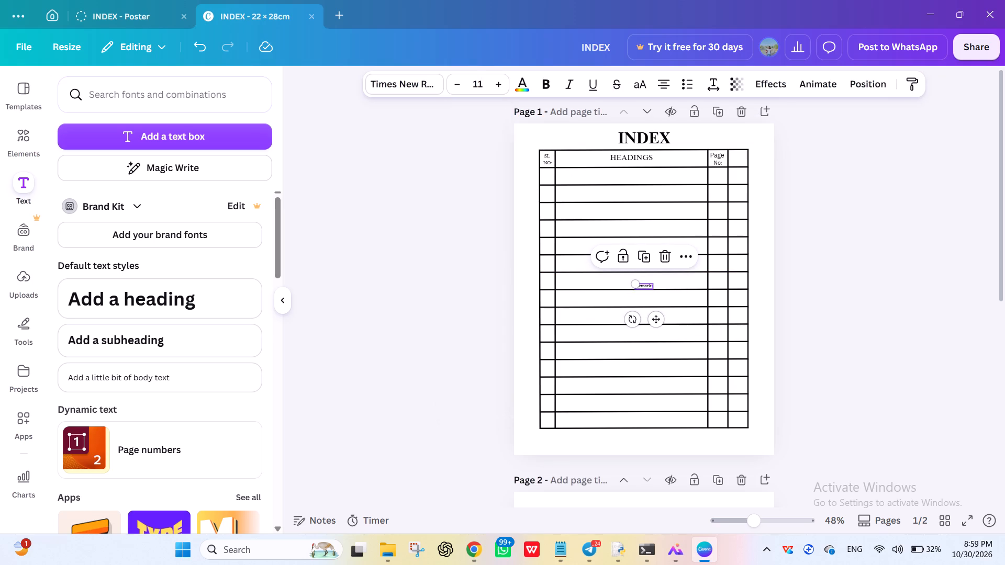
Move the Remarks label into the empty header cell of the last column, beside Page No.
{"action": "left_click_drag", "start_coordinate": [659, 319], "coordinate": [672, 296]}
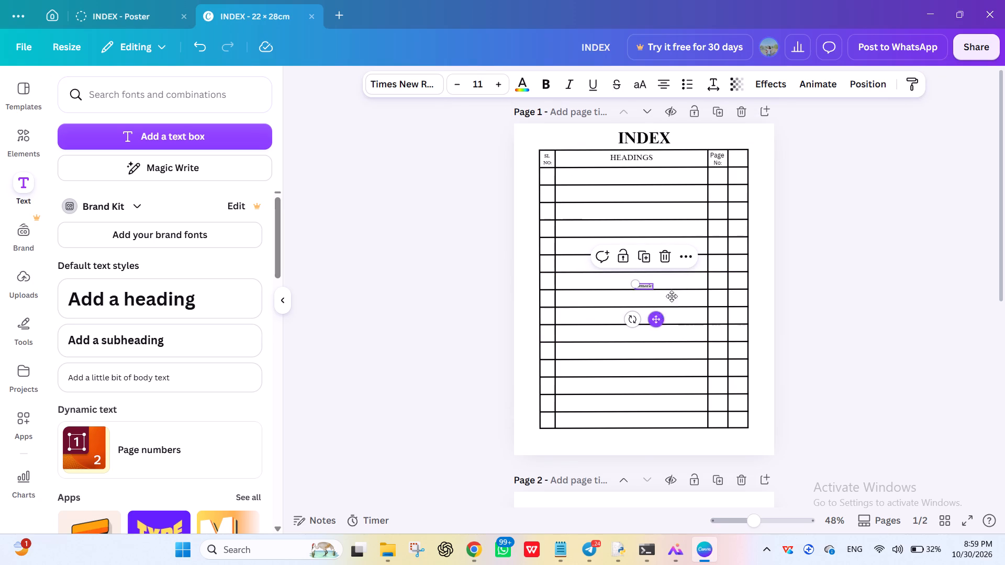
{"action": "left_click_drag", "start_coordinate": [672, 296], "coordinate": [753, 190]}
{"action": "left_click", "coordinate": [774, 199]}
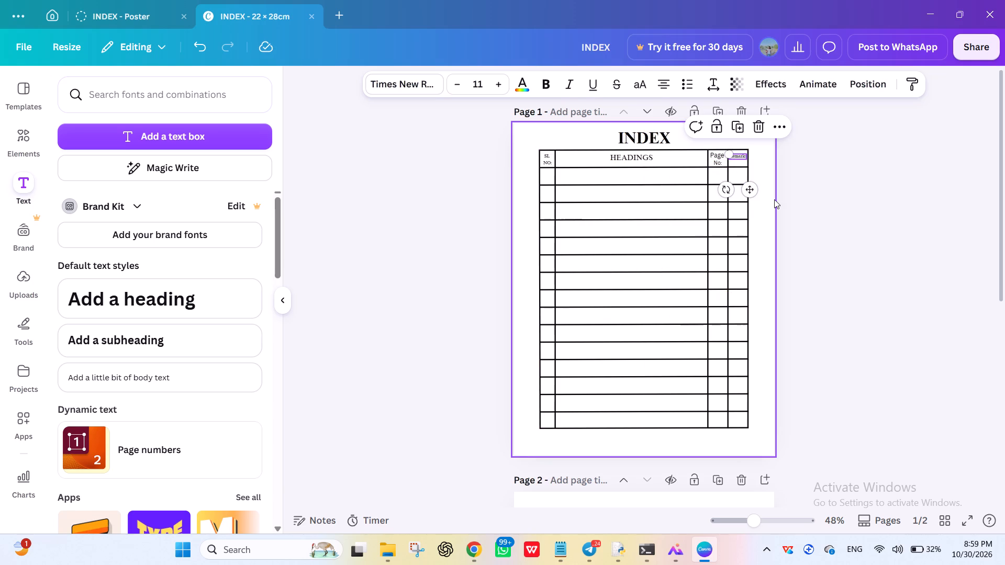
{"action": "left_click", "coordinate": [740, 155]}
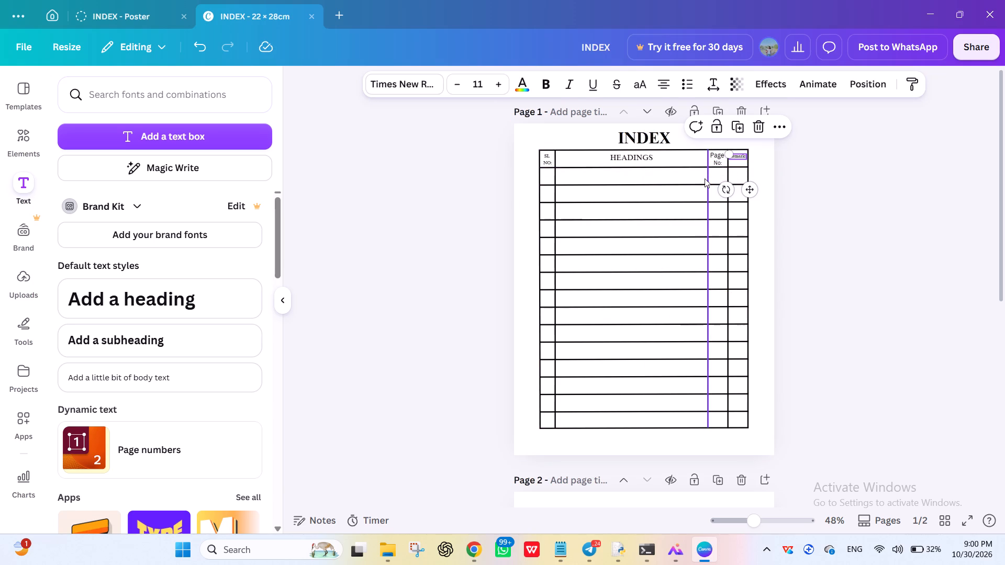
Widen the Page No column by shifting the divider after HEADINGS slightly left, and shift the Page No label left to match.
{"action": "left_click_drag", "start_coordinate": [707, 182], "coordinate": [702, 183]}
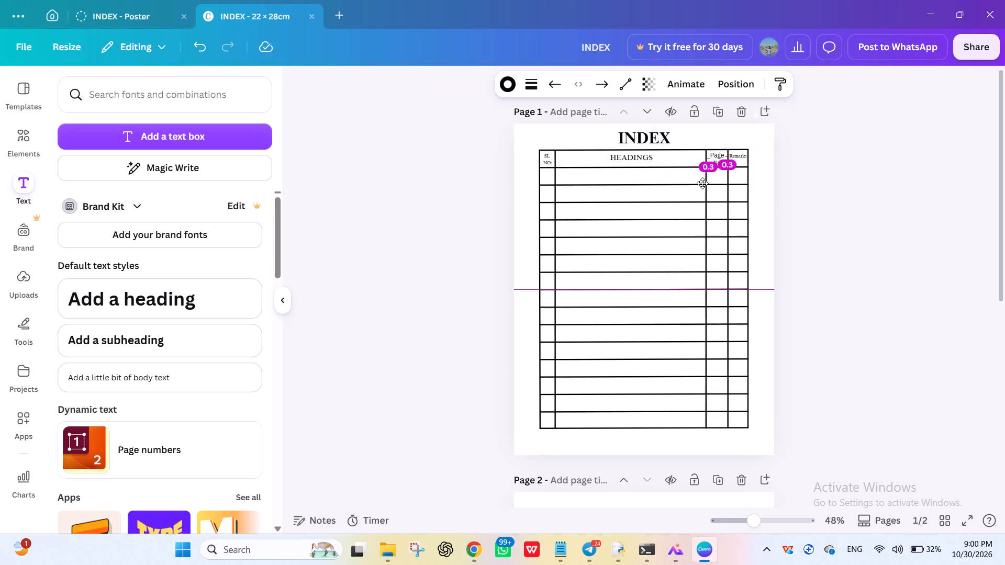
{"action": "left_click_drag", "start_coordinate": [702, 183], "coordinate": [698, 183]}
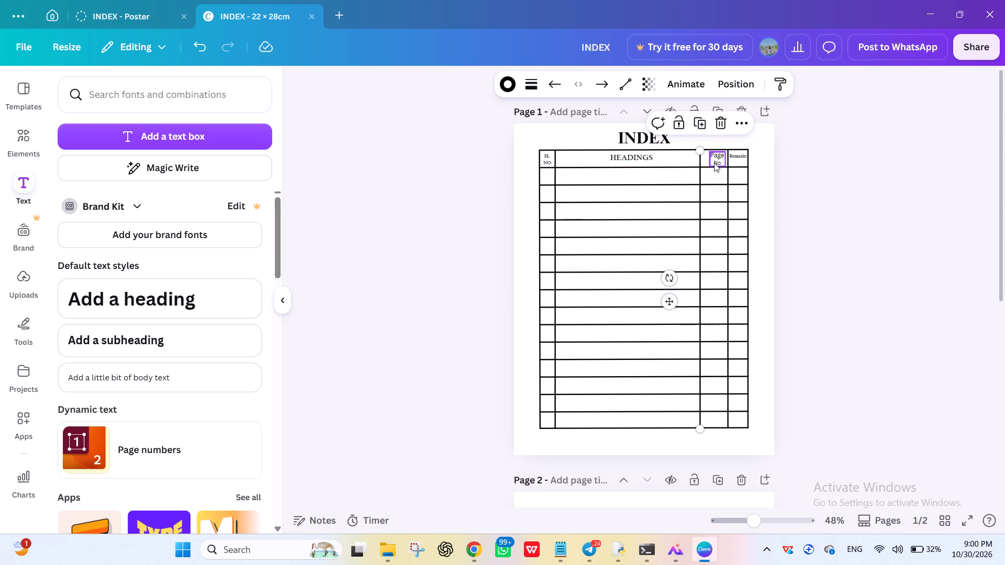
{"action": "left_click_drag", "start_coordinate": [714, 163], "coordinate": [708, 162]}
Widen the Remarks column by shifting the divider between Page No and Remarks slightly left.
{"action": "left_click", "coordinate": [725, 223]}
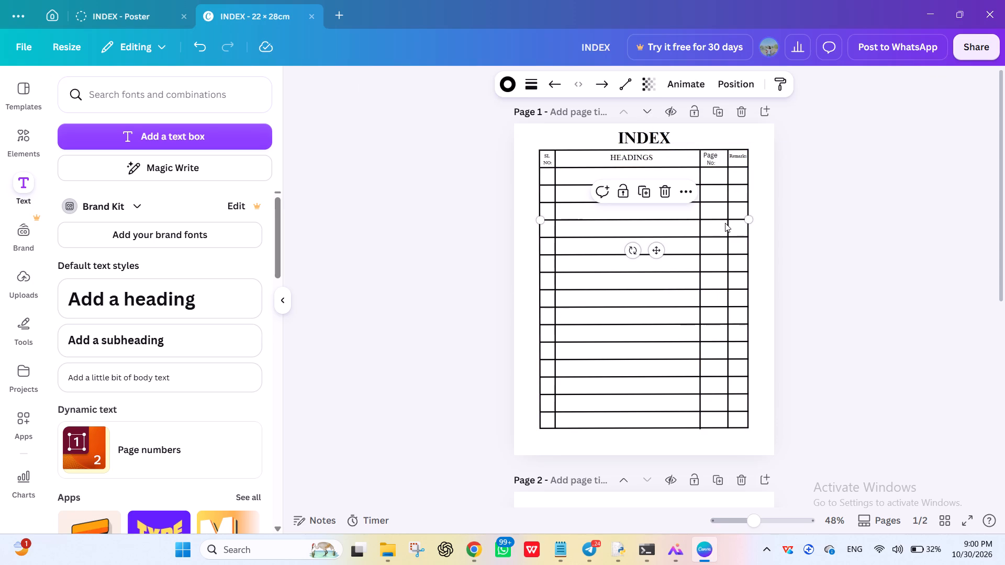
{"action": "left_click", "coordinate": [725, 207]}
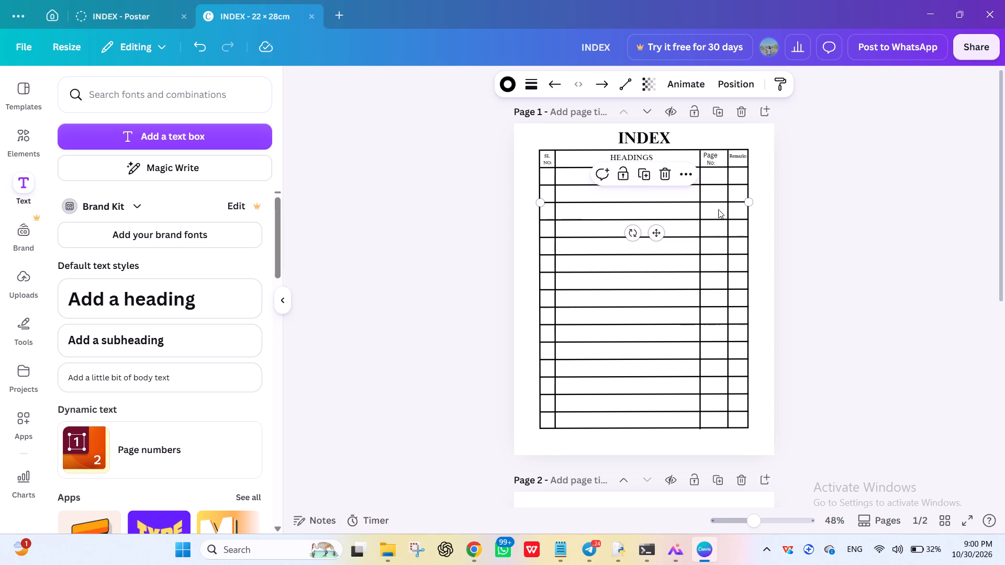
{"action": "left_click", "coordinate": [727, 157]}
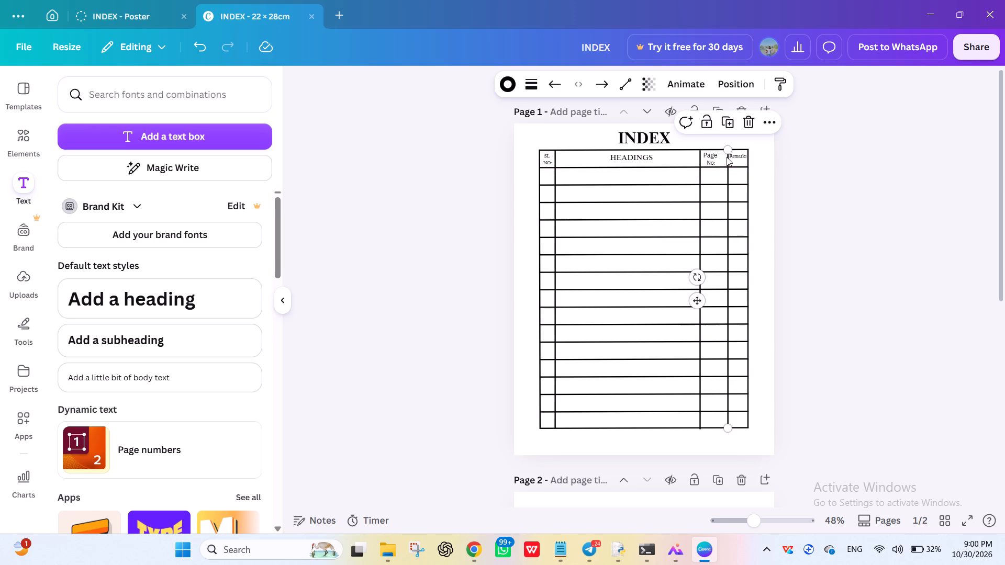
{"action": "left_click", "coordinate": [727, 157]}
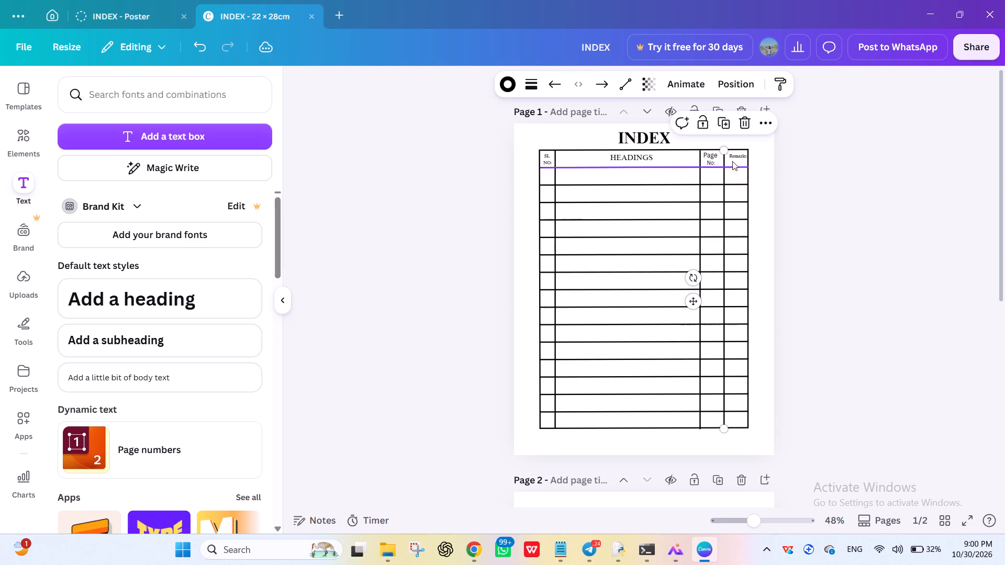
Increase the Remarks label's font size to 13.
{"action": "left_click", "coordinate": [736, 155]}
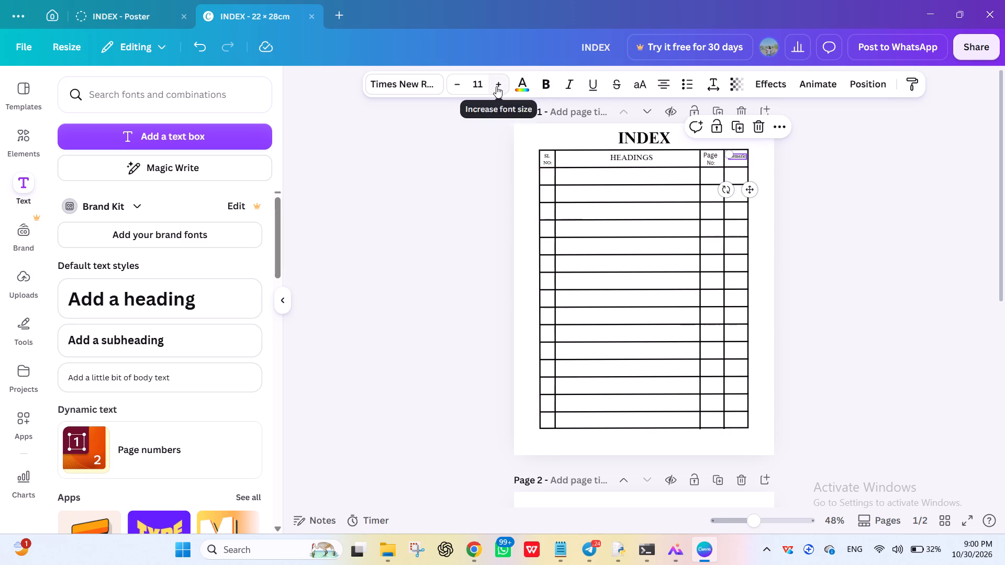
{"action": "left_click", "coordinate": [496, 86]}
{"action": "left_click", "coordinate": [496, 86]}
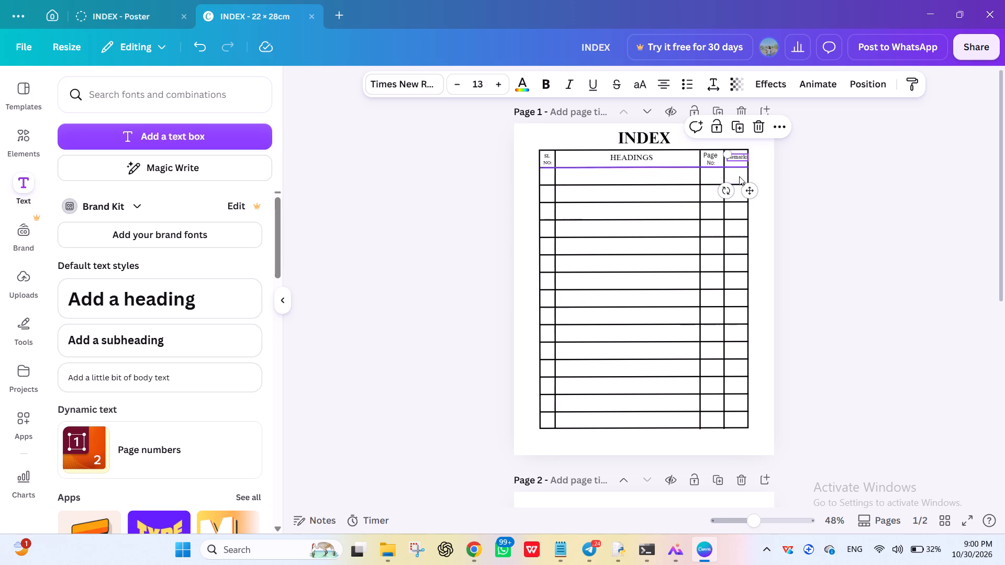
Centre the Remarks label in its header cell, about 0.1 cm from the lines on both sides.
{"action": "left_click", "coordinate": [755, 188]}
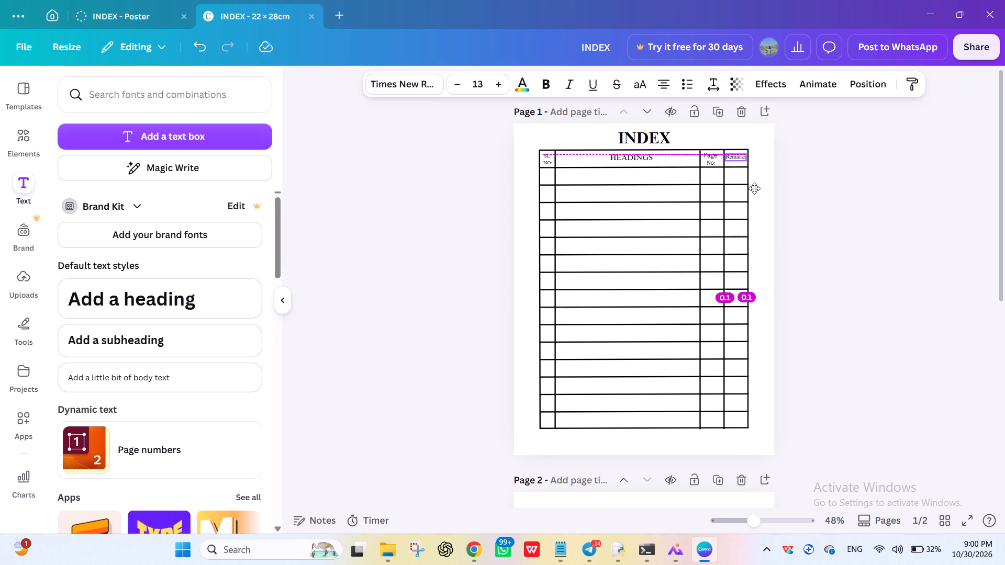
{"action": "left_click", "coordinate": [836, 183]}
{"action": "double_click", "coordinate": [738, 159]}
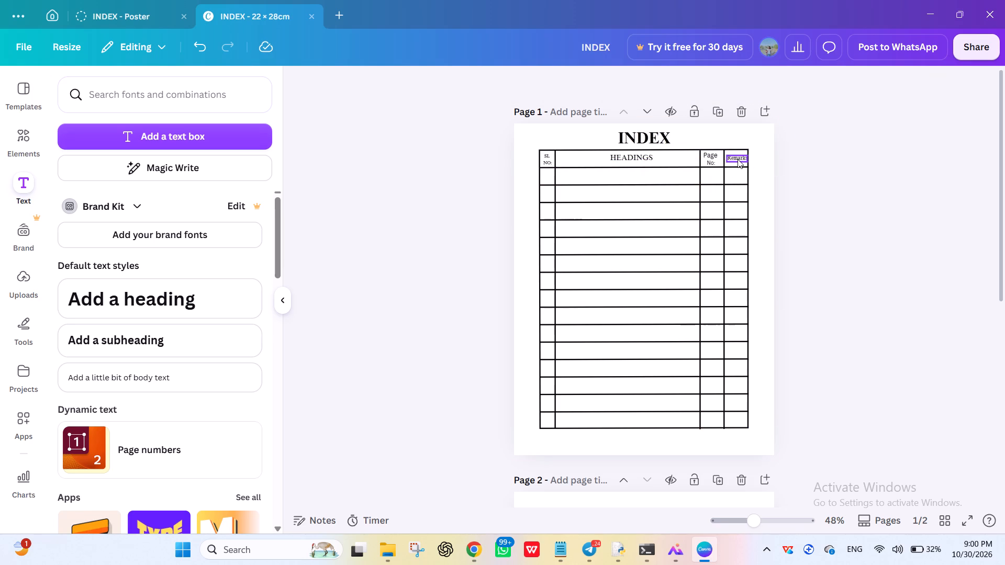
{"action": "left_click", "coordinate": [751, 195]}
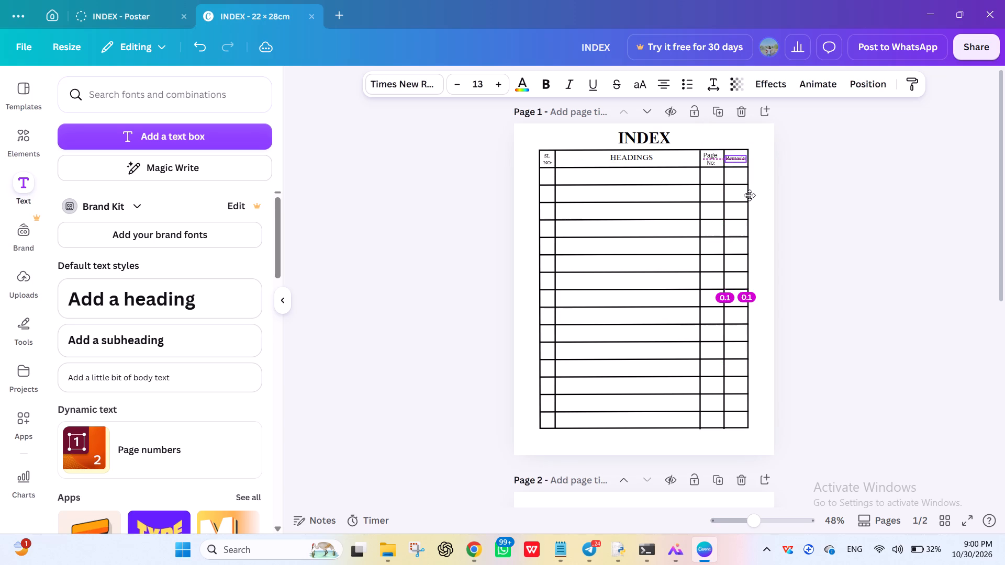
{"action": "left_click", "coordinate": [750, 194]}
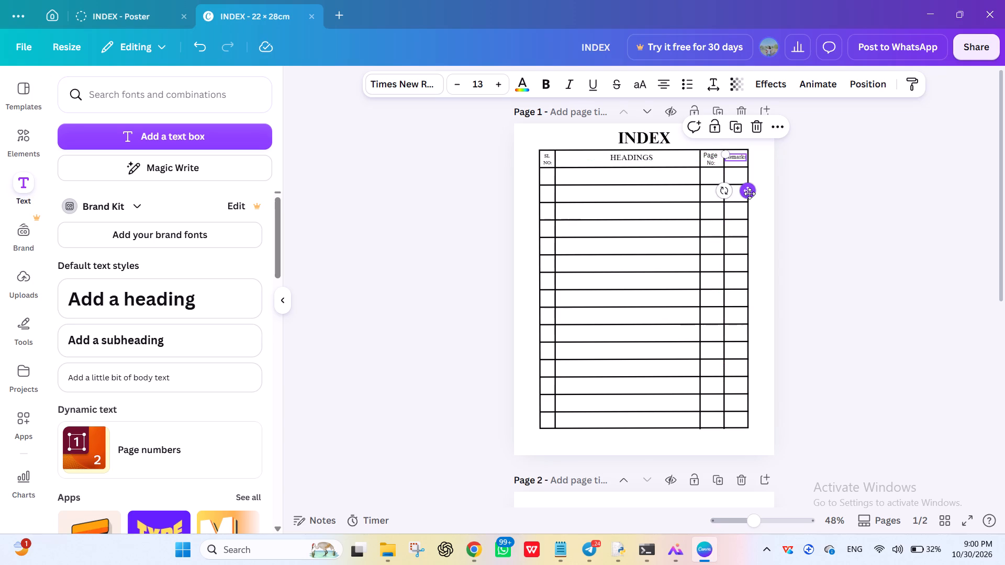
{"action": "left_click", "coordinate": [816, 203]}
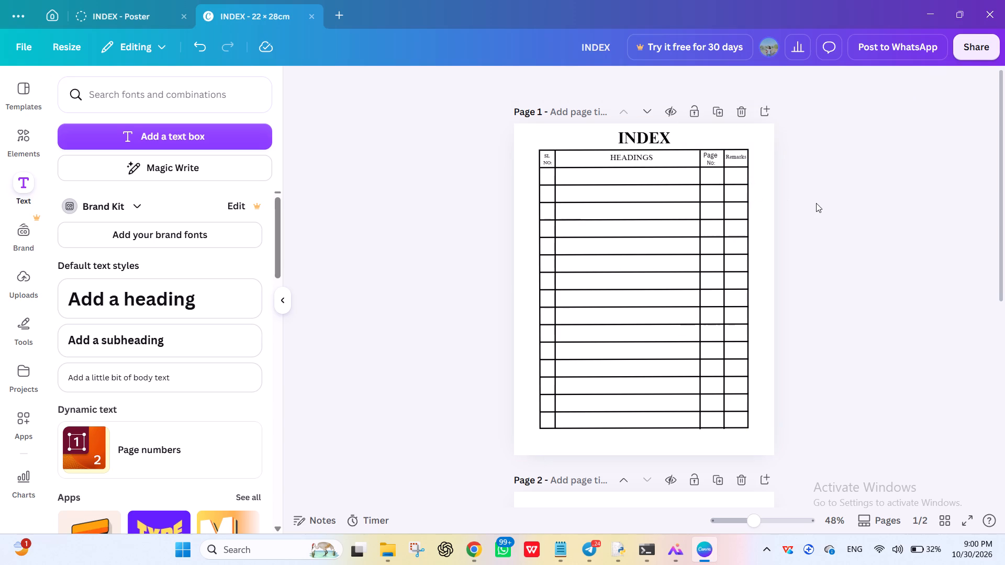
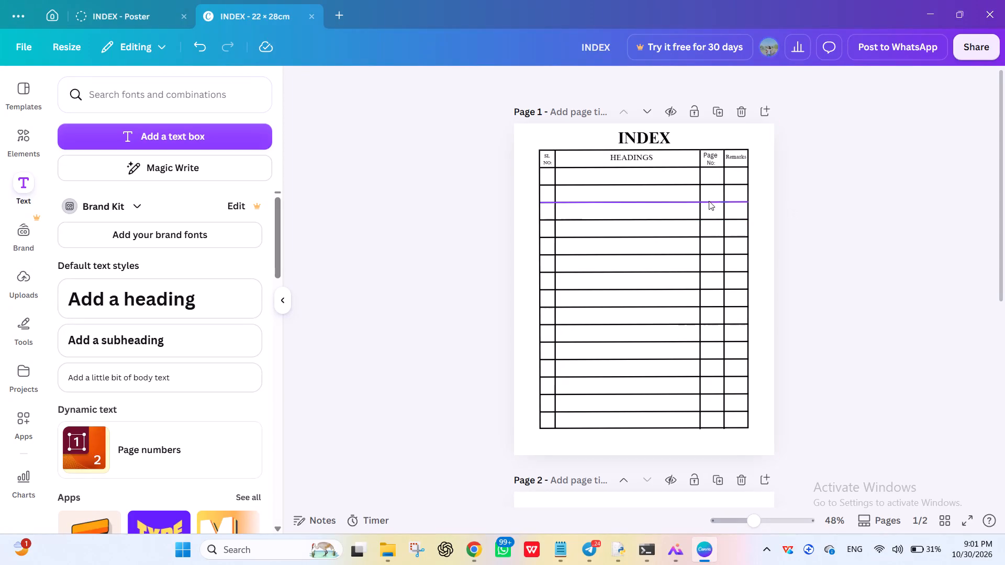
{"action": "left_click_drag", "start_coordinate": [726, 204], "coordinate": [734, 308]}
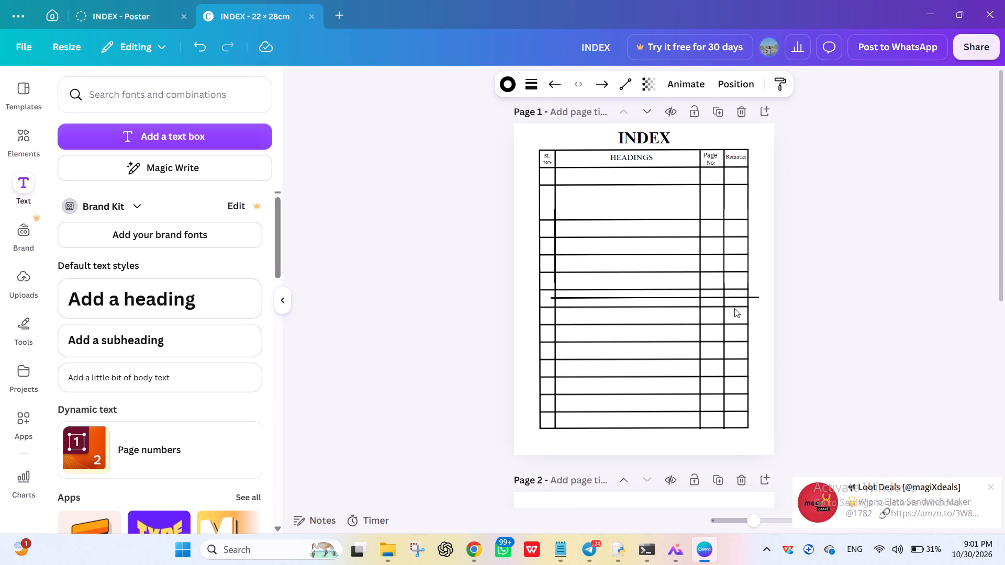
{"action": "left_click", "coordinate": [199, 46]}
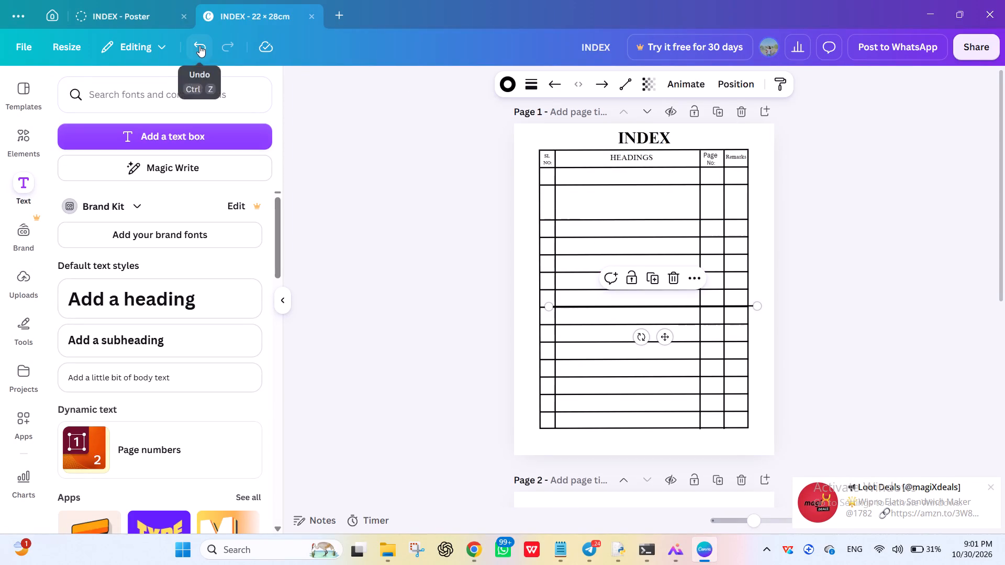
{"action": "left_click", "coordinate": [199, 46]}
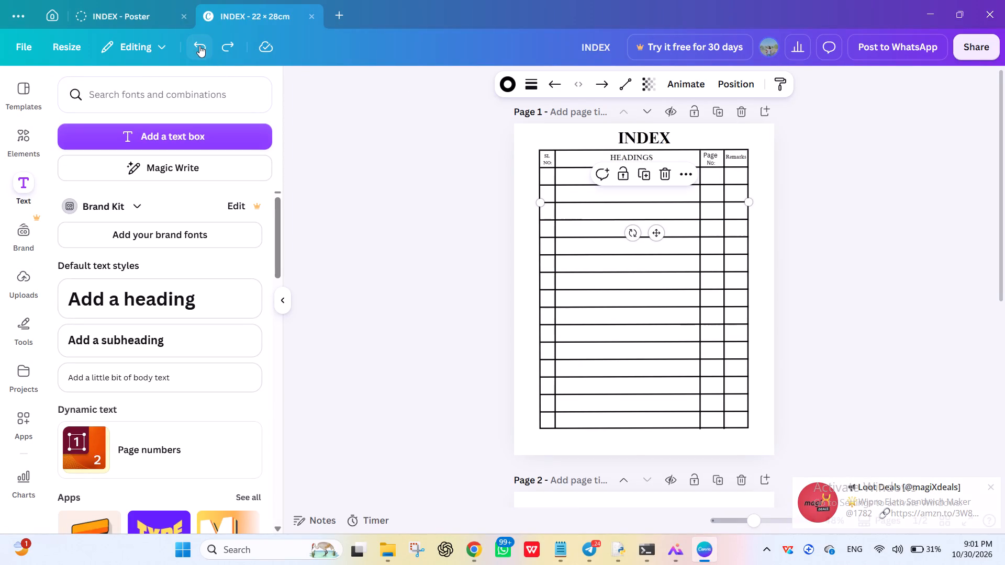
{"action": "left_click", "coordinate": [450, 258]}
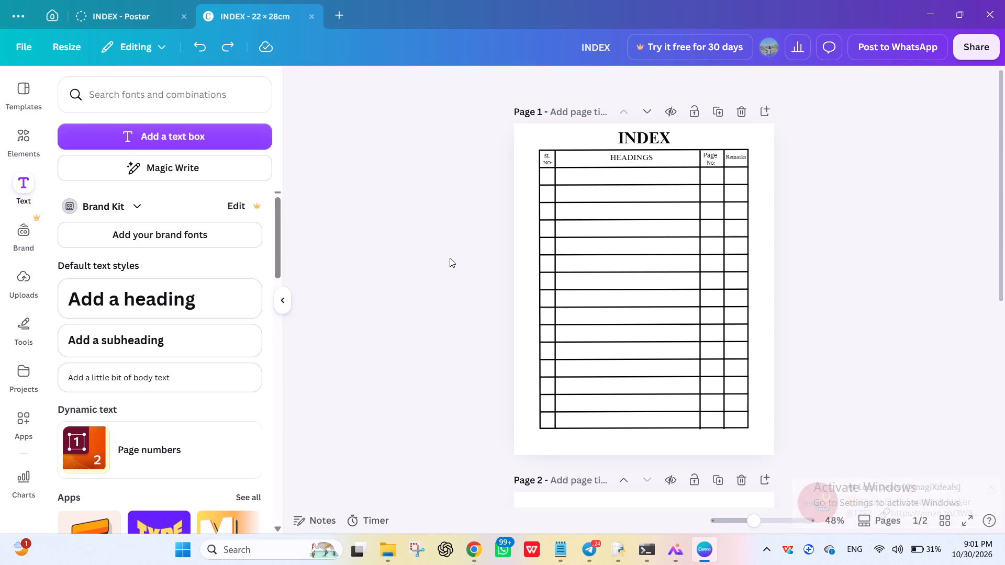
Delete the existing page 2 and replace it with a duplicate of page 1.
{"action": "scroll", "coordinate": [706, 319], "scroll_direction": "down", "scroll_amount": 5}
{"action": "left_click", "coordinate": [740, 242]}
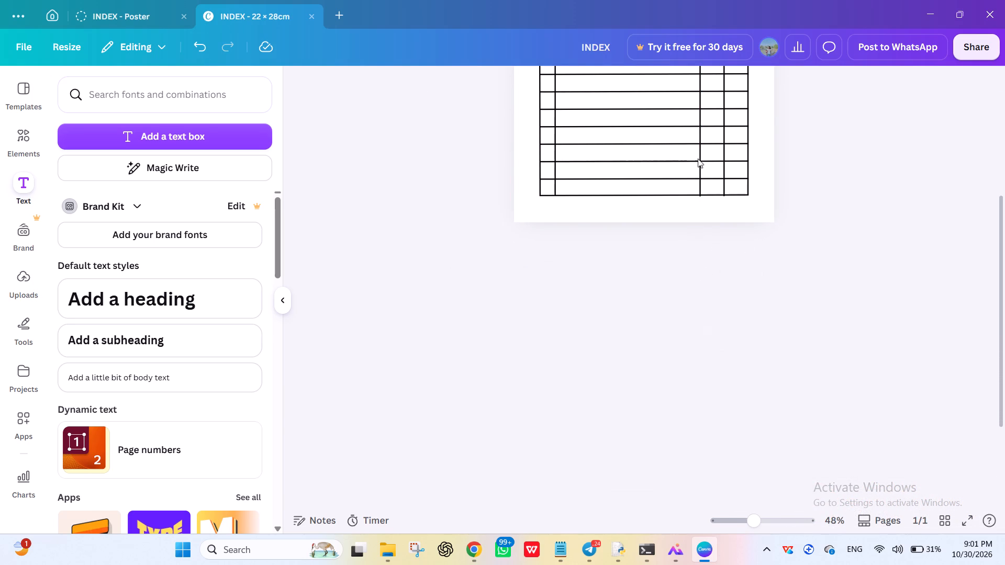
{"action": "left_click", "coordinate": [746, 113]}
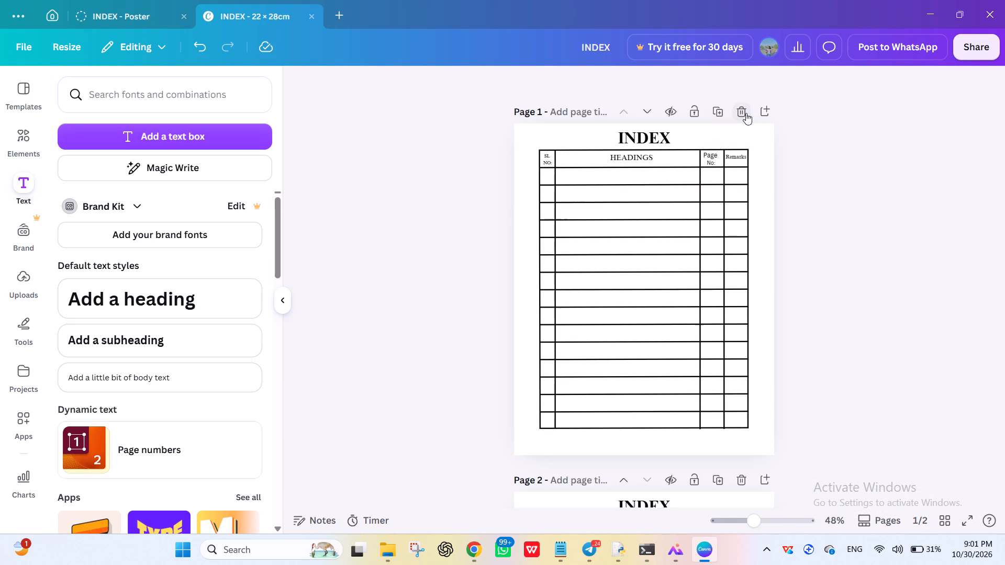
Delete the INDEX title and the HEADINGS, SL NO, Page No and Remarks labels from page 2, keeping the ruled table.
{"action": "left_click", "coordinate": [643, 141]}
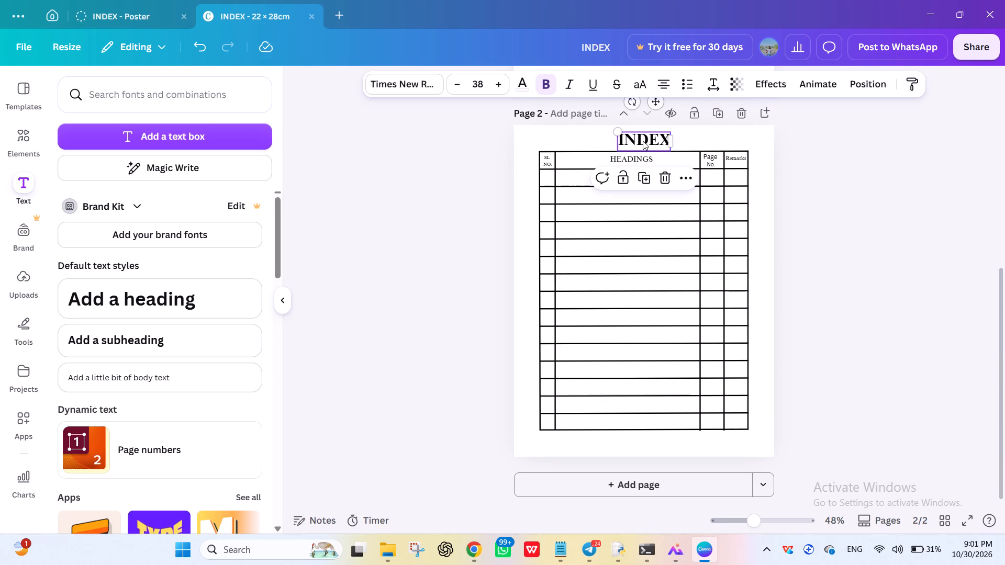
{"action": "left_click", "coordinate": [666, 180]}
{"action": "left_click_drag", "start_coordinate": [634, 157], "coordinate": [645, 150]}
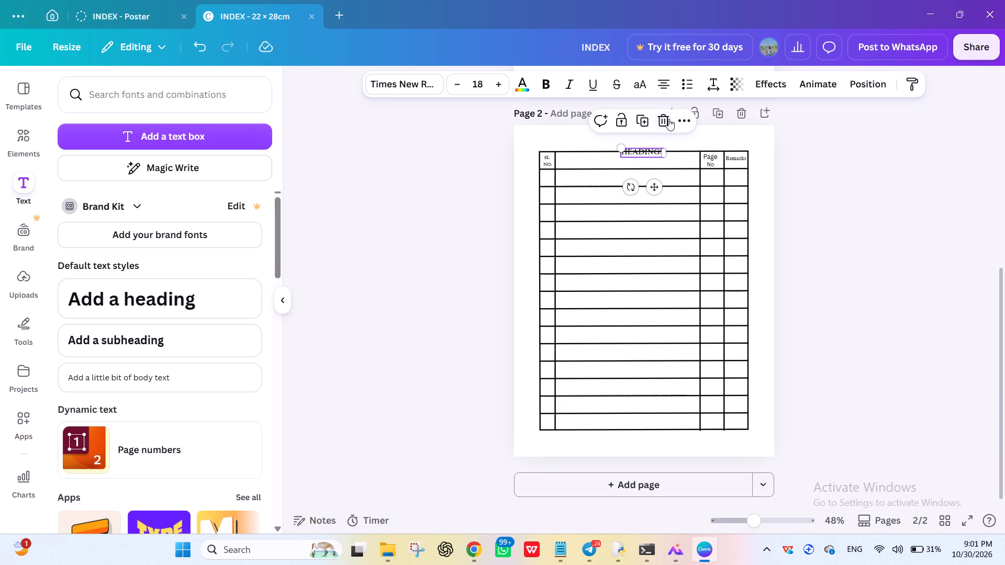
{"action": "left_click", "coordinate": [664, 119]}
{"action": "left_click", "coordinate": [545, 162]}
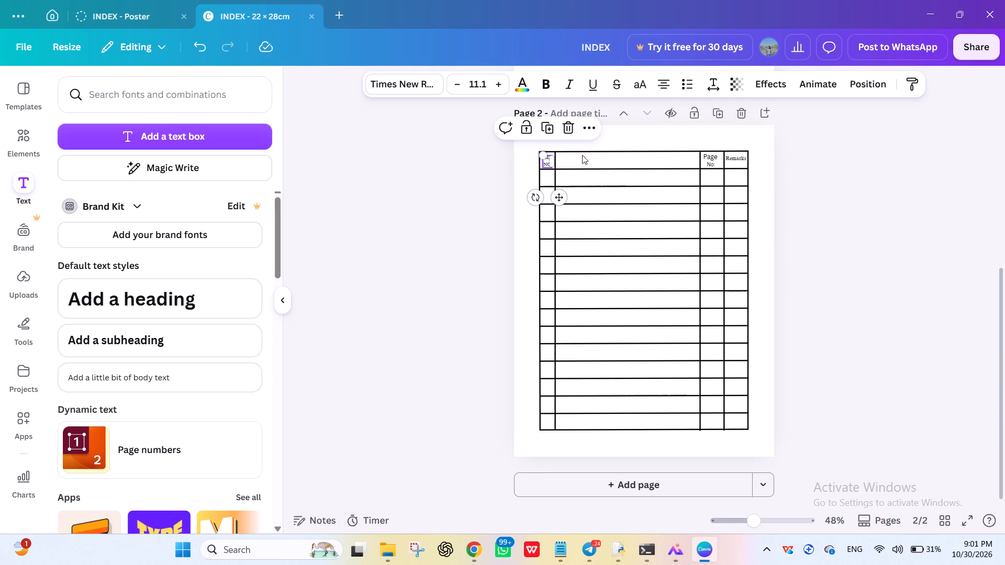
{"action": "left_click", "coordinate": [562, 129]}
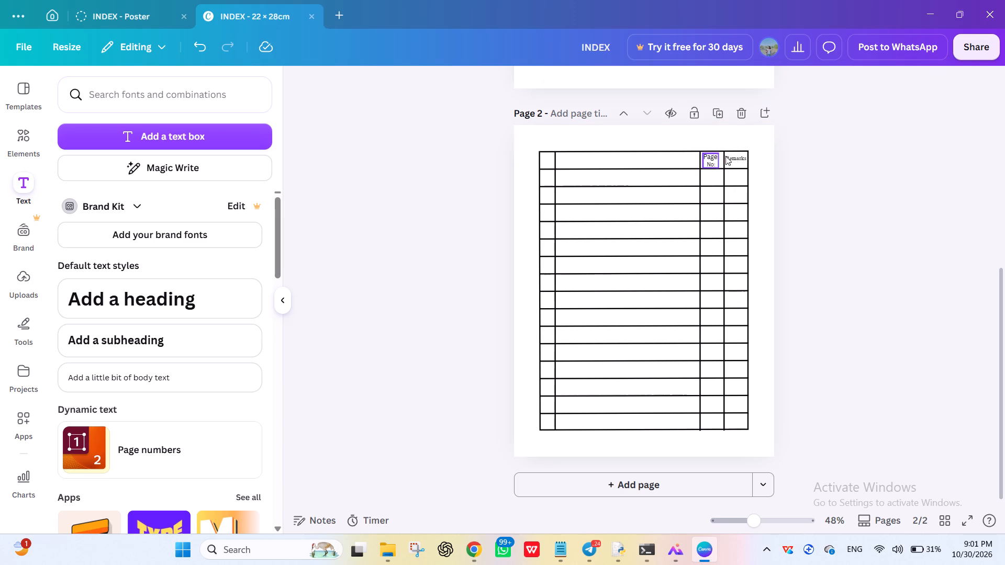
{"action": "left_click", "coordinate": [712, 156]}
{"action": "left_click", "coordinate": [729, 123]}
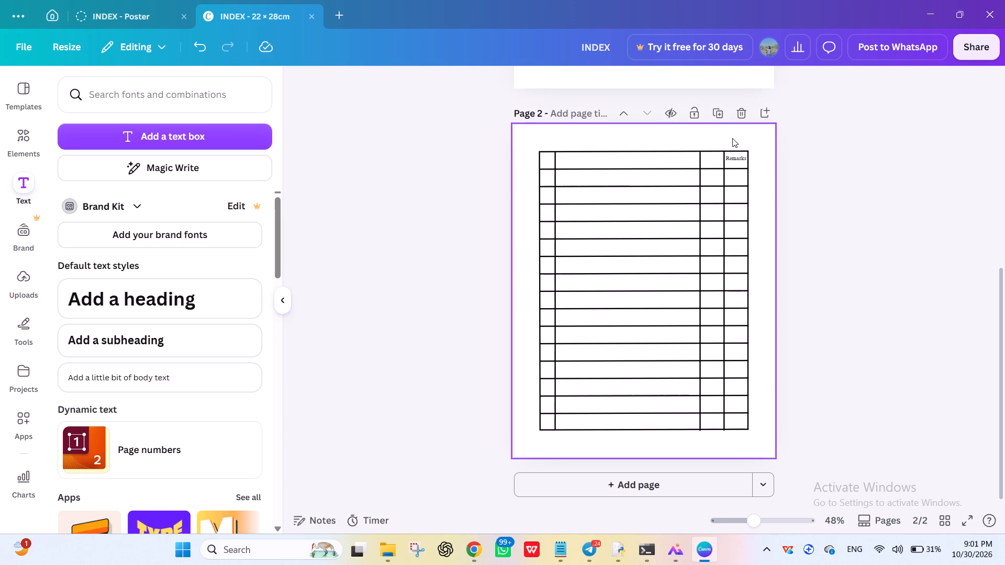
{"action": "left_click", "coordinate": [730, 155]}
{"action": "left_click", "coordinate": [757, 120]}
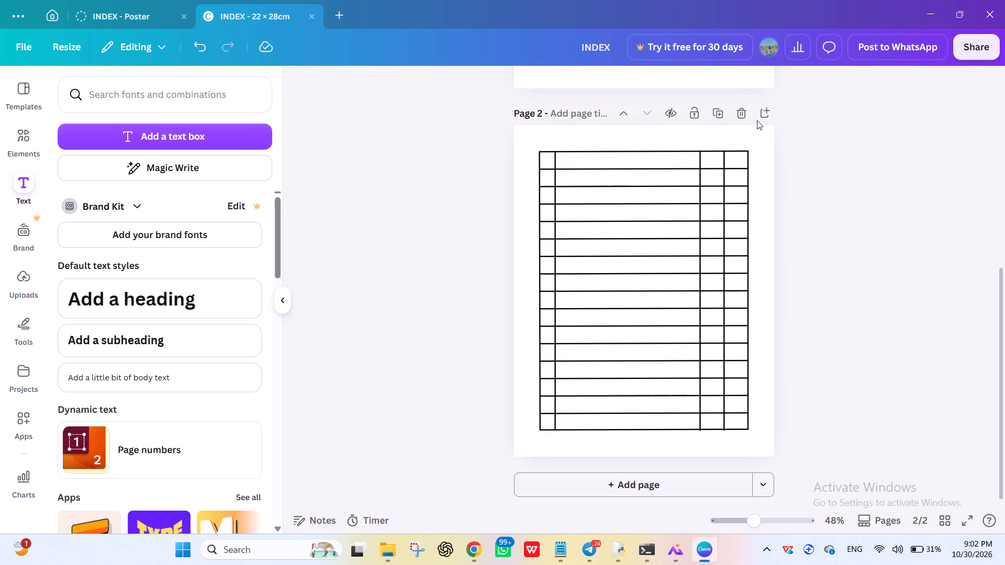
Download all pages of the design as a PDF and save it as INDEX in the Downloads folder.
{"action": "scroll", "coordinate": [902, 231], "scroll_direction": "up", "scroll_amount": 4}
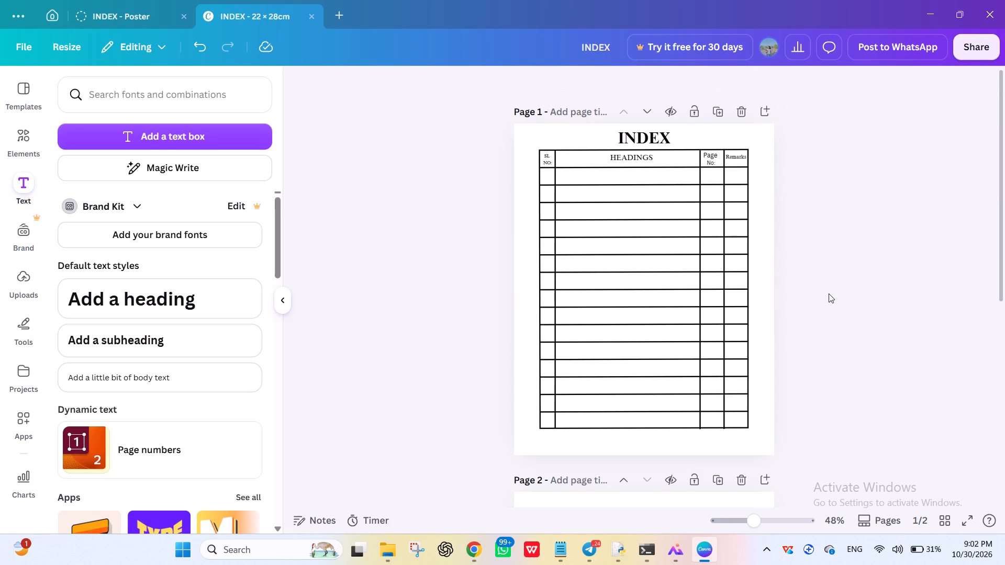
{"action": "left_click", "coordinate": [971, 38]}
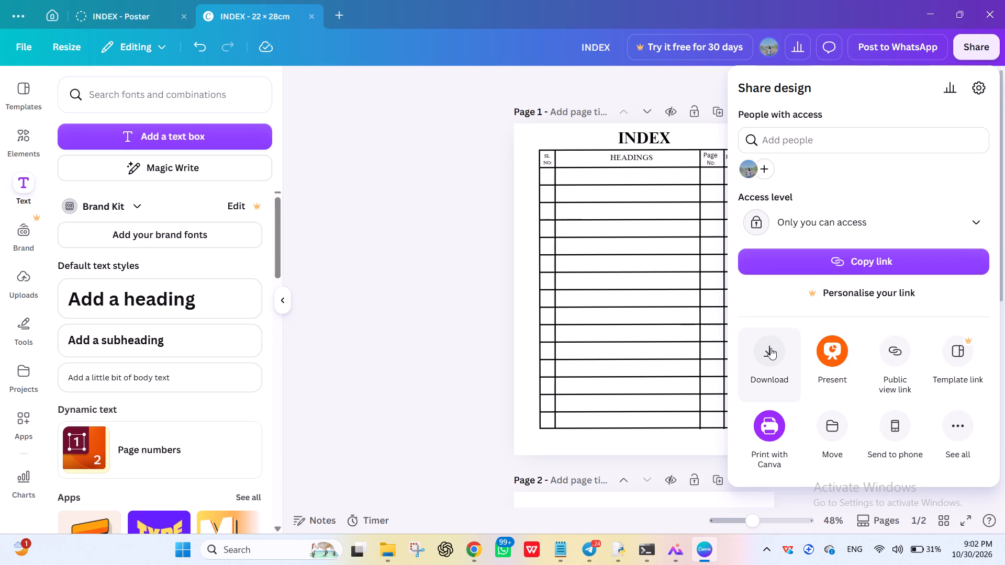
{"action": "left_click", "coordinate": [770, 348]}
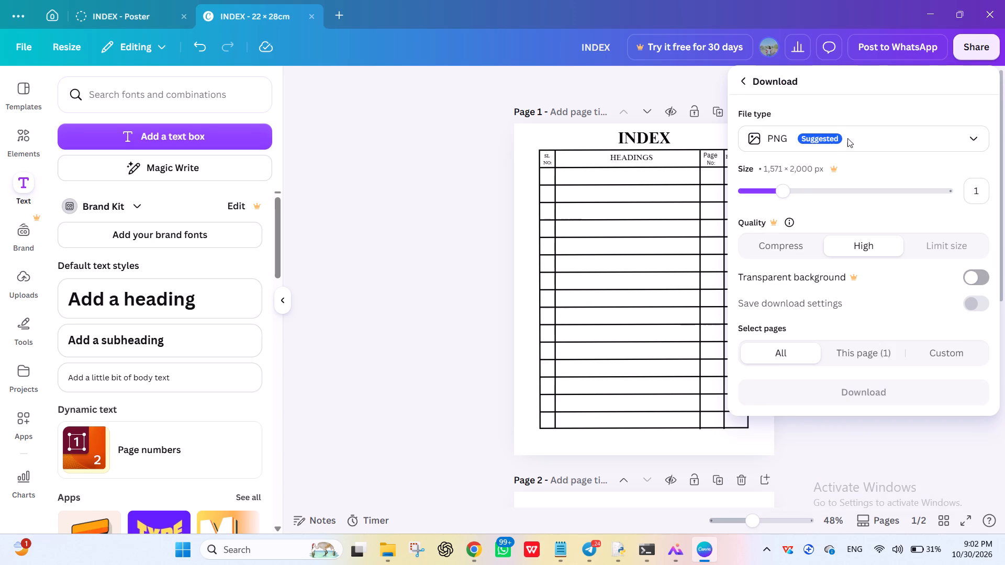
{"action": "left_click", "coordinate": [872, 137]}
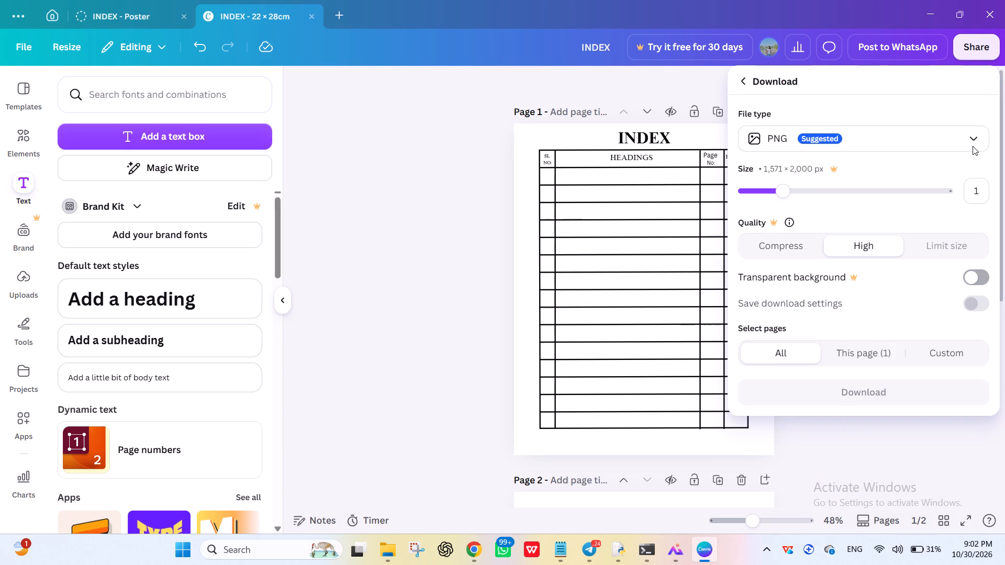
{"action": "left_click", "coordinate": [972, 143]}
{"action": "left_click", "coordinate": [969, 139]}
{"action": "left_click", "coordinate": [803, 146]}
{"action": "left_click", "coordinate": [803, 146]}
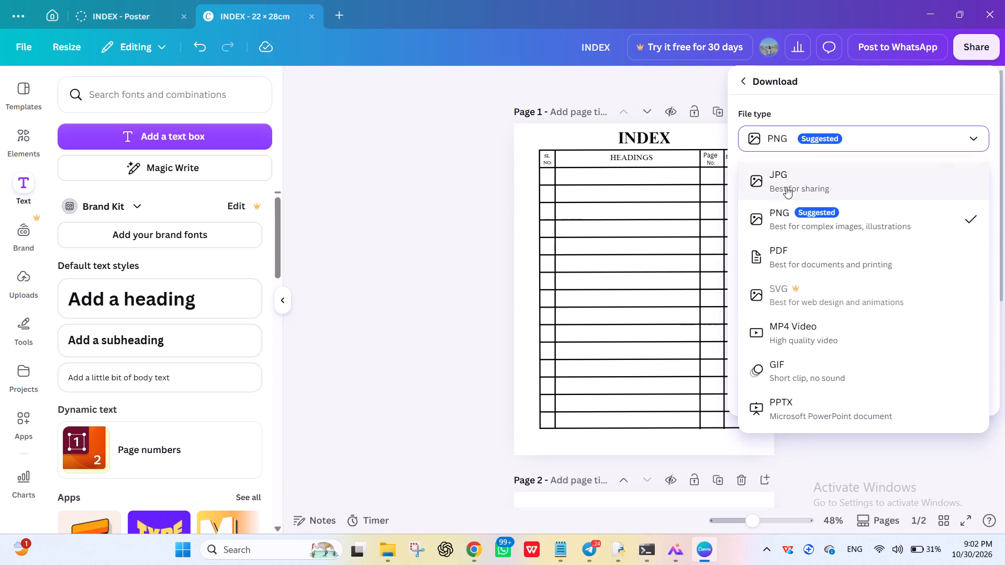
{"action": "left_click", "coordinate": [800, 265]}
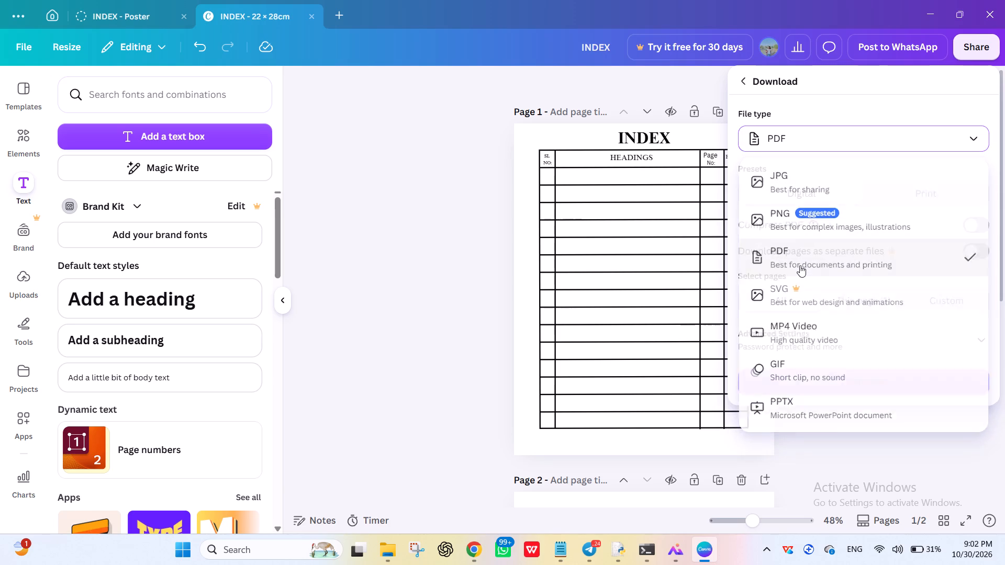
{"action": "left_click", "coordinate": [834, 385]}
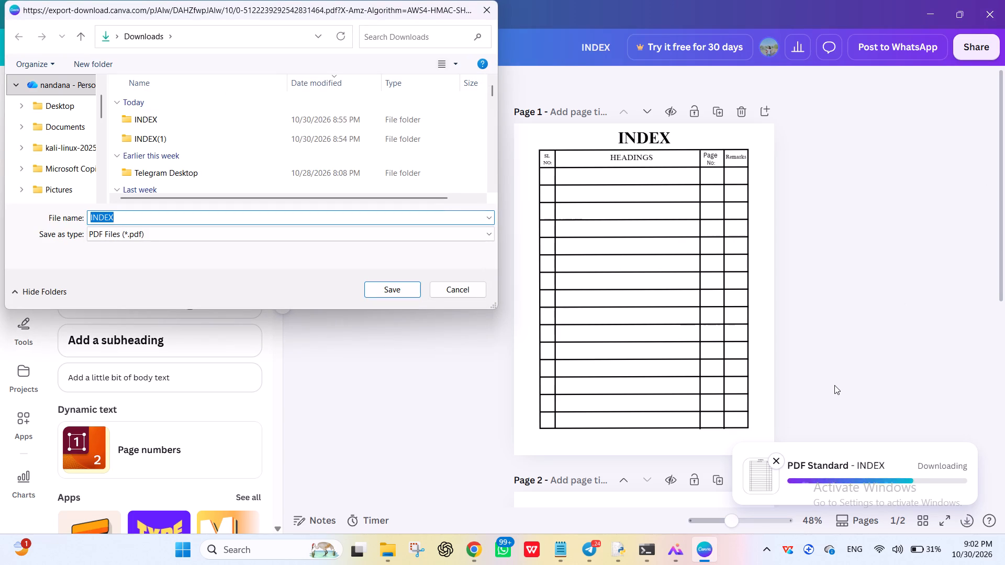
{"action": "left_click", "coordinate": [376, 296]}
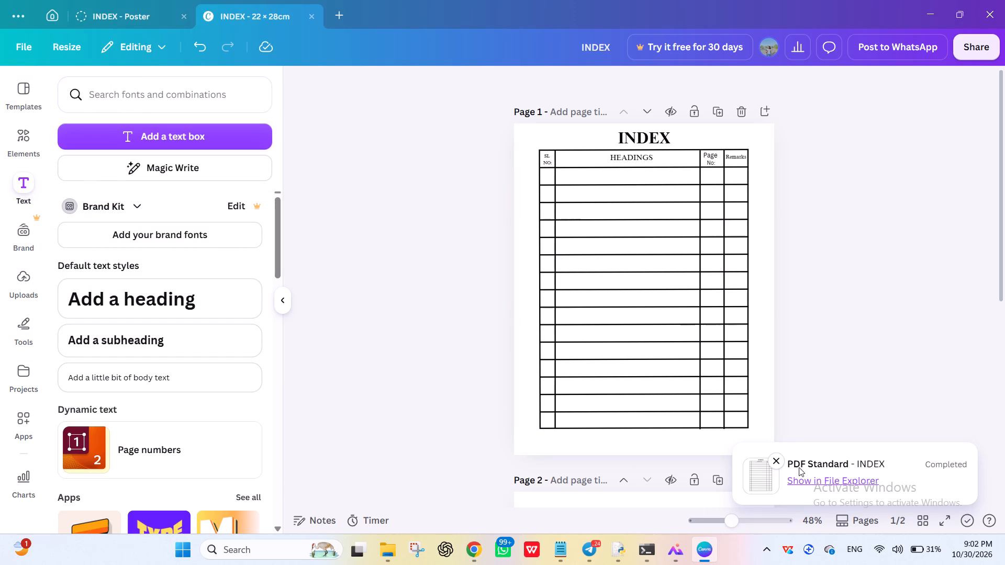
Open the downloaded INDEX.pdf in WPS Office and examine the table layout on both pages.
{"action": "left_click", "coordinate": [842, 479]}
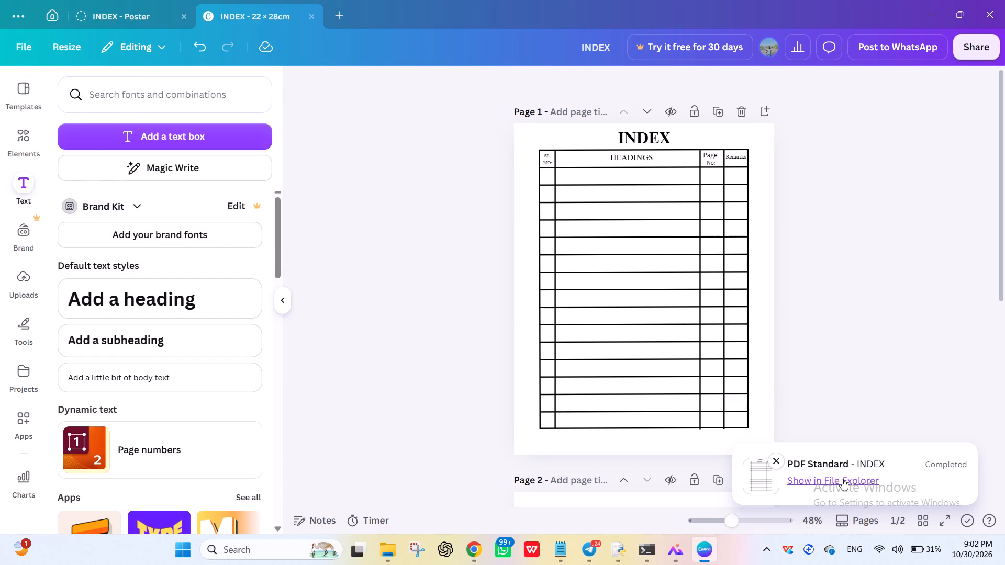
{"action": "double_click", "coordinate": [842, 479]}
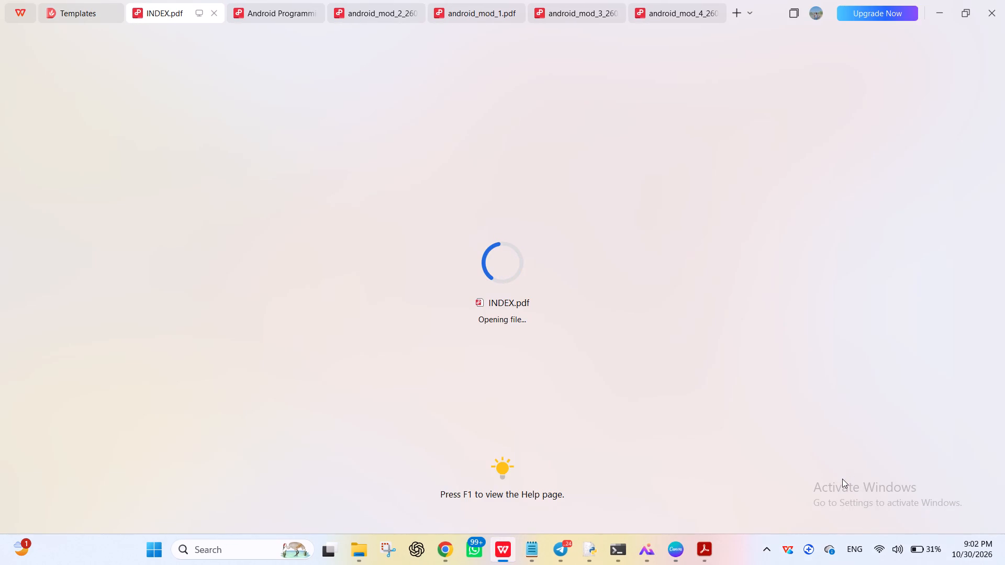
{"action": "left_click_drag", "start_coordinate": [842, 479], "coordinate": [722, 458]}
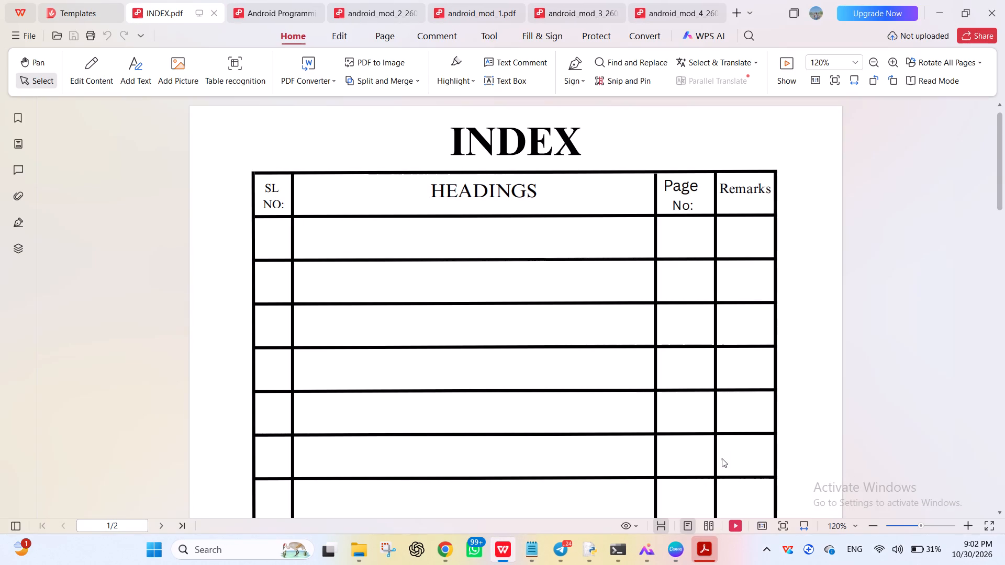
{"action": "scroll", "coordinate": [722, 458], "scroll_direction": "down", "scroll_amount": 14}
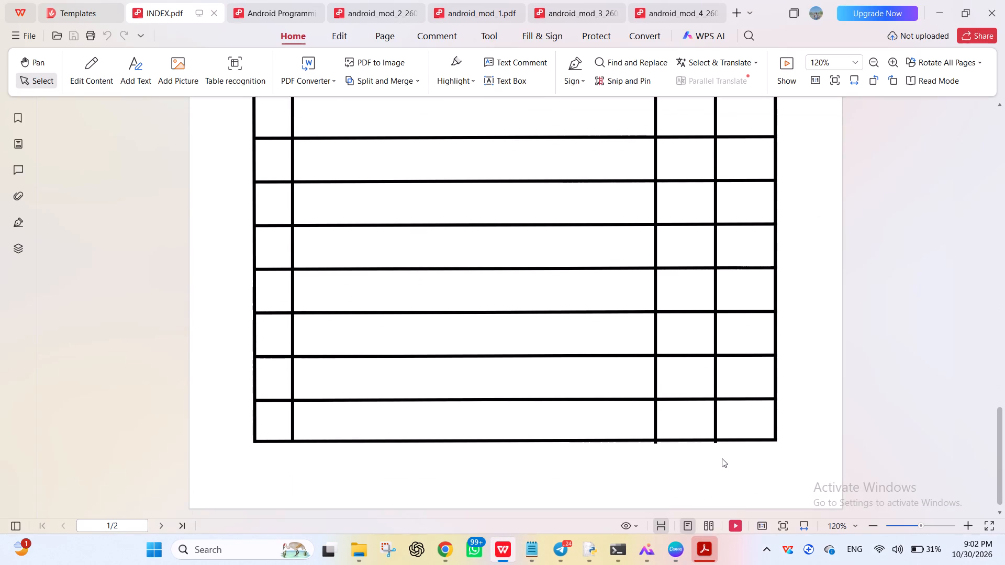
{"action": "scroll", "coordinate": [722, 458], "scroll_direction": "down", "scroll_amount": 17}
{"action": "scroll", "coordinate": [722, 458], "scroll_direction": "up", "scroll_amount": 7}
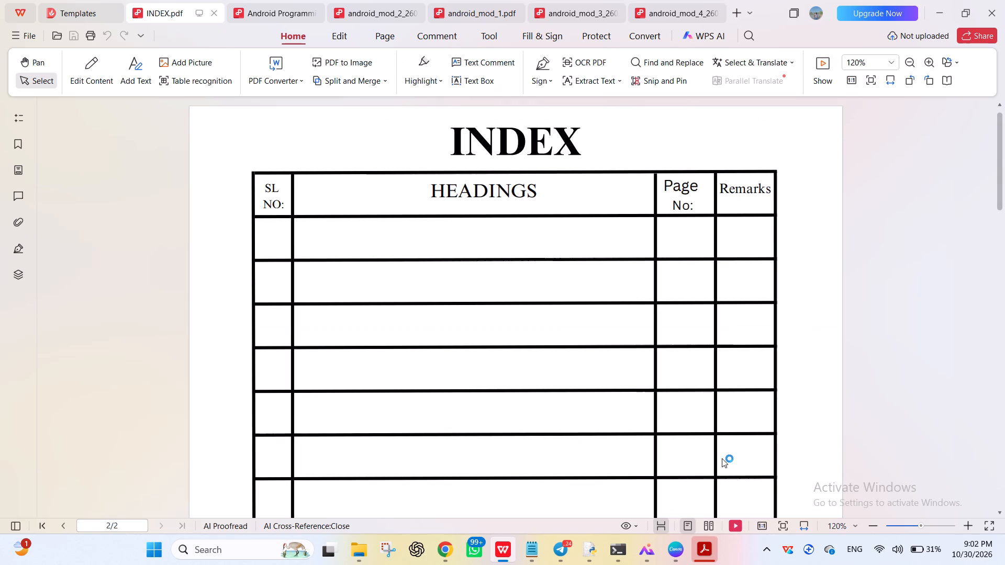
{"action": "scroll", "coordinate": [722, 458], "scroll_direction": "up", "scroll_amount": 1}
{"action": "scroll", "coordinate": [722, 458], "scroll_direction": "down", "scroll_amount": 14}
{"action": "scroll", "coordinate": [722, 458], "scroll_direction": "up", "scroll_amount": 4}
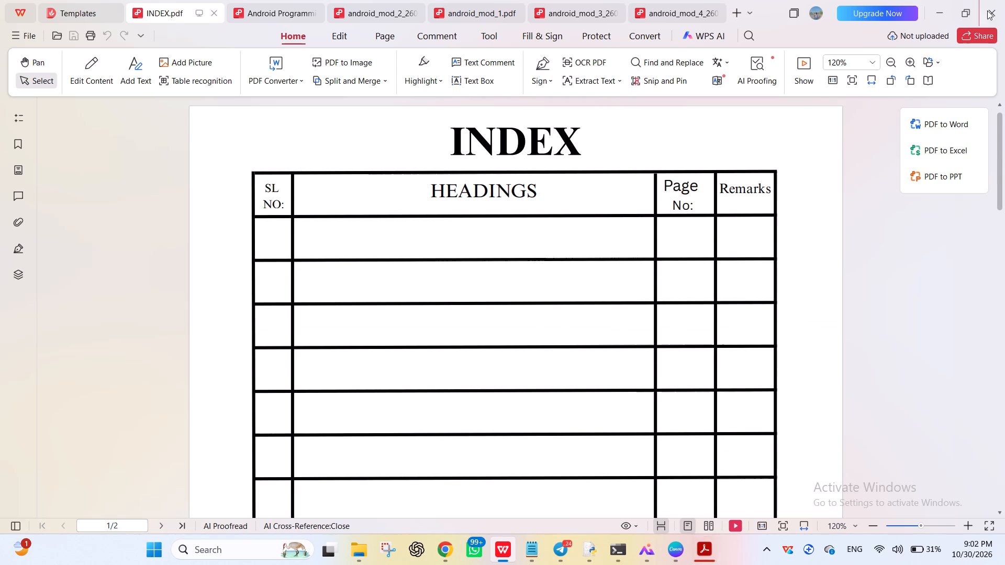
Open the sharing options for INDEX.pdf and try to share it through WhatsApp.
{"action": "left_click", "coordinate": [974, 32]}
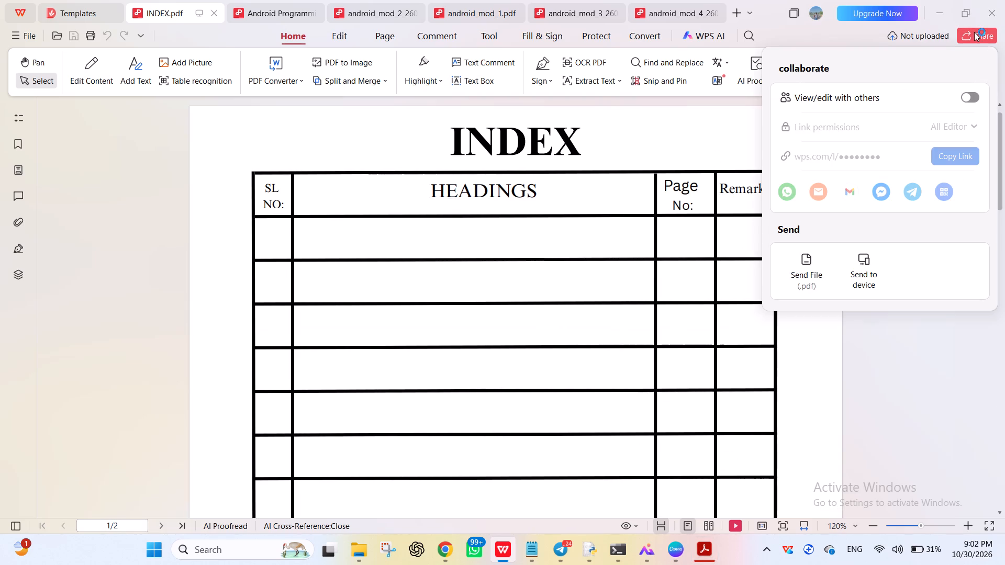
{"action": "left_click", "coordinate": [787, 196]}
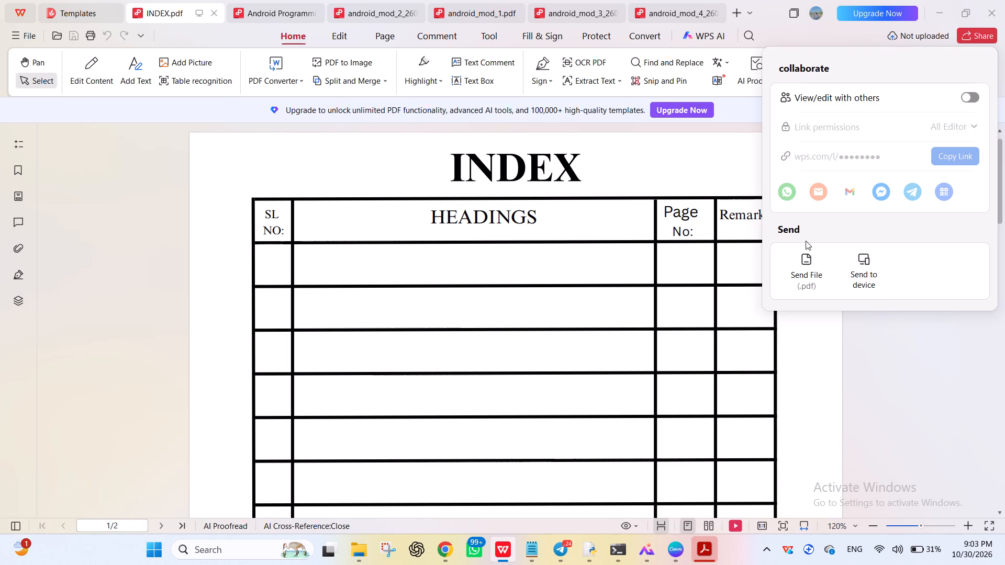
Use Send File to copy INDEX.pdf as a file for sharing.
{"action": "left_click", "coordinate": [810, 266]}
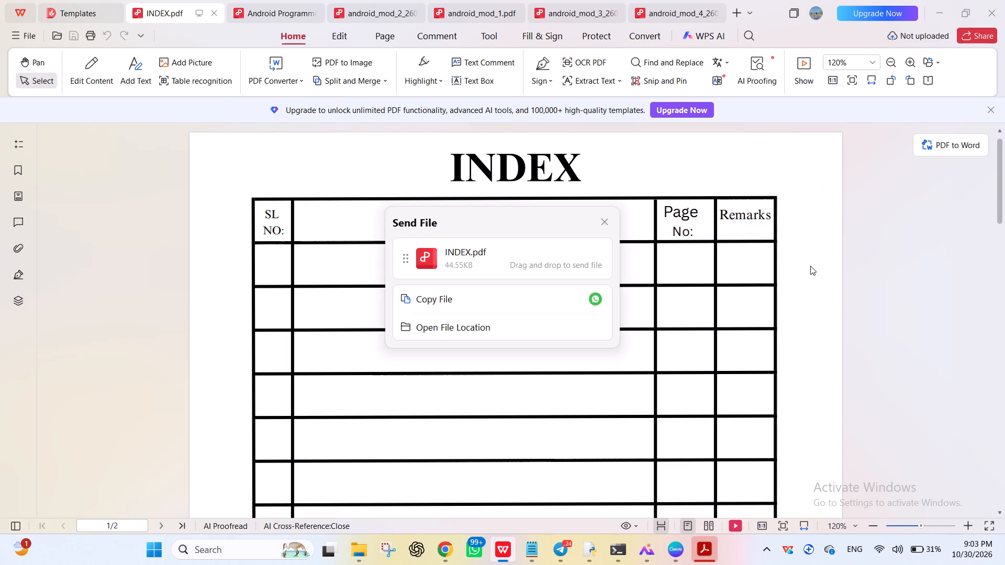
{"action": "left_click", "coordinate": [542, 301]}
{"action": "left_click", "coordinate": [542, 301]}
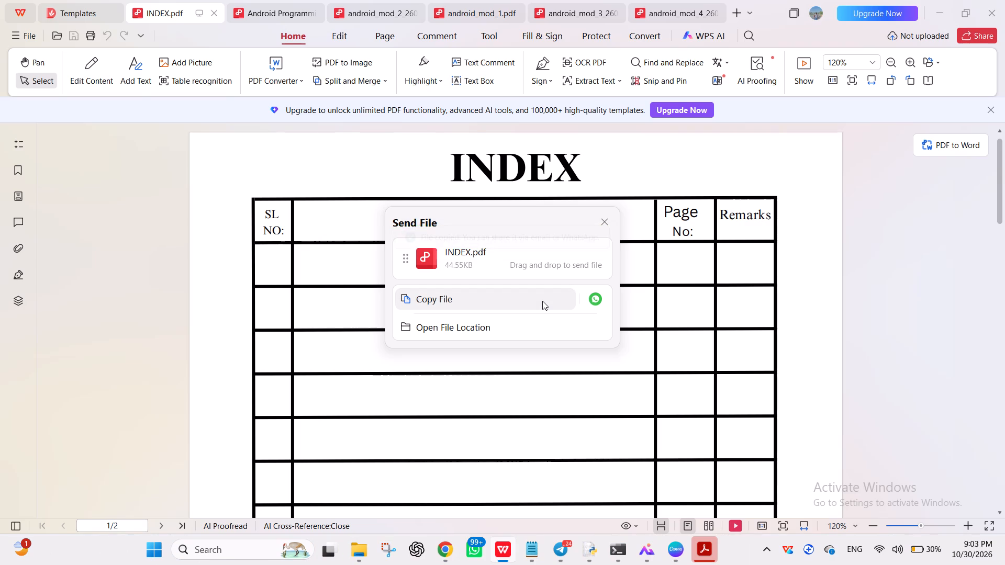
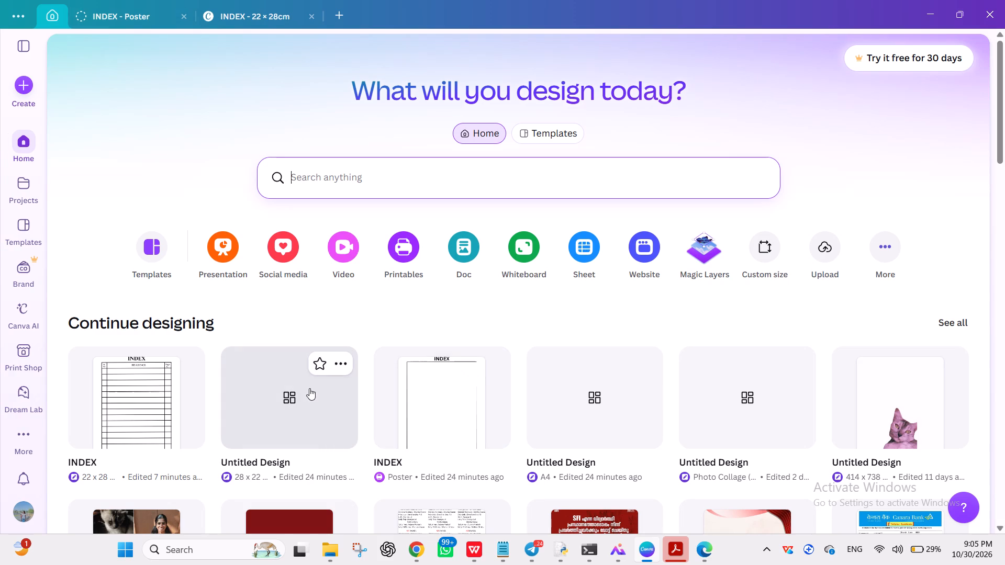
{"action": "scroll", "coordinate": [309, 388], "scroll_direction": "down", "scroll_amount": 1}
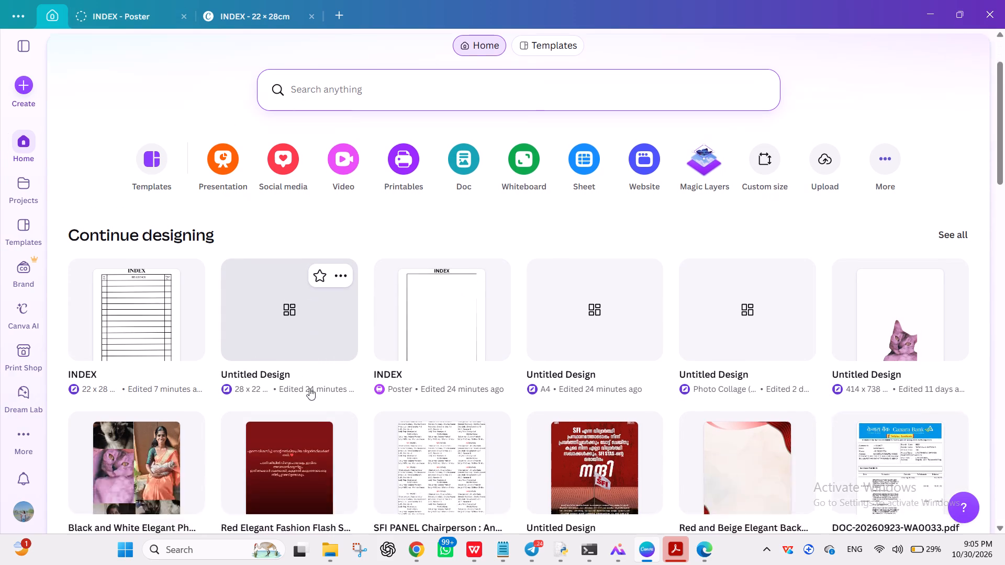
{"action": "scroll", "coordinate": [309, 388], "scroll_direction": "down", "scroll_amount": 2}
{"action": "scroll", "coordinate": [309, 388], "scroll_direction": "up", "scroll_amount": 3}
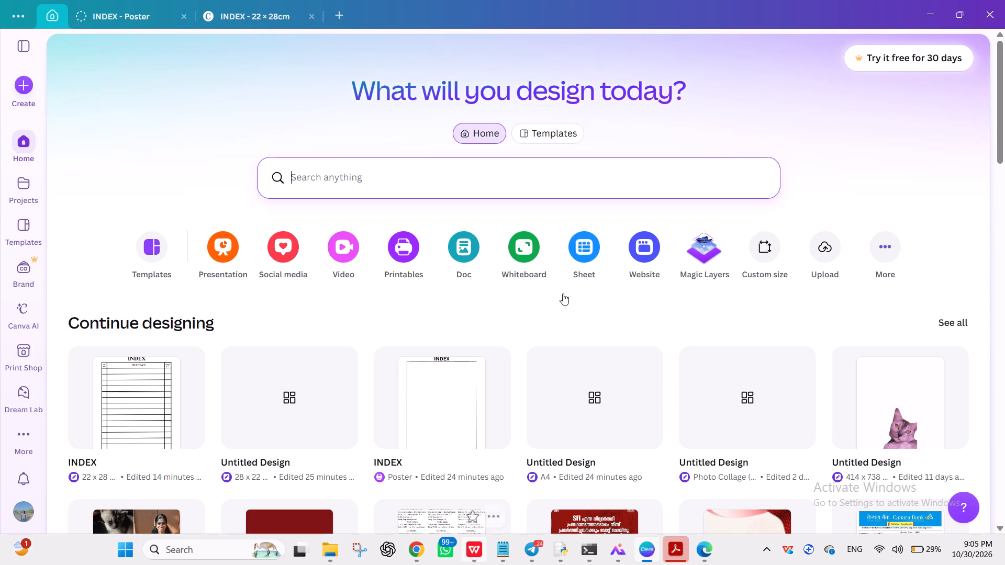
Open frnt page NEW.pdf from the recent projects as an editable design.
{"action": "right_click", "coordinate": [668, 147]}
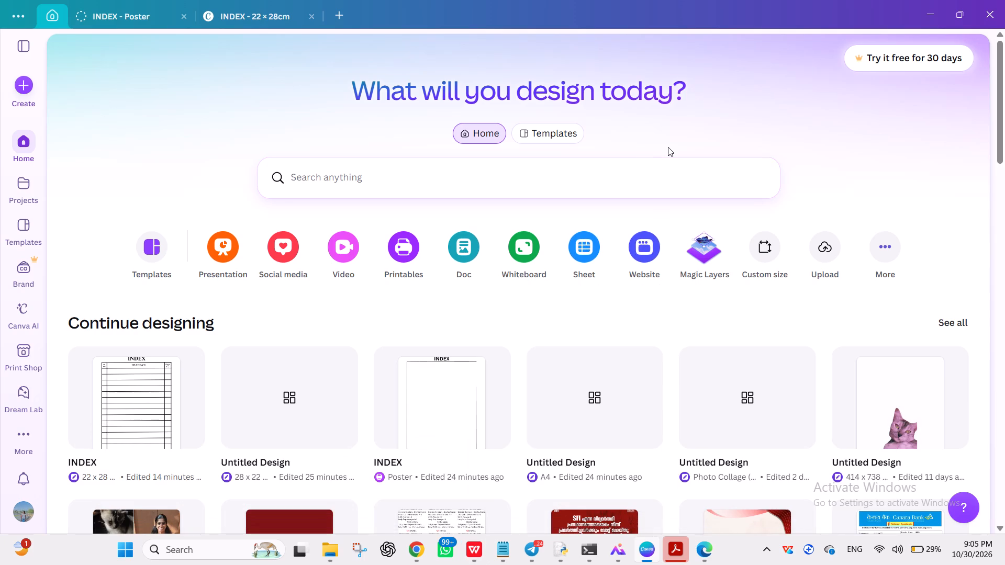
{"action": "right_click", "coordinate": [668, 147]}
{"action": "left_click", "coordinate": [21, 57]}
{"action": "left_click", "coordinate": [25, 152]}
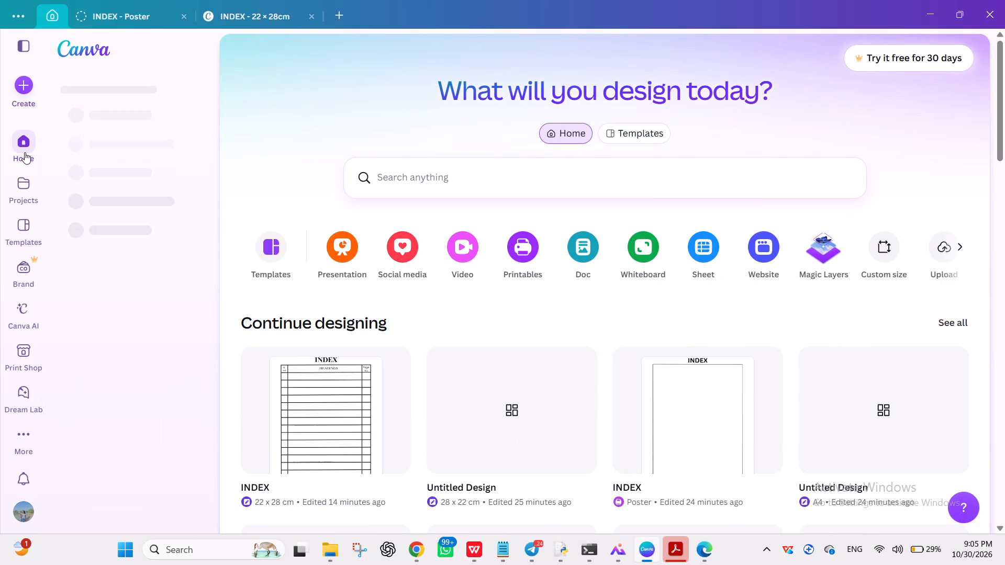
{"action": "left_click", "coordinate": [16, 185]}
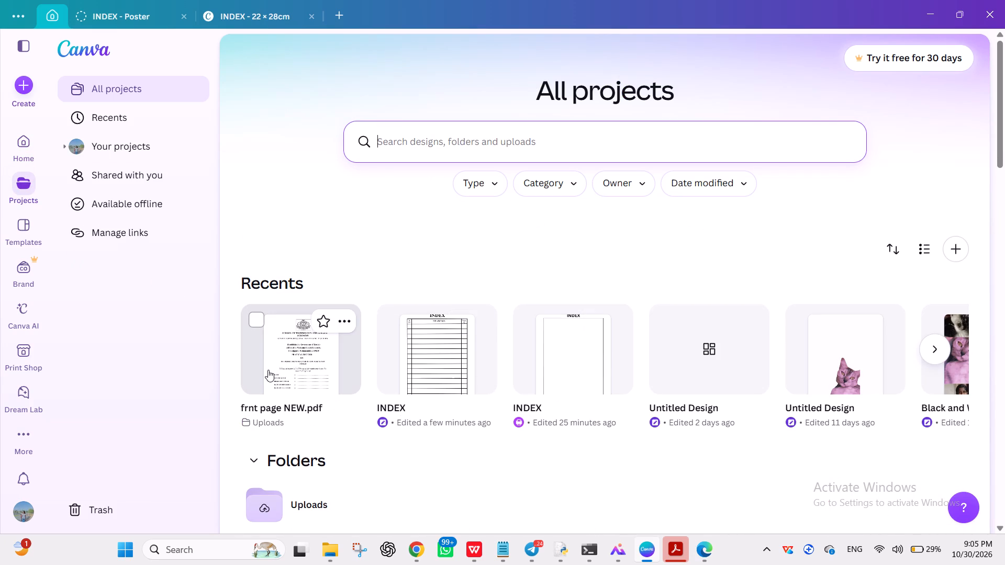
{"action": "left_click", "coordinate": [268, 370]}
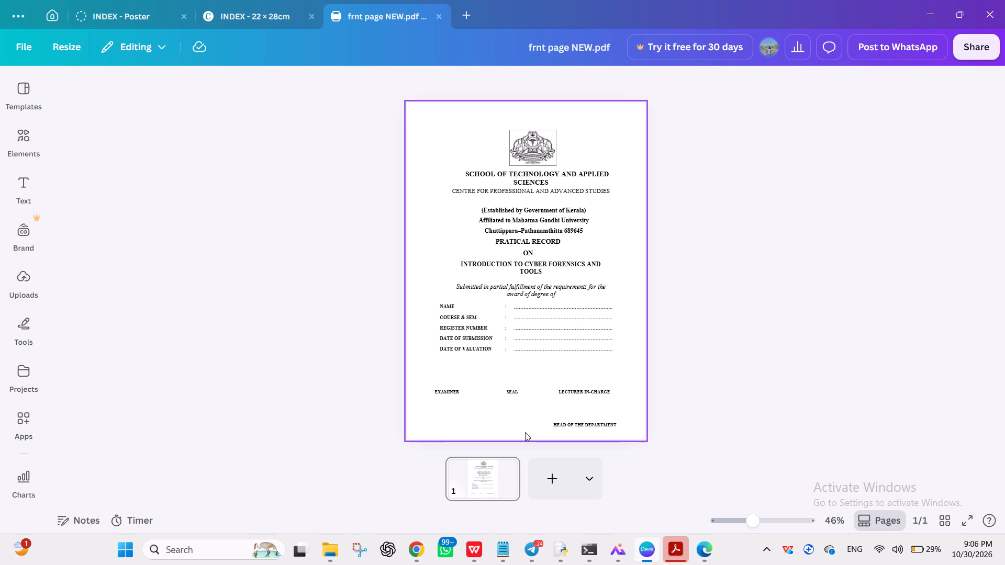
{"action": "left_click_drag", "start_coordinate": [525, 432], "coordinate": [544, 290]}
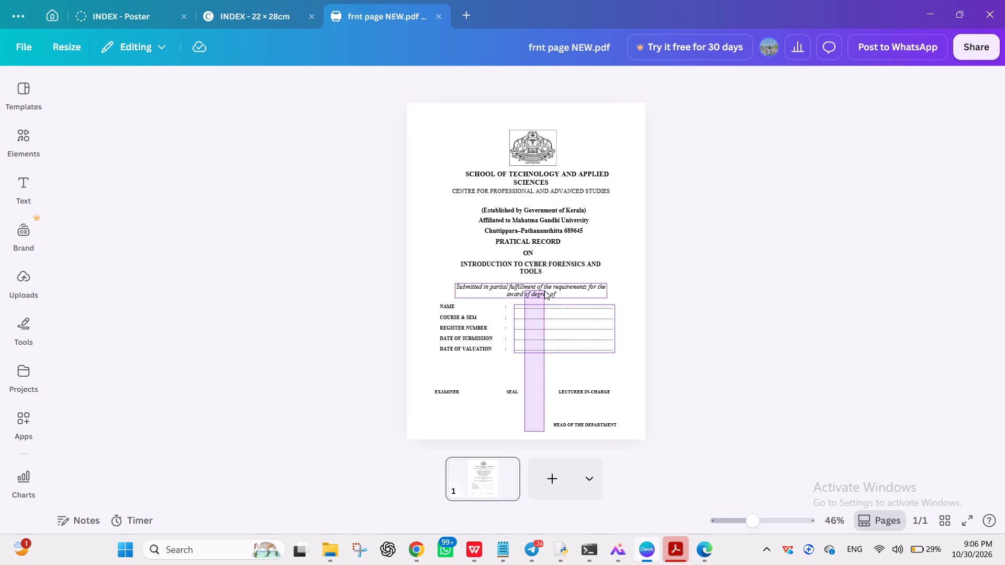
{"action": "left_click", "coordinate": [741, 369]}
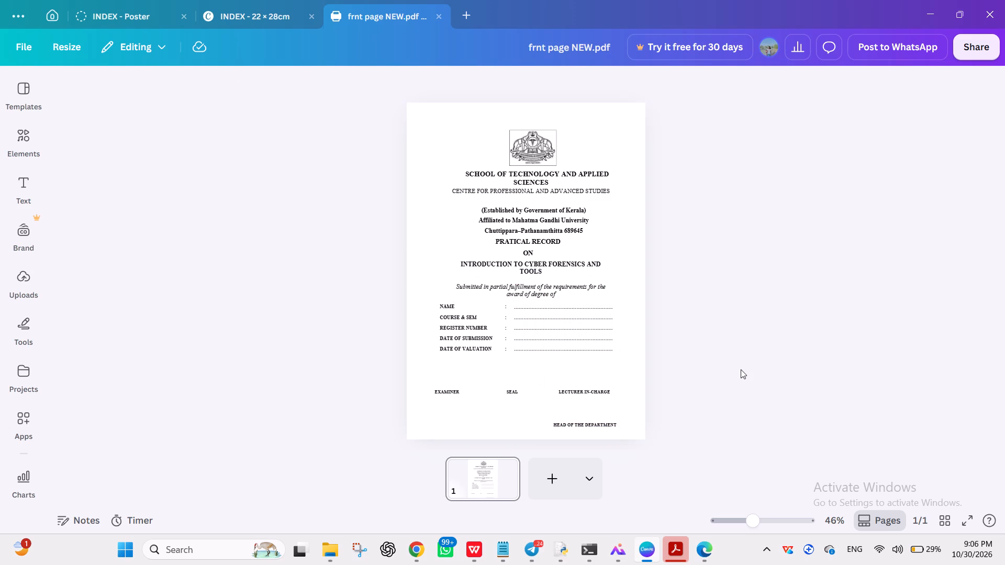
Add a blank page 3 after page 2 in the INDEX 22 × 28 cm design.
{"action": "left_click", "coordinate": [265, 23]}
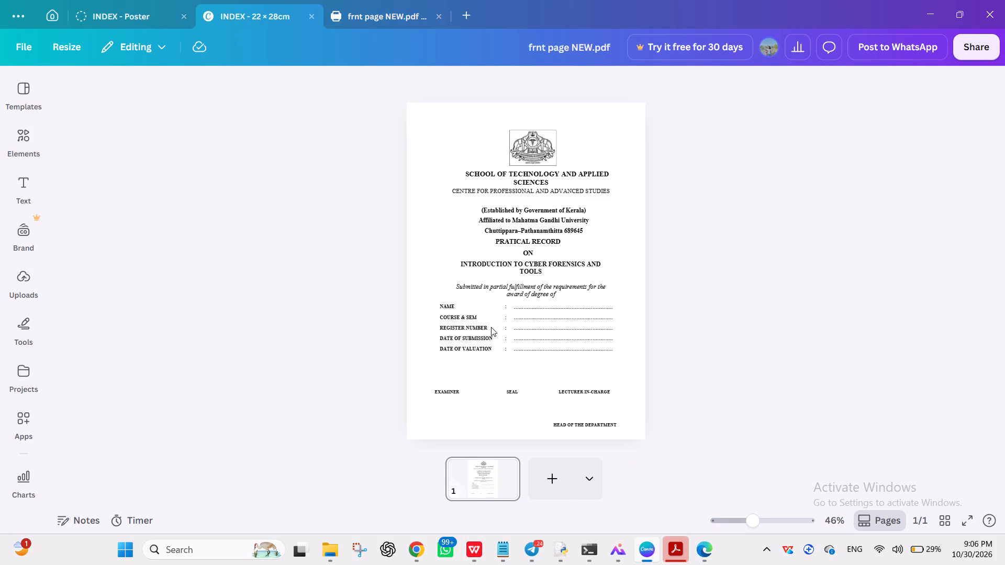
{"action": "scroll", "coordinate": [665, 347], "scroll_direction": "down", "scroll_amount": 5}
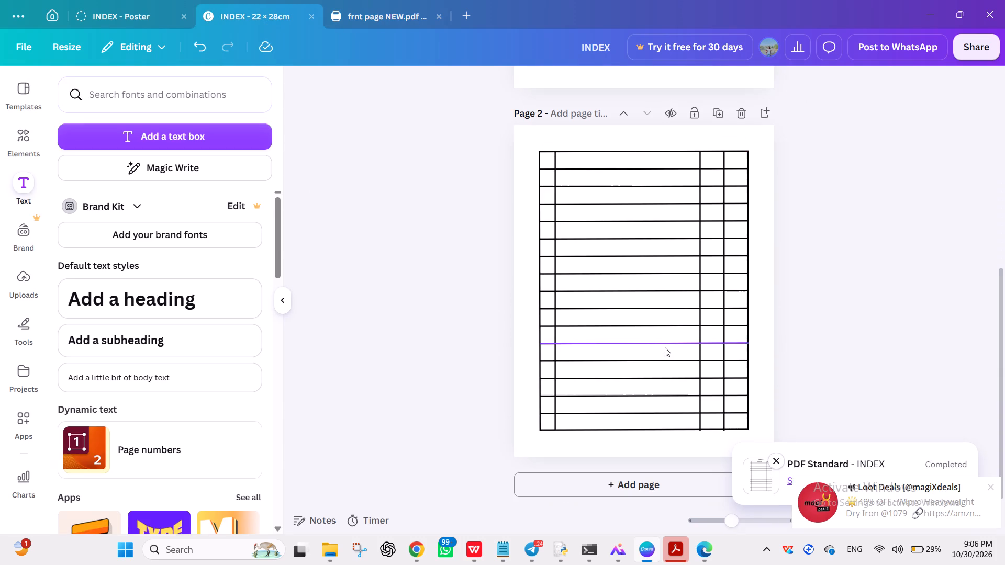
{"action": "left_click", "coordinate": [765, 112]}
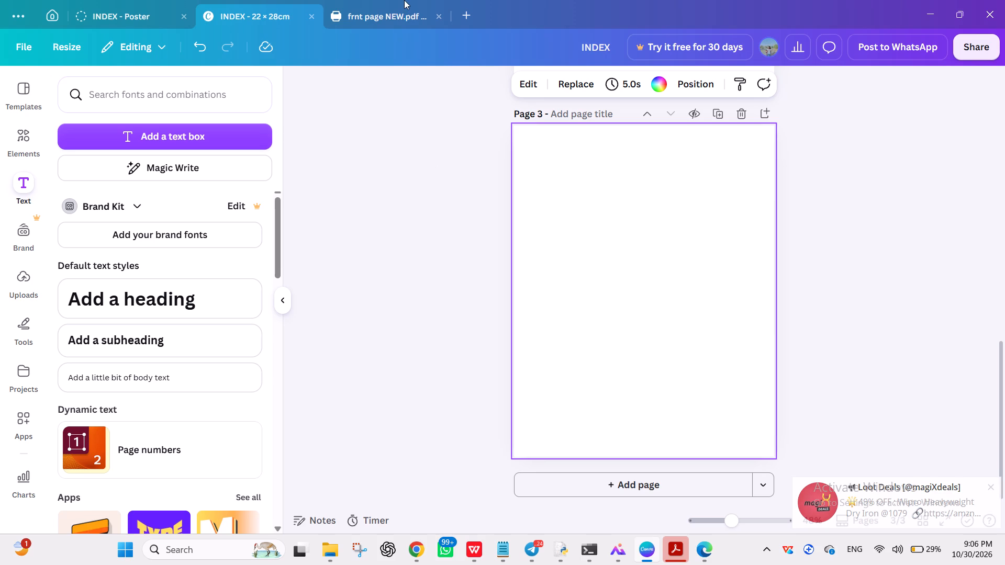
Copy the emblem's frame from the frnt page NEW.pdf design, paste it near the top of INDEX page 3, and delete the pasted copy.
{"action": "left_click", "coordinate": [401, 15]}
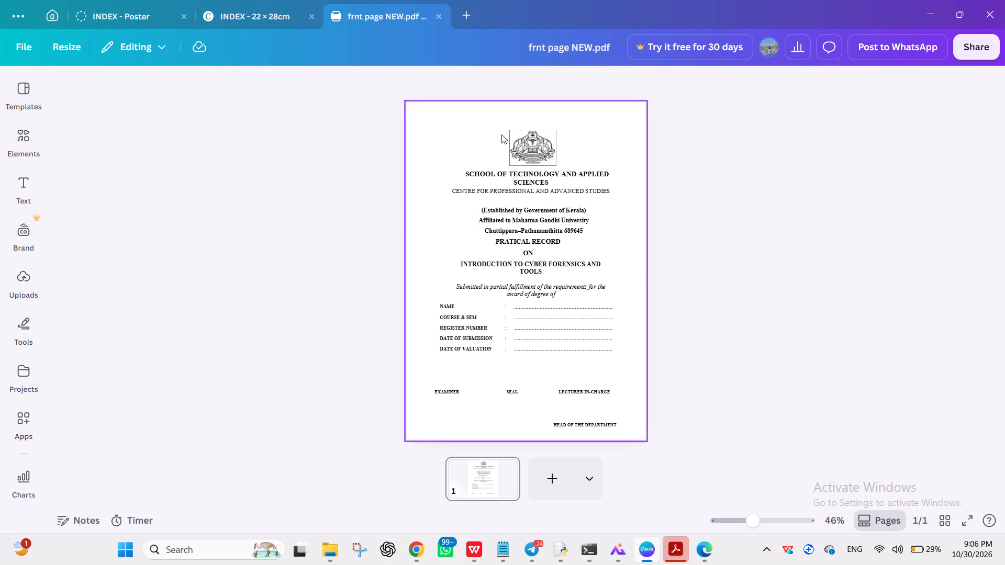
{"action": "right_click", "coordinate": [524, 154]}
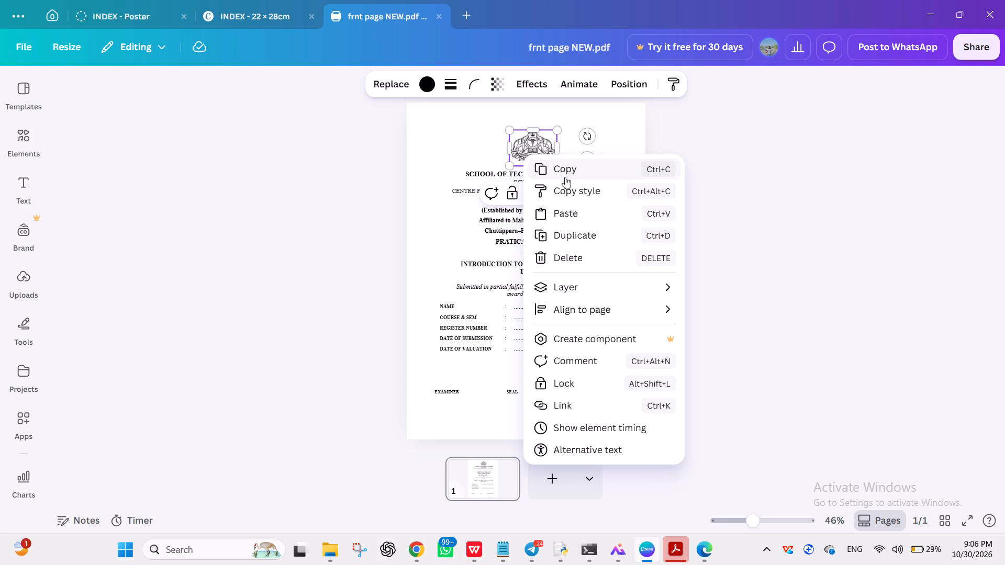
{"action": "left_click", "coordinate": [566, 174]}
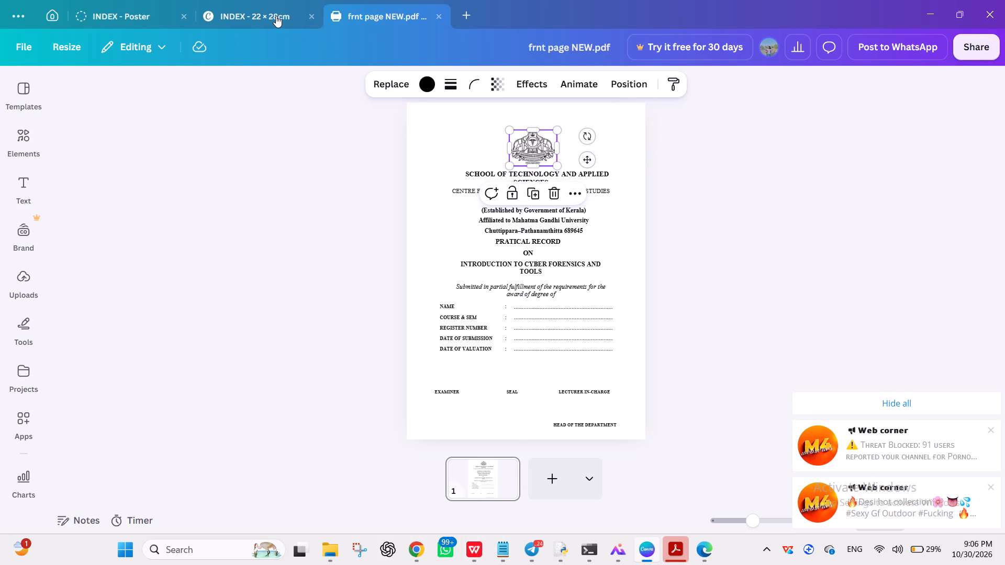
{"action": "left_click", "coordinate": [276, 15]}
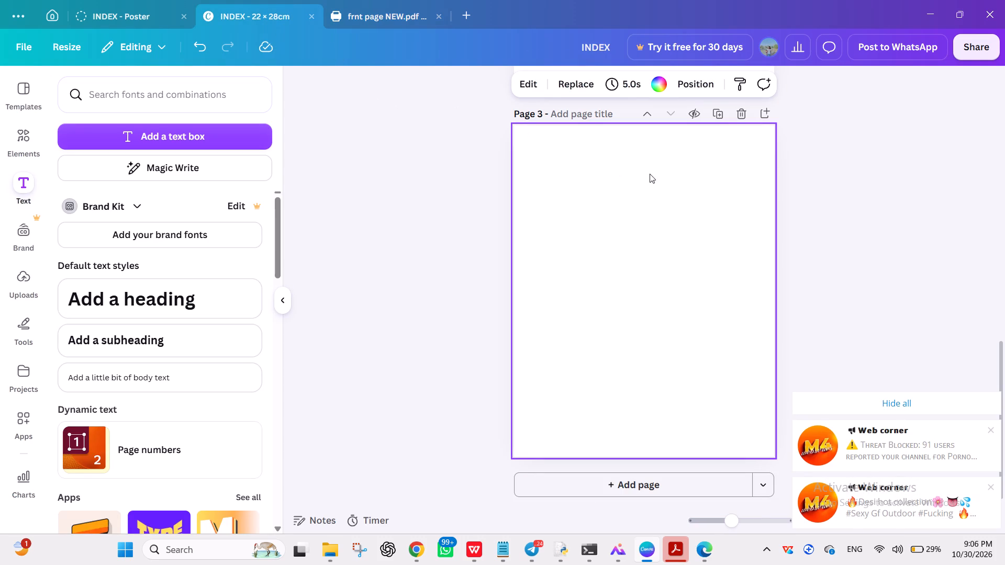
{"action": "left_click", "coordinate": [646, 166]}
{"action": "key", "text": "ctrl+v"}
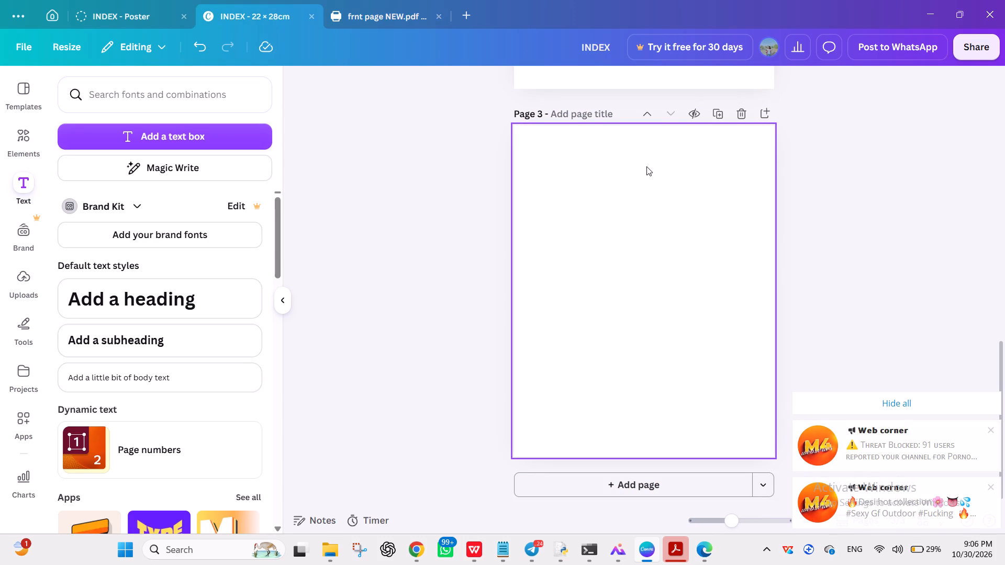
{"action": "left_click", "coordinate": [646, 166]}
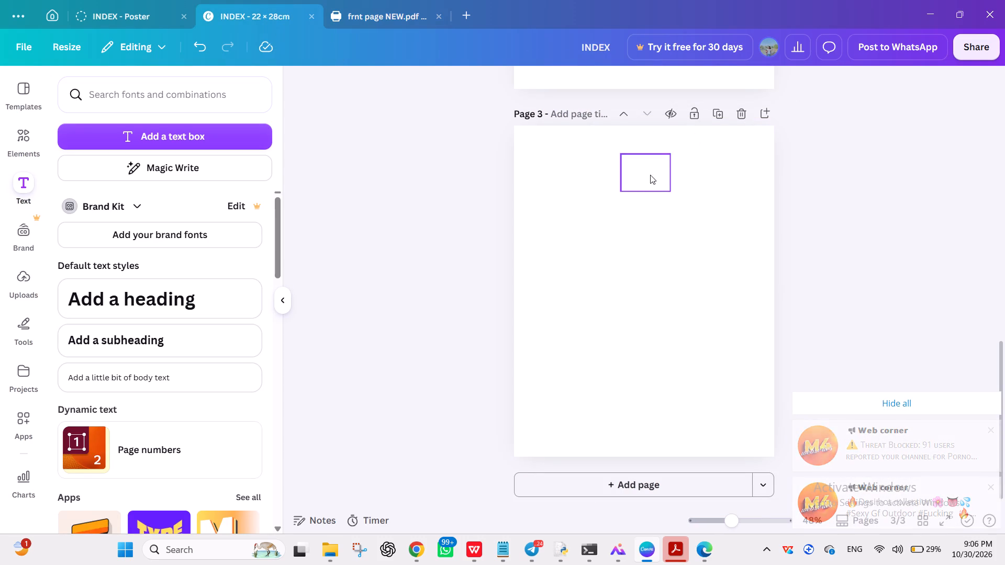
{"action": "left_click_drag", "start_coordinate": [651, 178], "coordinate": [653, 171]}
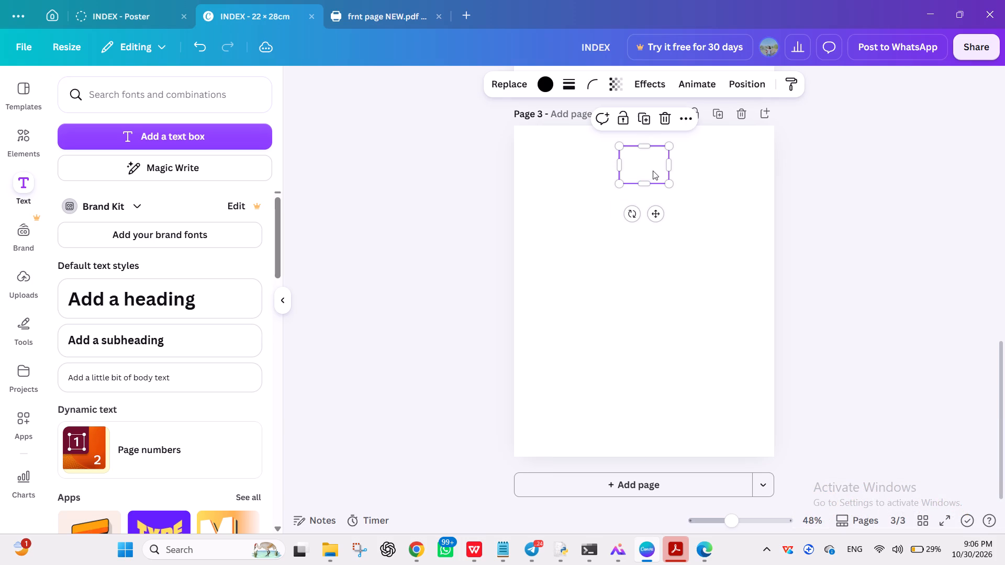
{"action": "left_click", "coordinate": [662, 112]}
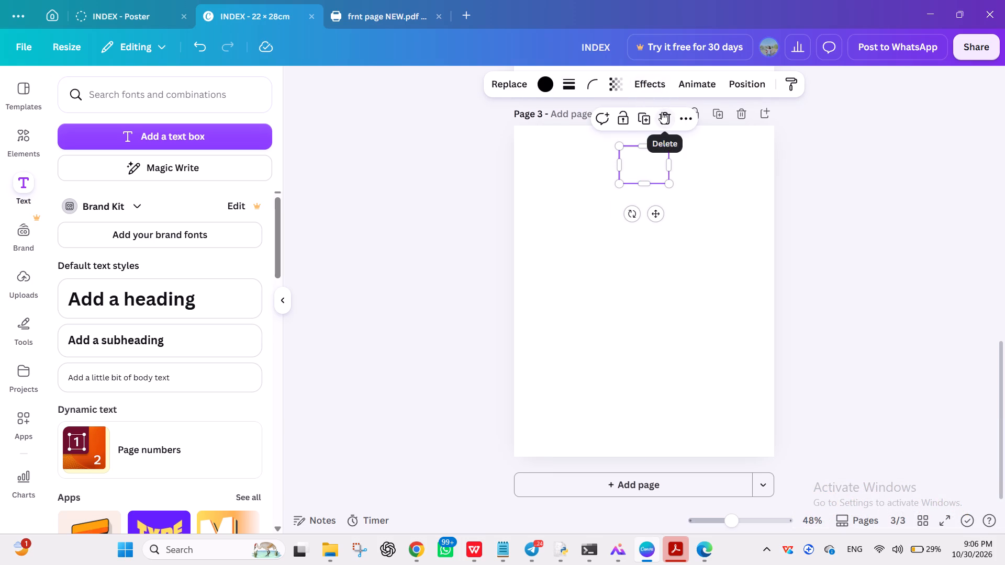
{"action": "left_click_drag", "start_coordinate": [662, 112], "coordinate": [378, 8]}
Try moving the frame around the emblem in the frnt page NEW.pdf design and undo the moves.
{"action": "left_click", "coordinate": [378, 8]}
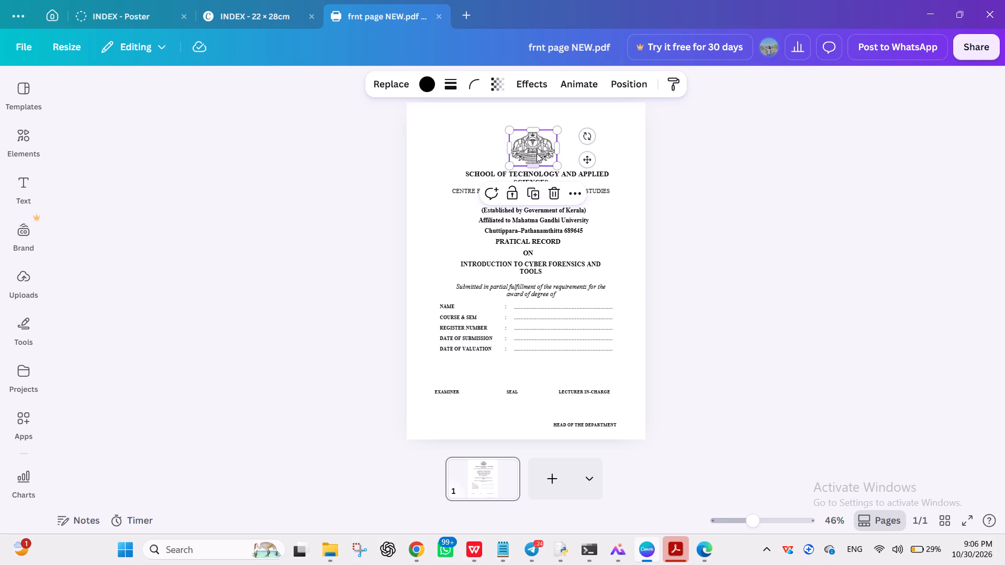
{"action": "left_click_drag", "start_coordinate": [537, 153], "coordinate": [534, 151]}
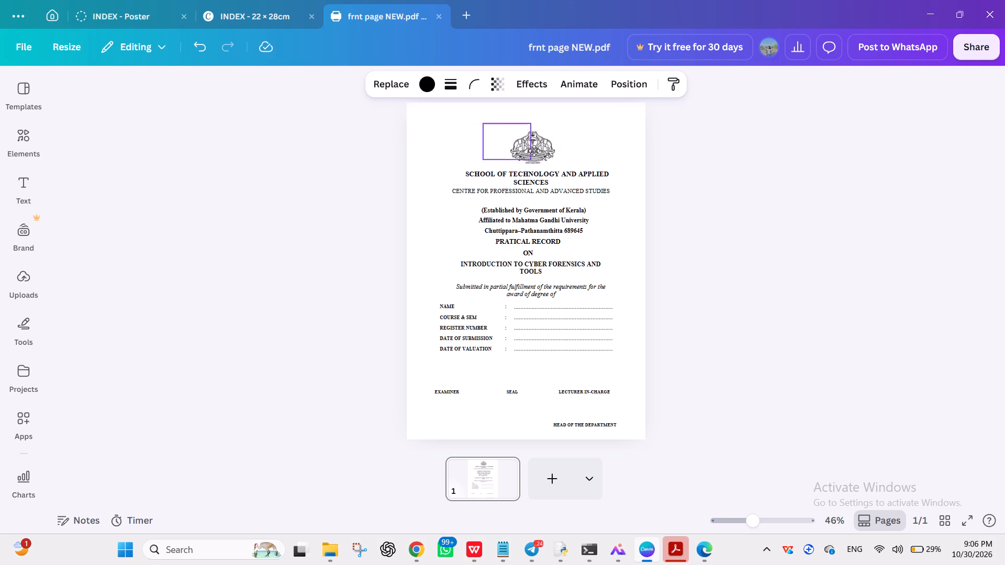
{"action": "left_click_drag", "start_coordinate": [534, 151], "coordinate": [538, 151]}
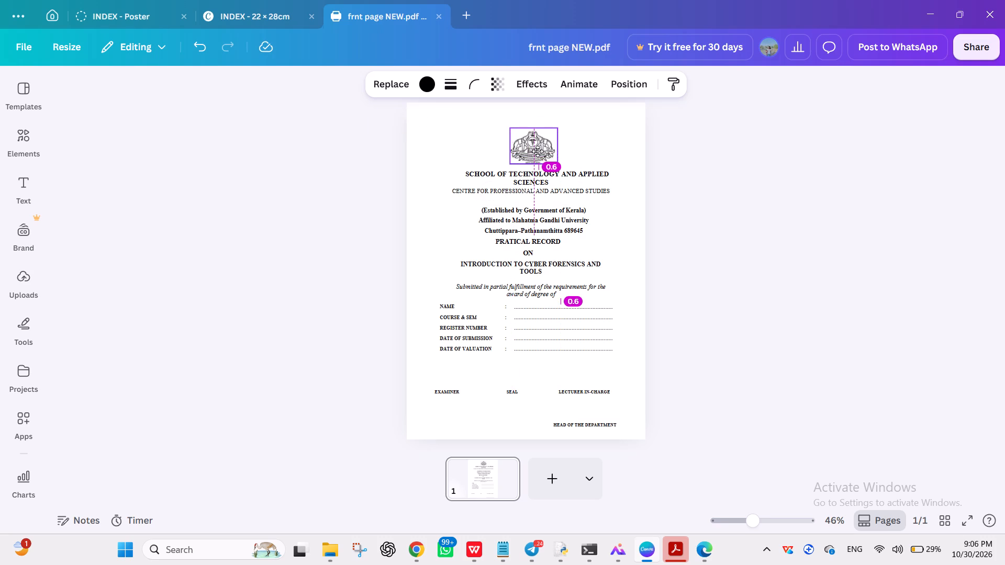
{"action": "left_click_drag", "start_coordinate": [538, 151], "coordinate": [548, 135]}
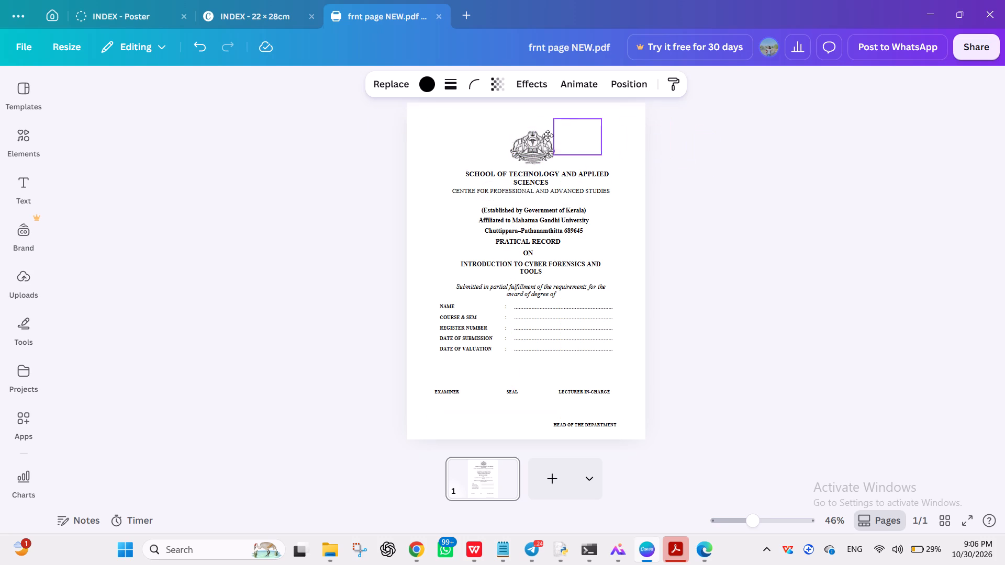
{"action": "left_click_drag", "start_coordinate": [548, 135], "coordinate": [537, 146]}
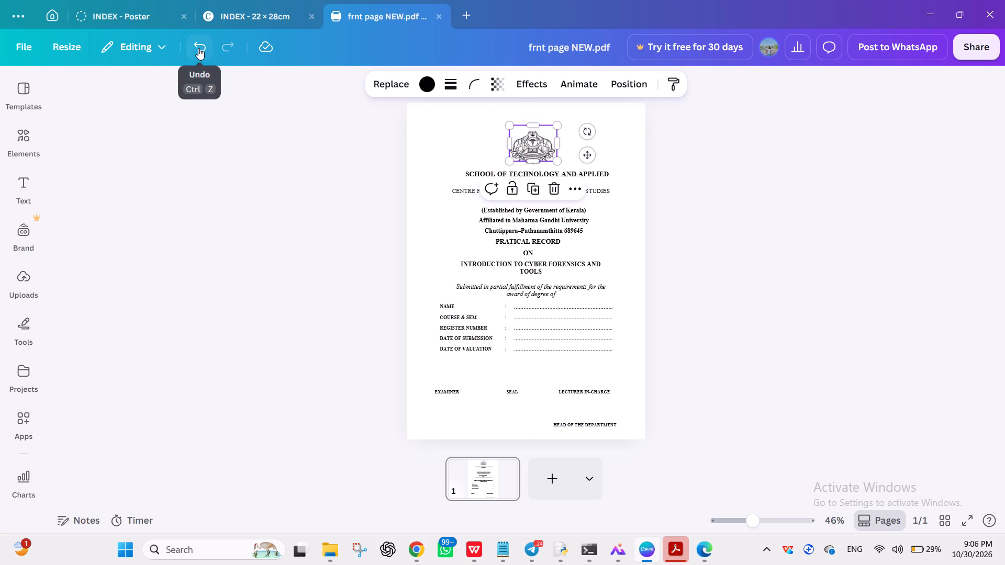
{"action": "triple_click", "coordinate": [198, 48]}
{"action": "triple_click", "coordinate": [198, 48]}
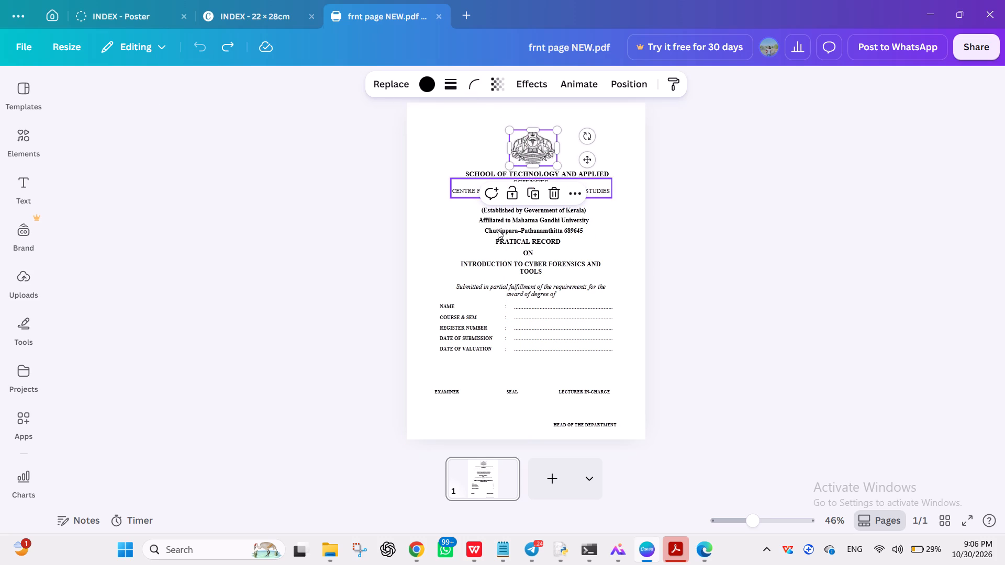
Clear the subject title INTRODUCTION TO CYBER FORENSICS AND TOOLS from its text box below ON.
{"action": "left_click", "coordinate": [711, 272]}
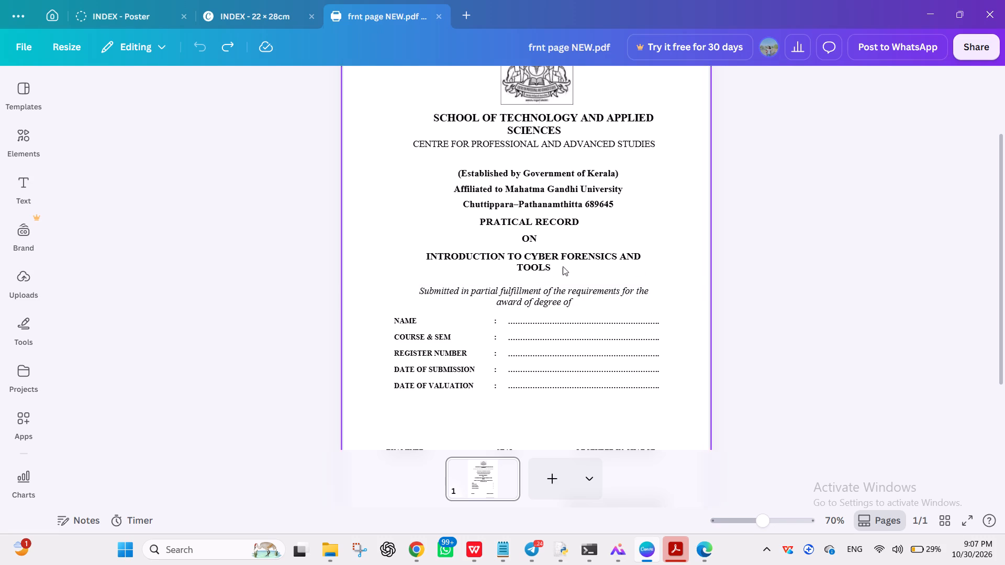
{"action": "left_click", "coordinate": [553, 270]}
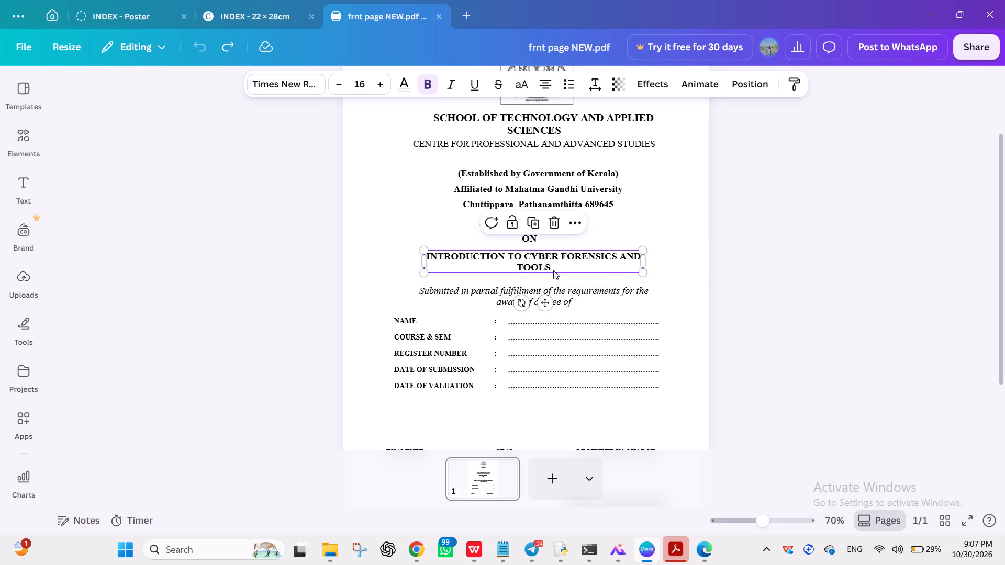
{"action": "left_click", "coordinate": [553, 270]}
{"action": "left_click", "coordinate": [553, 270]}
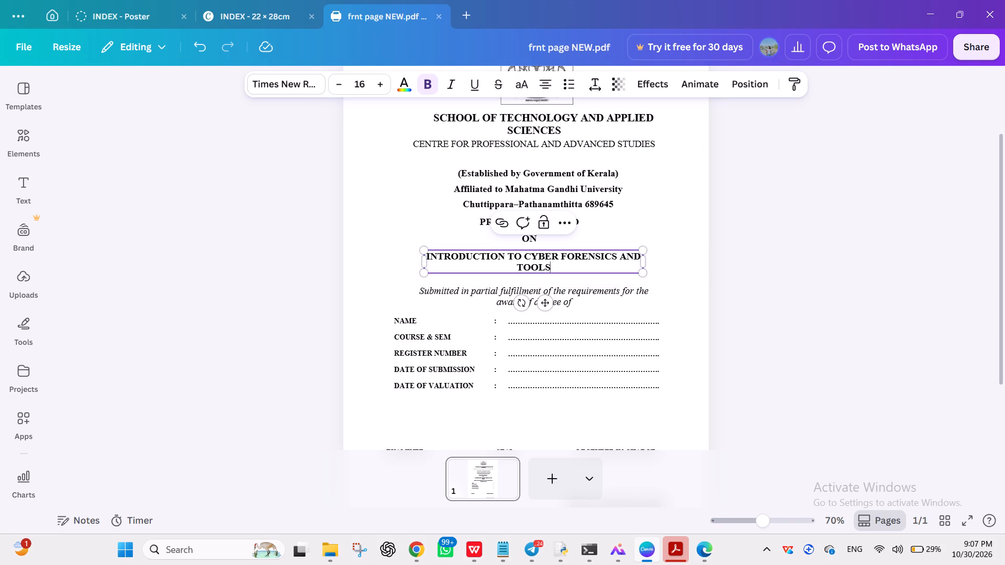
{"action": "double_click", "coordinate": [553, 270]}
{"action": "double_click", "coordinate": [553, 270]}
{"action": "left_click_drag", "start_coordinate": [553, 270], "coordinate": [472, 243]}
{"action": "key", "text": "BackSpace"}
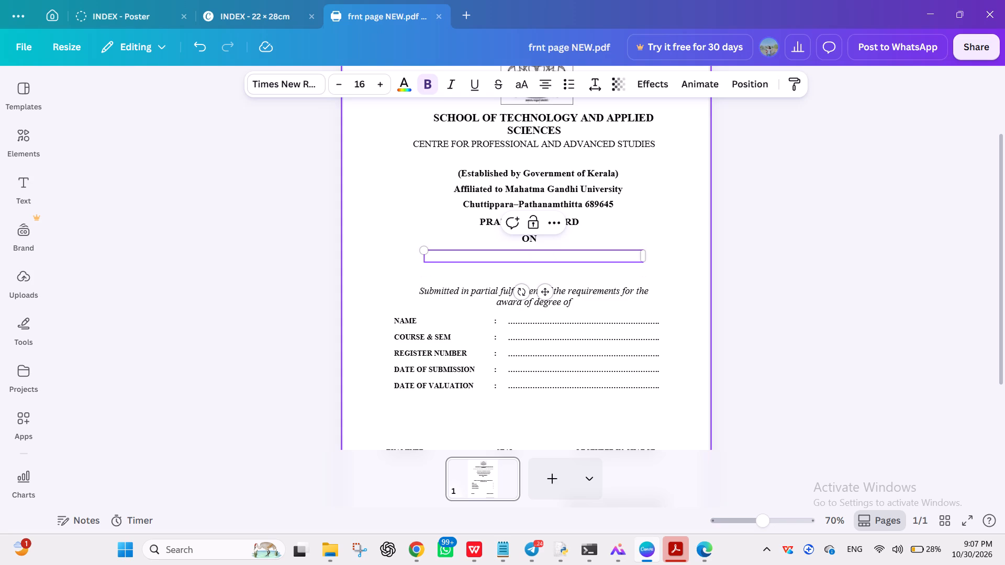
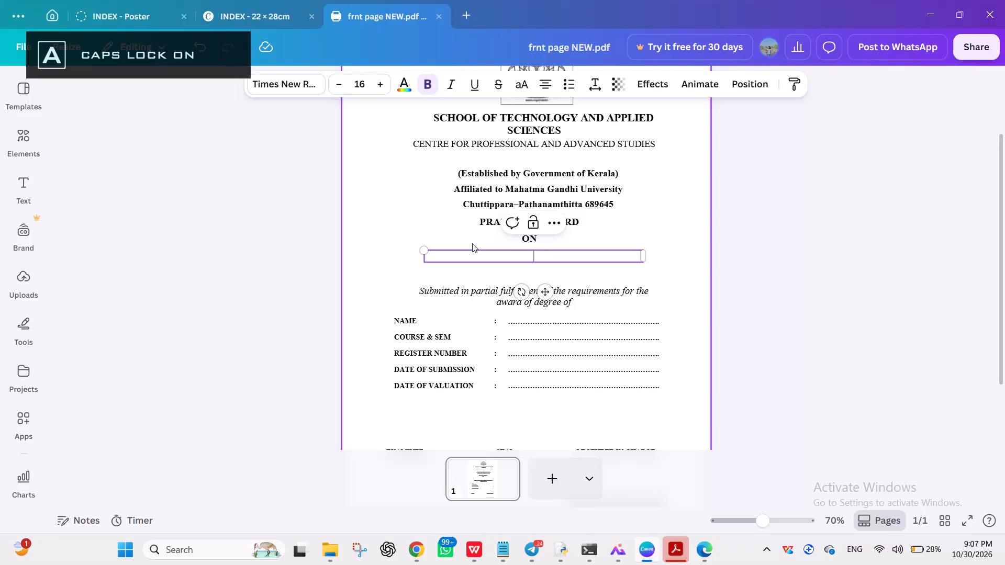
Enter SECURITY ANALYSIS USING PYTHON as the subject title below ON on the front page.
{"action": "type", "text": "SECURITY ANALYSIS USING O"}
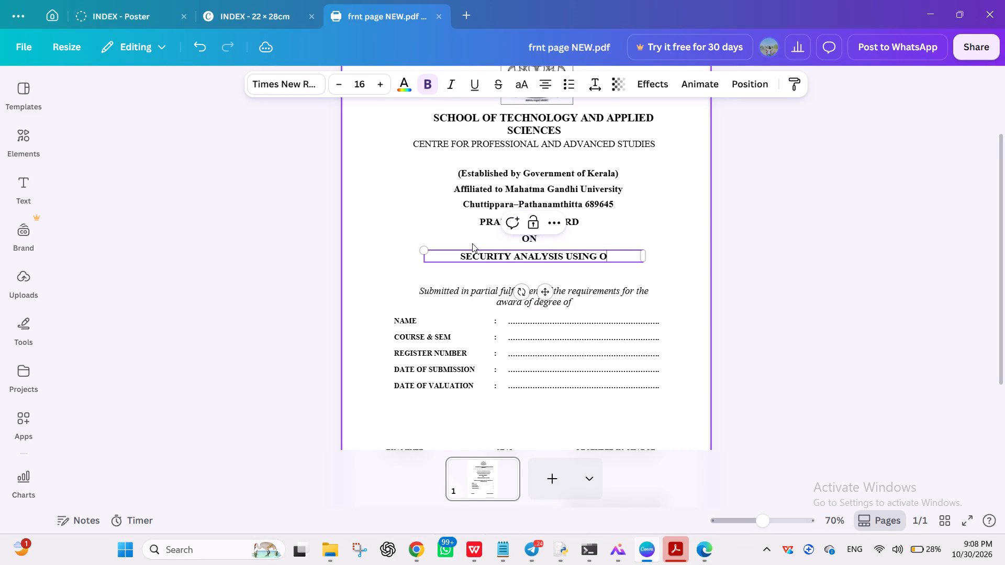
{"action": "key", "text": "BackSpace"}
{"action": "type", "text": "PYTHON"}
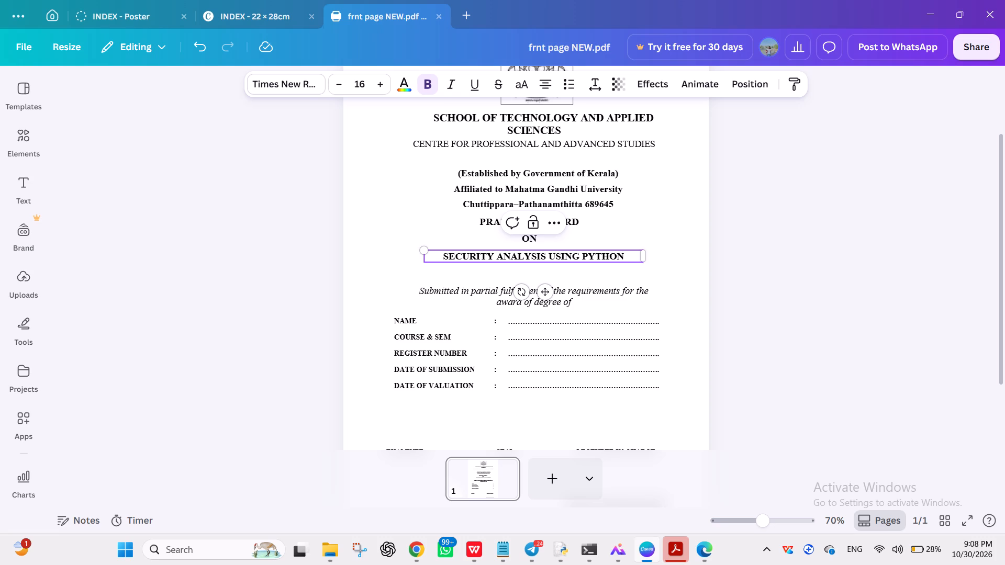
{"action": "left_click", "coordinate": [761, 307]}
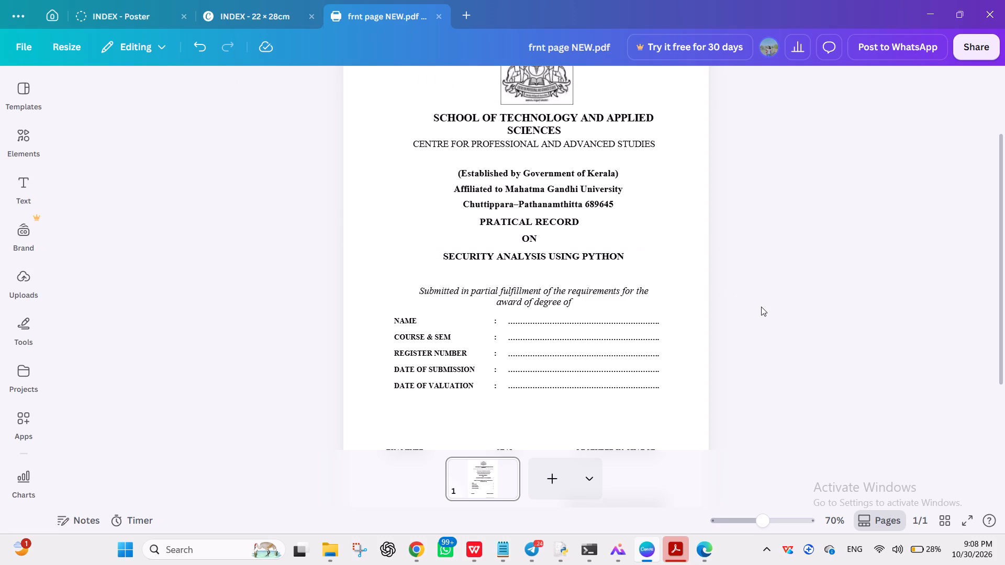
Move the italic "Submitted in partial fulfillment" text up, centred under the subject title with a spacing of 0.8.
{"action": "left_click_drag", "start_coordinate": [596, 298], "coordinate": [591, 284]}
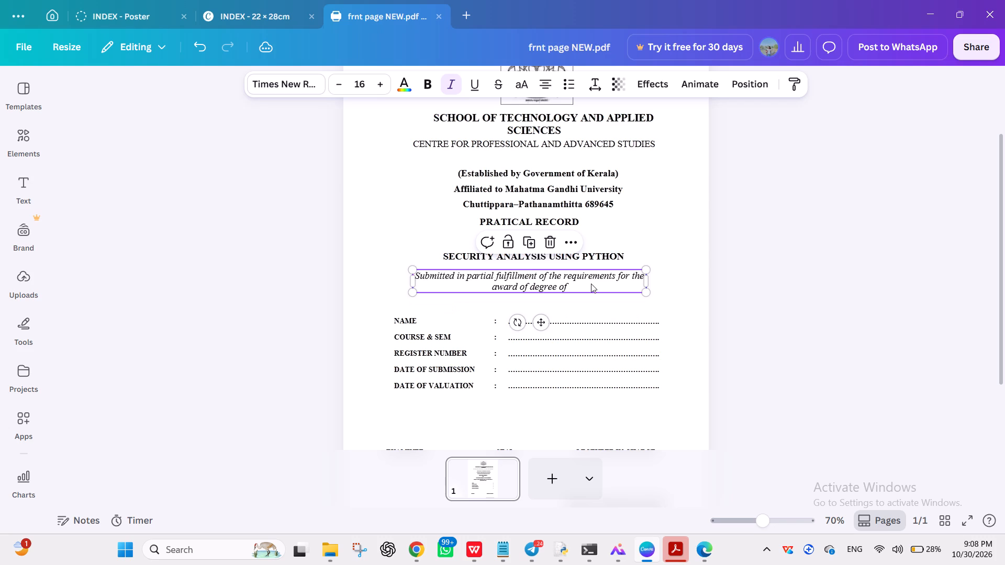
{"action": "left_click", "coordinate": [804, 266]}
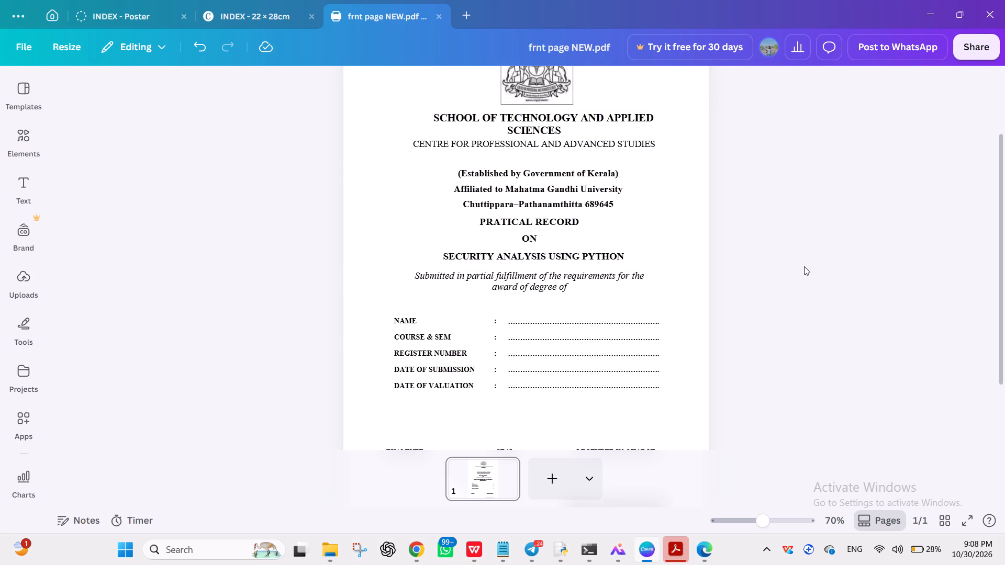
{"action": "left_click", "coordinate": [615, 285]}
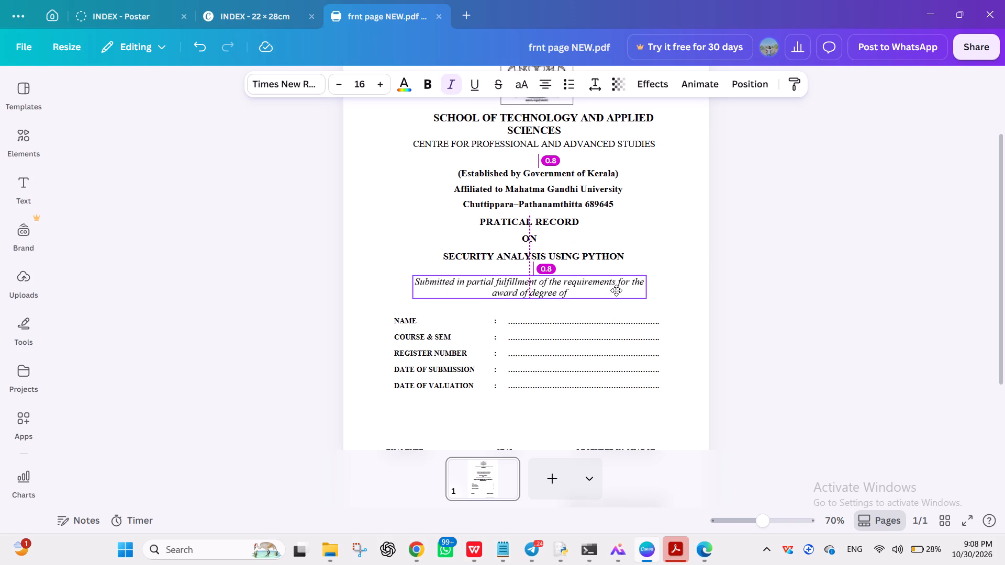
{"action": "left_click_drag", "start_coordinate": [616, 287], "coordinate": [618, 293]}
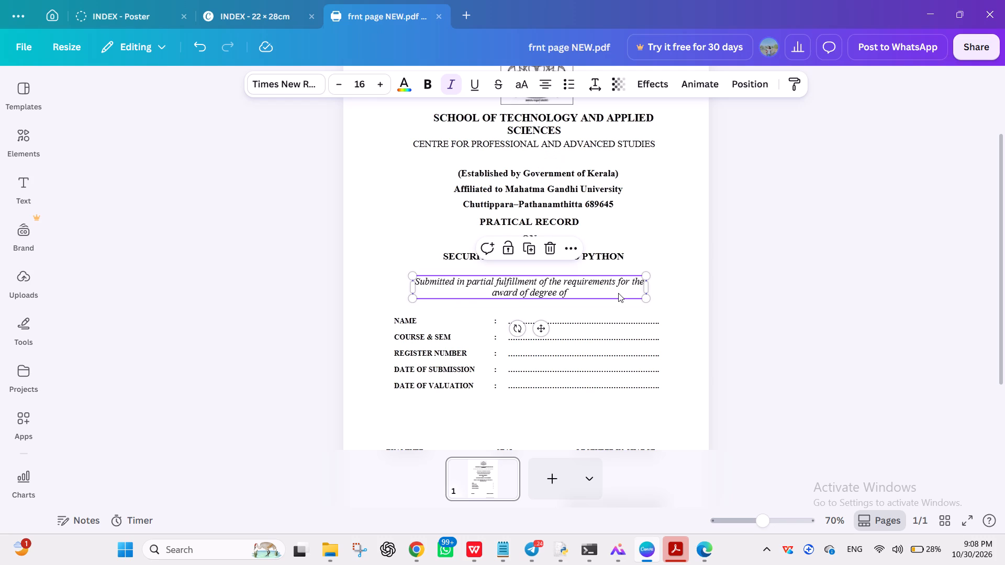
{"action": "left_click", "coordinate": [772, 279]}
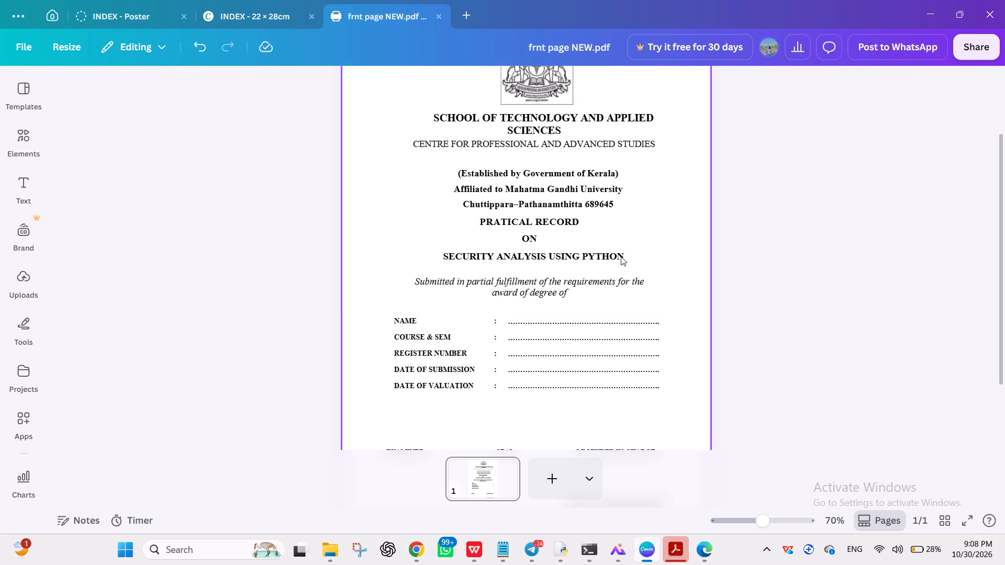
{"action": "left_click", "coordinate": [641, 231]}
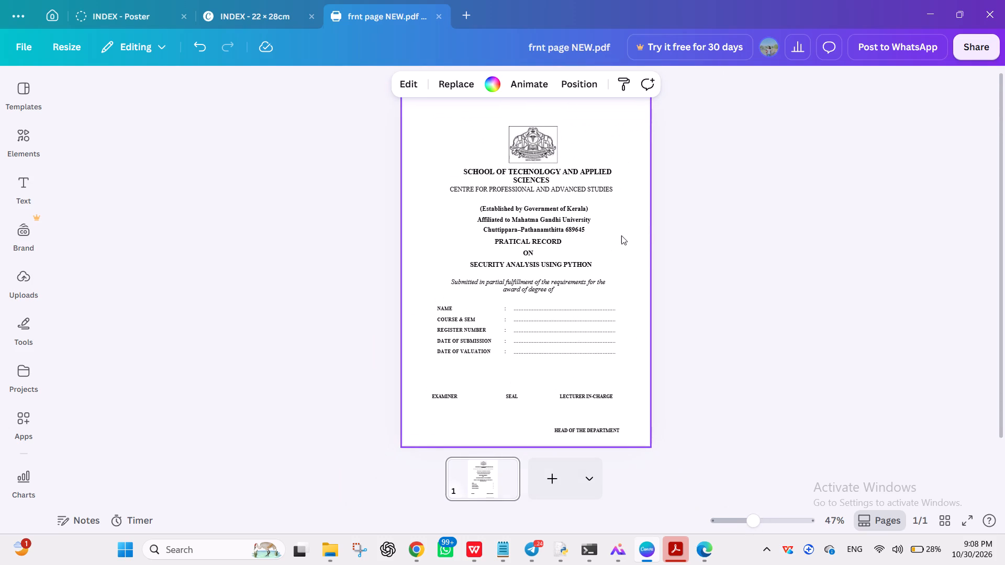
{"action": "left_click", "coordinate": [621, 235]}
{"action": "left_click", "coordinate": [621, 235]}
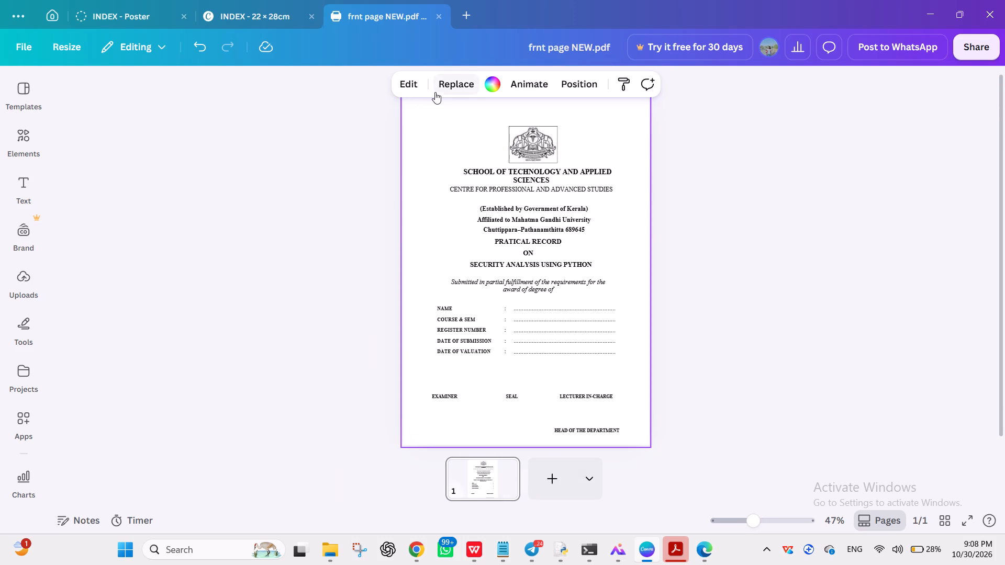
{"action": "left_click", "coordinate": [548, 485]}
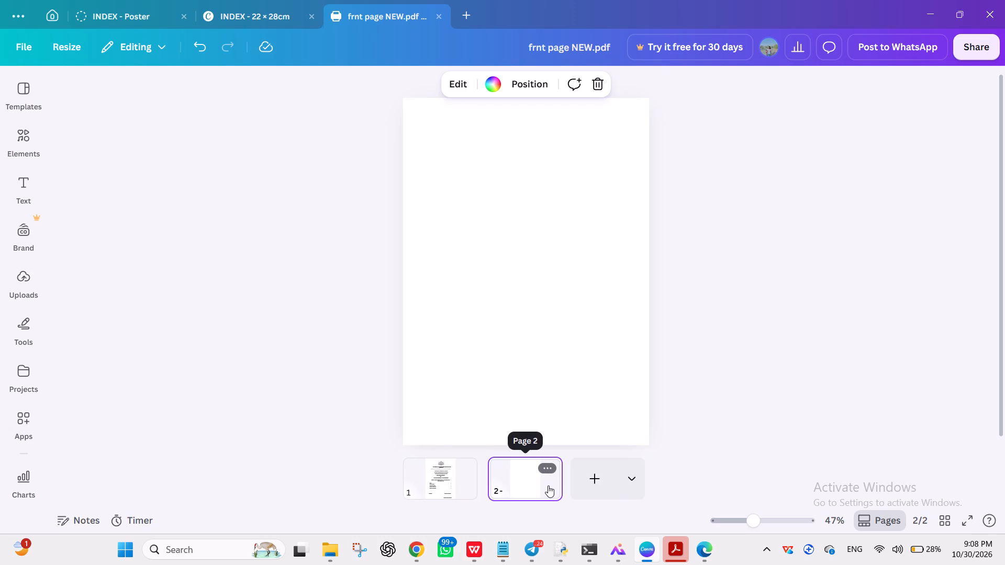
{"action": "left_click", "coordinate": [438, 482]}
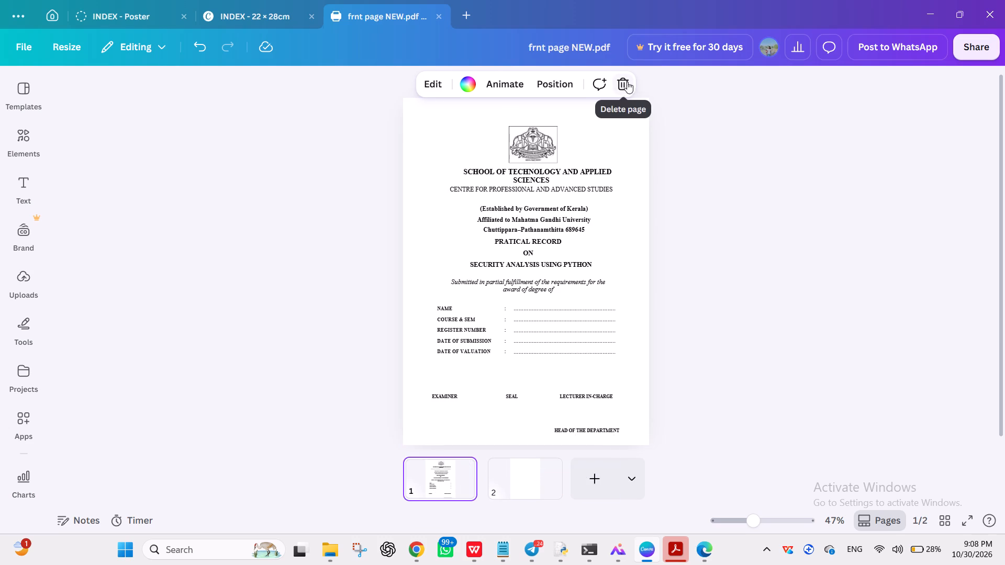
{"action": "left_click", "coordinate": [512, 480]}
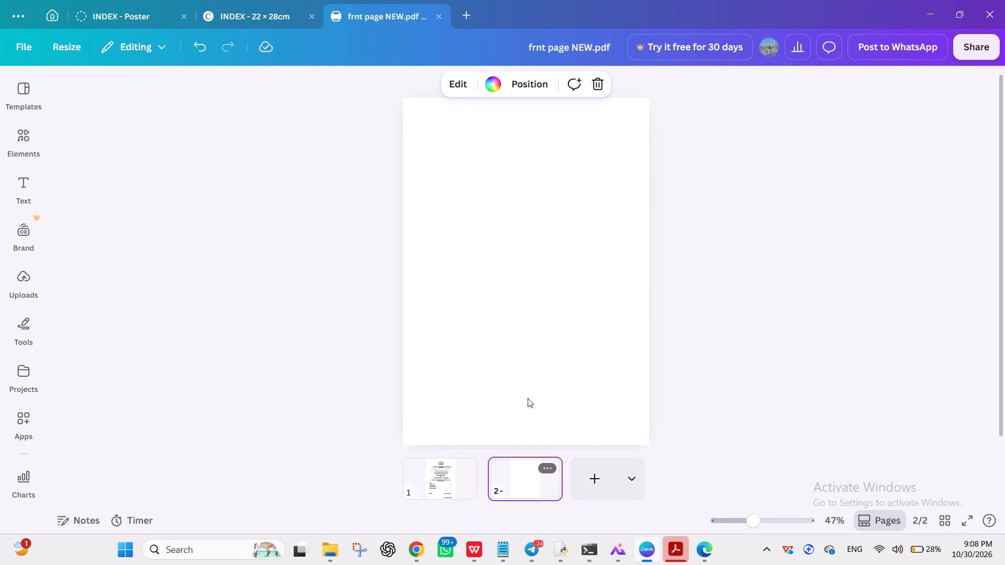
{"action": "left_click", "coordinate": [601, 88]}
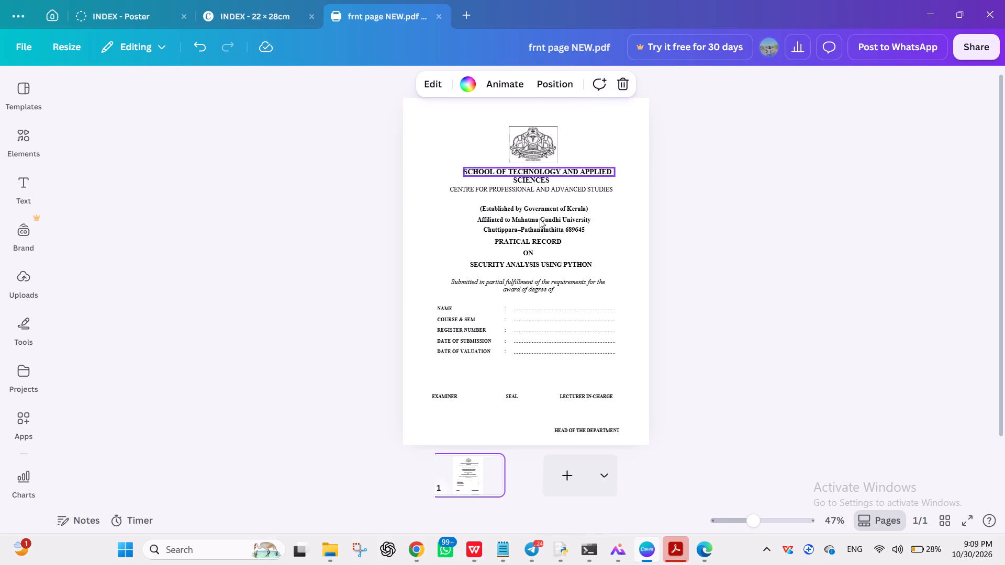
Copy the whole front page, paste it as a second page, and delete the blank page added between the two.
{"action": "left_click", "coordinate": [490, 490]}
{"action": "left_click", "coordinate": [507, 466]}
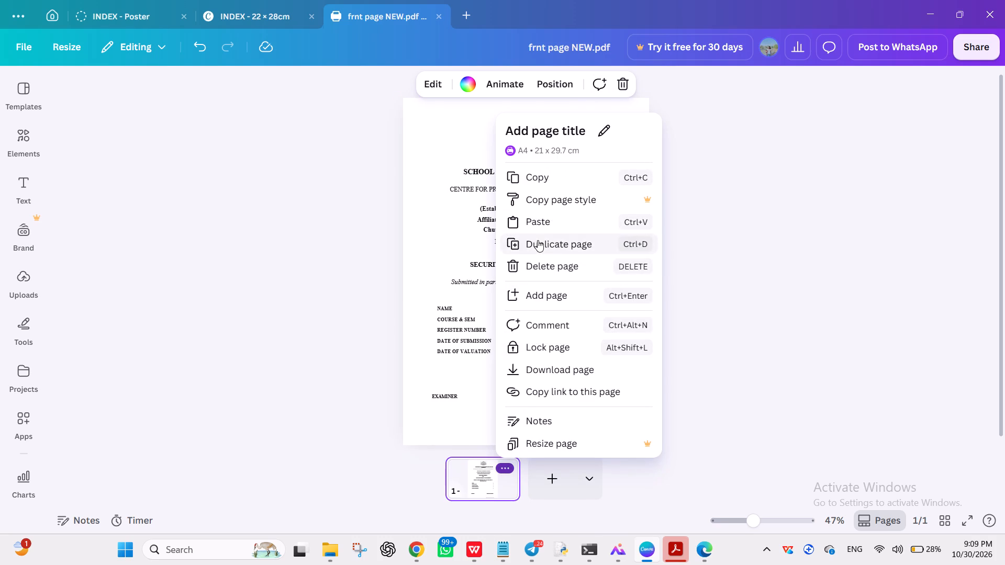
{"action": "left_click", "coordinate": [537, 172]}
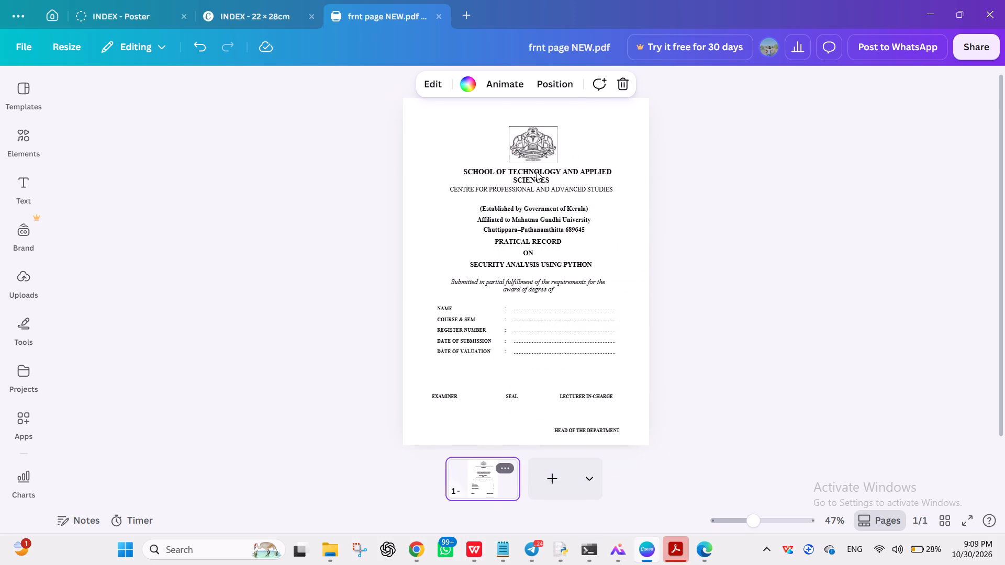
{"action": "left_click", "coordinate": [558, 473]}
{"action": "left_click", "coordinate": [523, 223]}
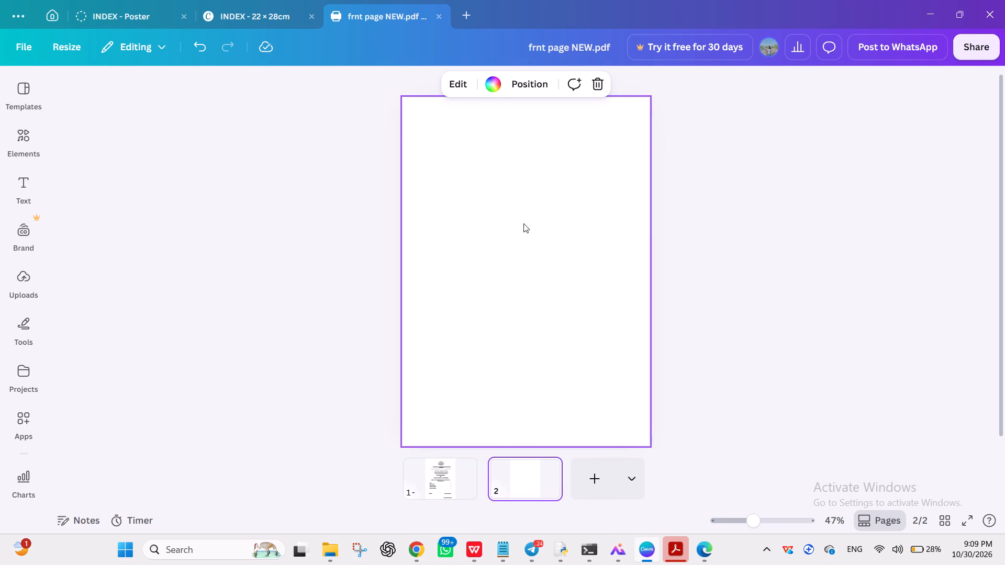
{"action": "right_click", "coordinate": [523, 223]}
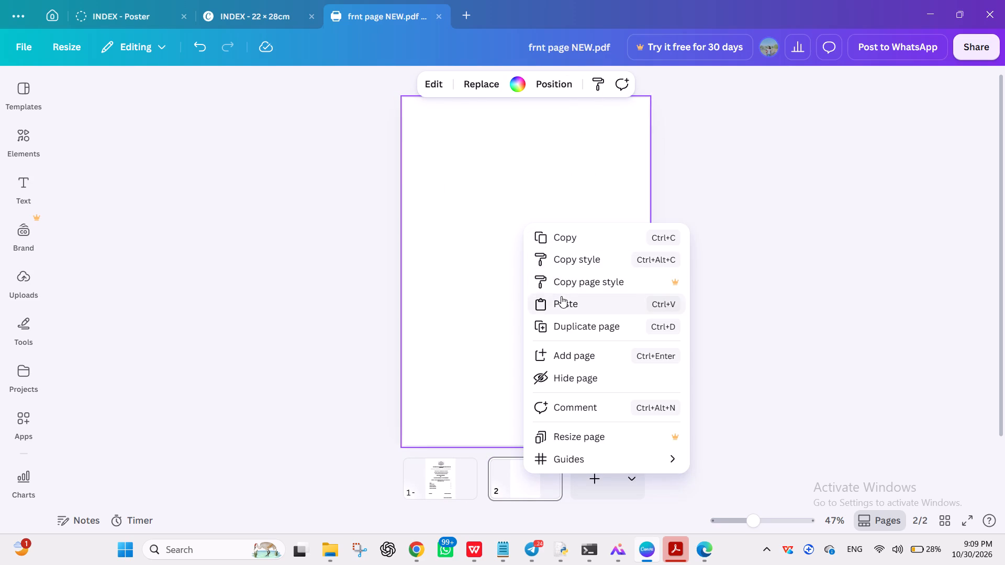
{"action": "left_click", "coordinate": [561, 296]}
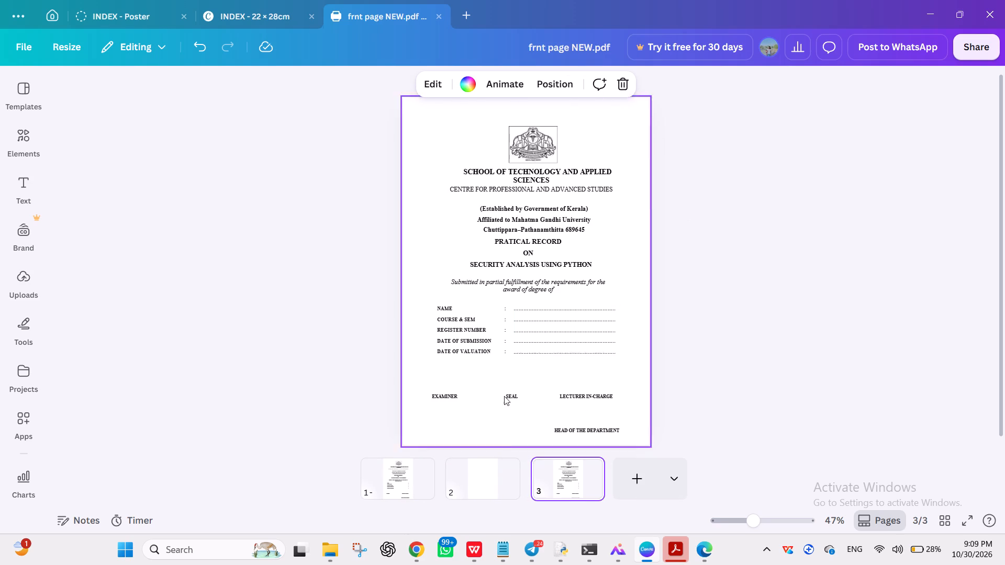
{"action": "left_click", "coordinate": [484, 478]}
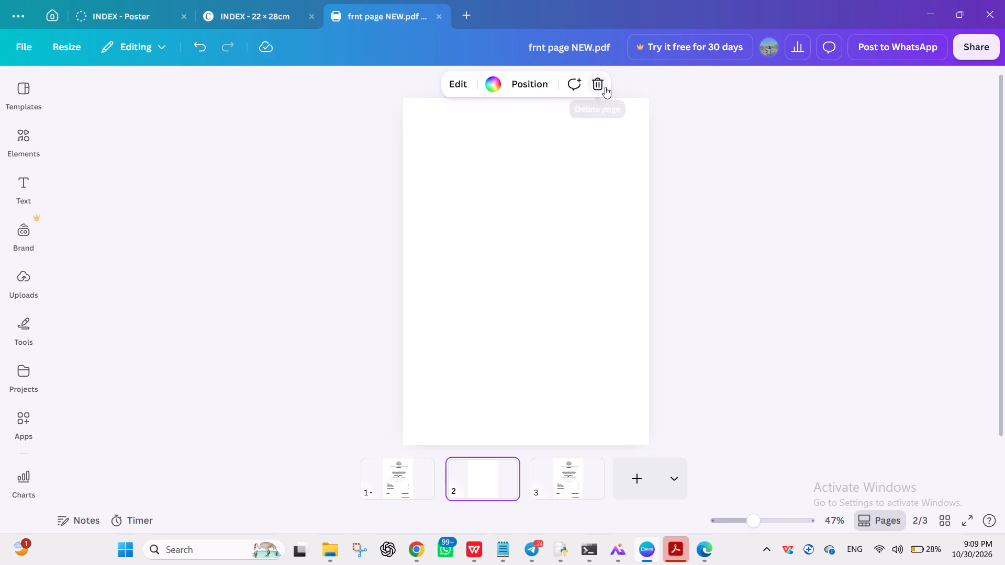
{"action": "left_click", "coordinate": [604, 86]}
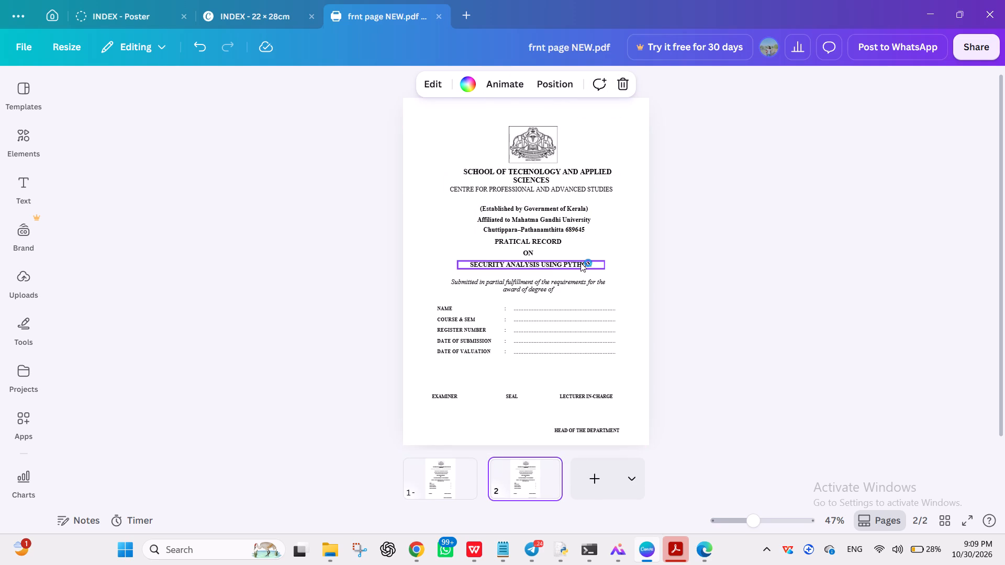
Select the subject title SECURITY ANALYSIS USING PYTHON on page 2 and switch to WhatsApp.
{"action": "left_click", "coordinate": [580, 263]}
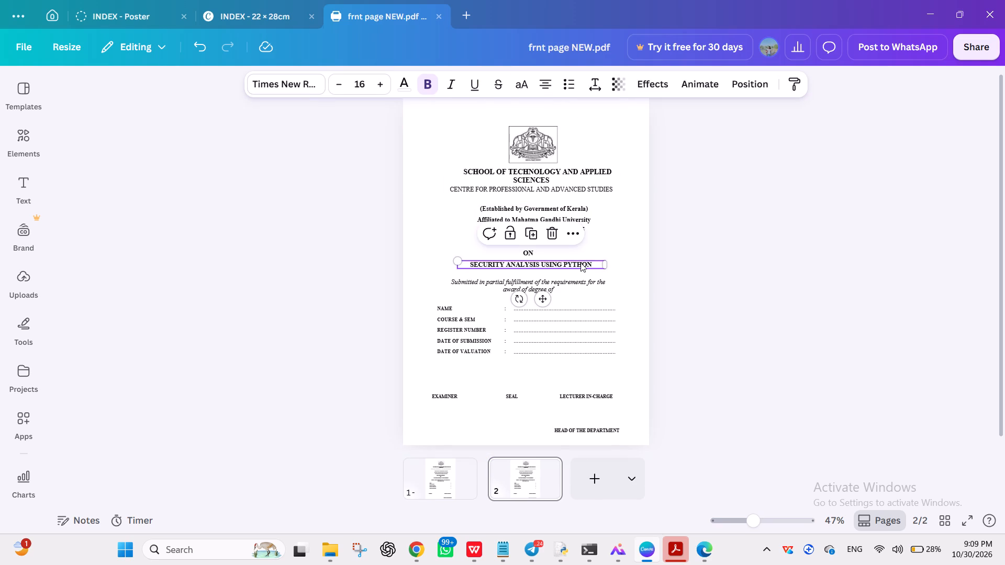
{"action": "left_click", "coordinate": [446, 552]}
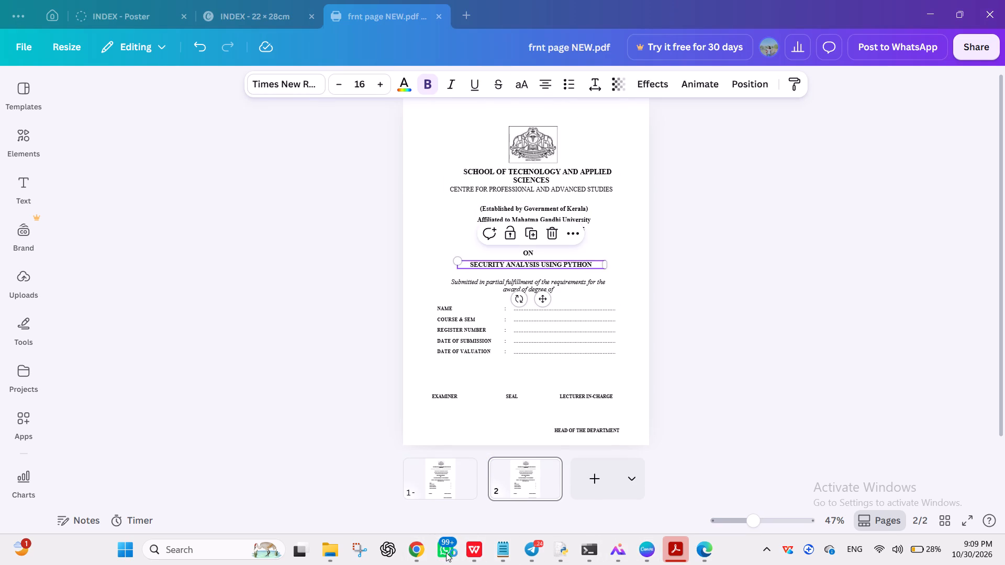
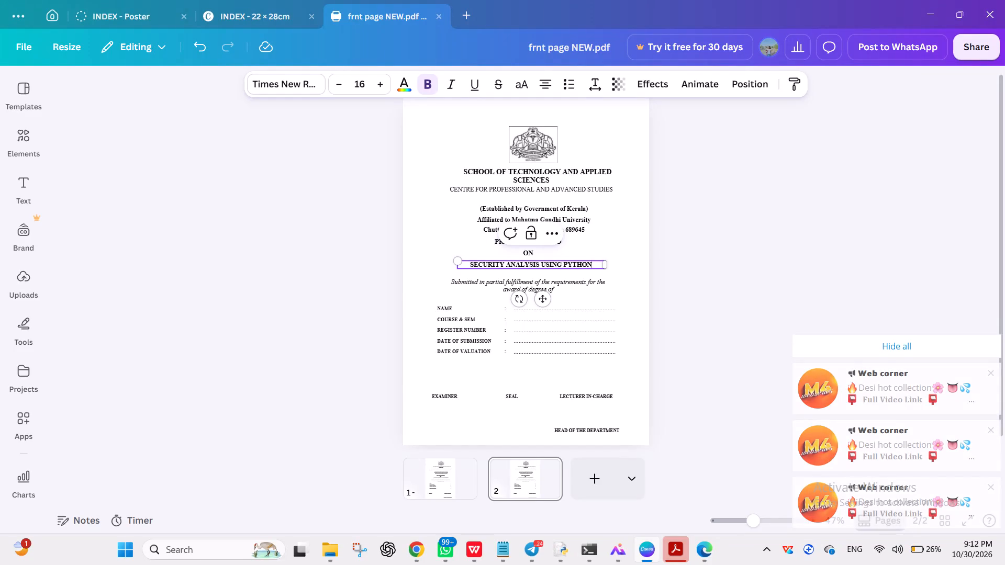
Replace the subject title on page 2 with the copied text "Security analysis using Python" and convert it to uppercase.
{"action": "triple_click", "coordinate": [593, 262]}
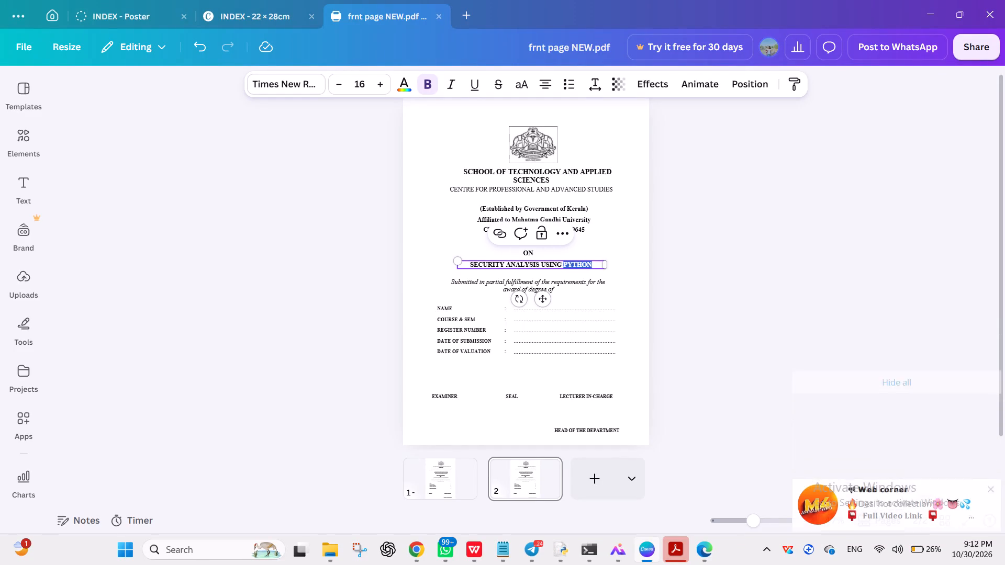
{"action": "double_click", "coordinate": [593, 262]}
{"action": "key", "text": "ctrl+v"}
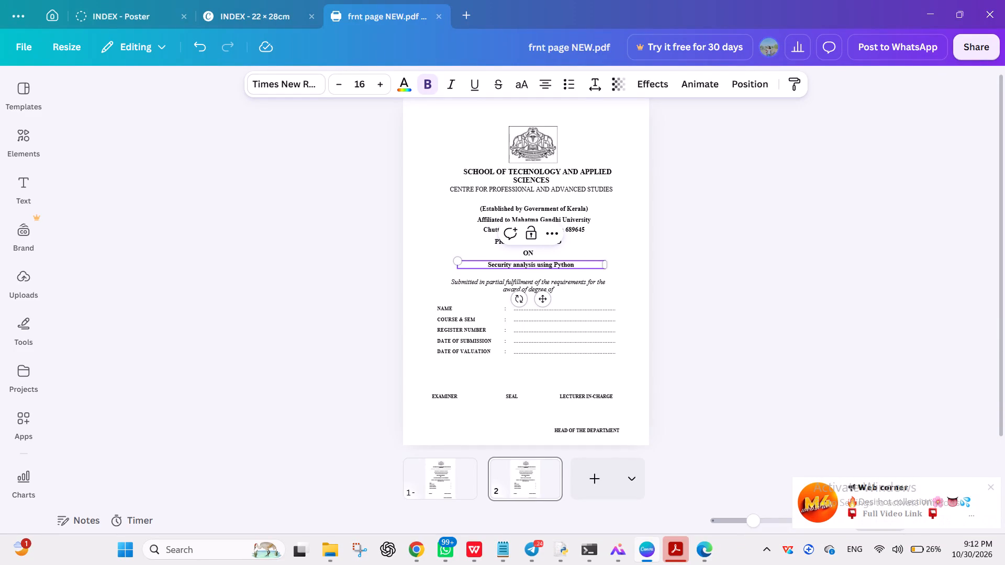
{"action": "left_click_drag", "start_coordinate": [593, 262], "coordinate": [478, 269]}
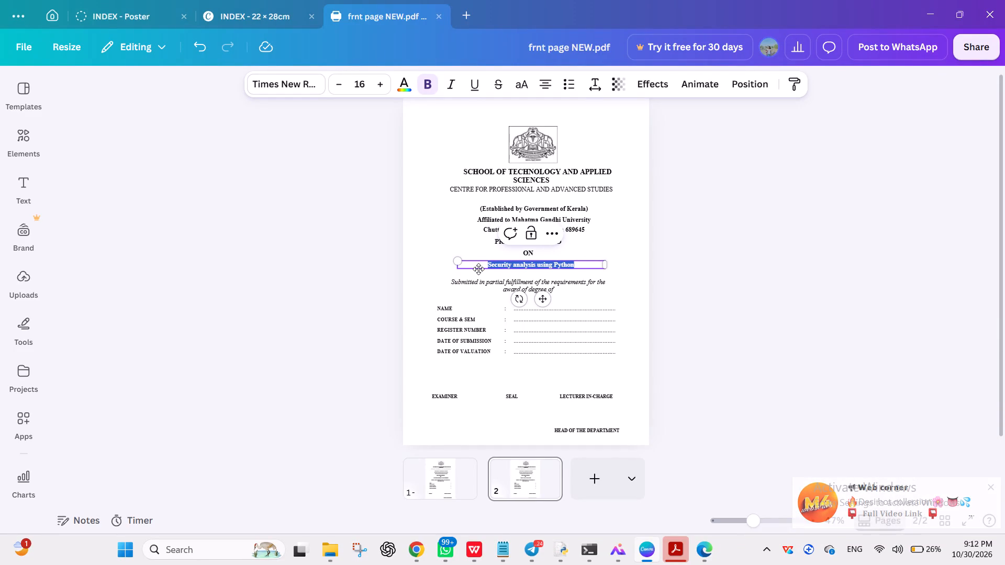
{"action": "left_click_drag", "start_coordinate": [478, 269], "coordinate": [478, 269]}
{"action": "left_click", "coordinate": [524, 78]}
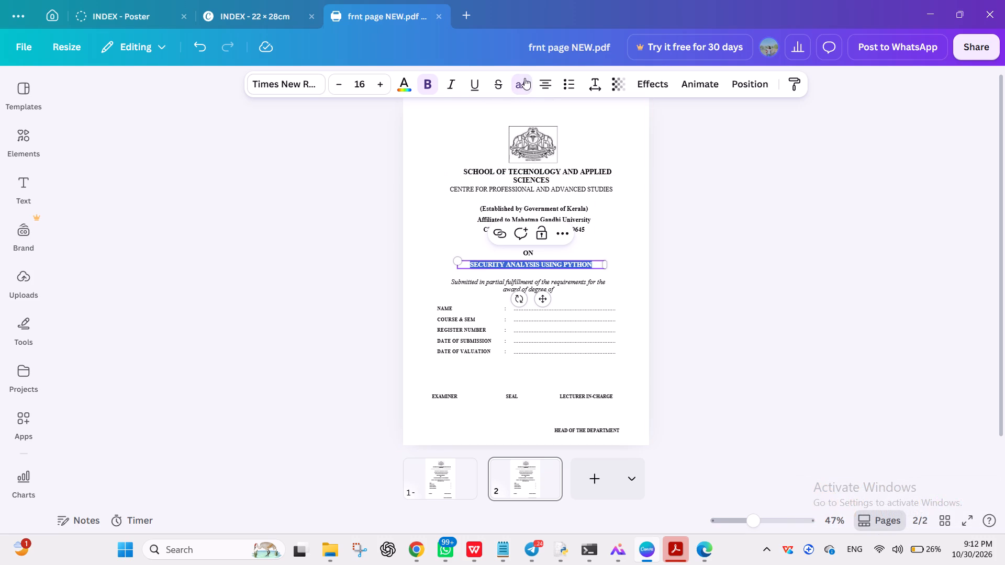
{"action": "left_click", "coordinate": [717, 279]}
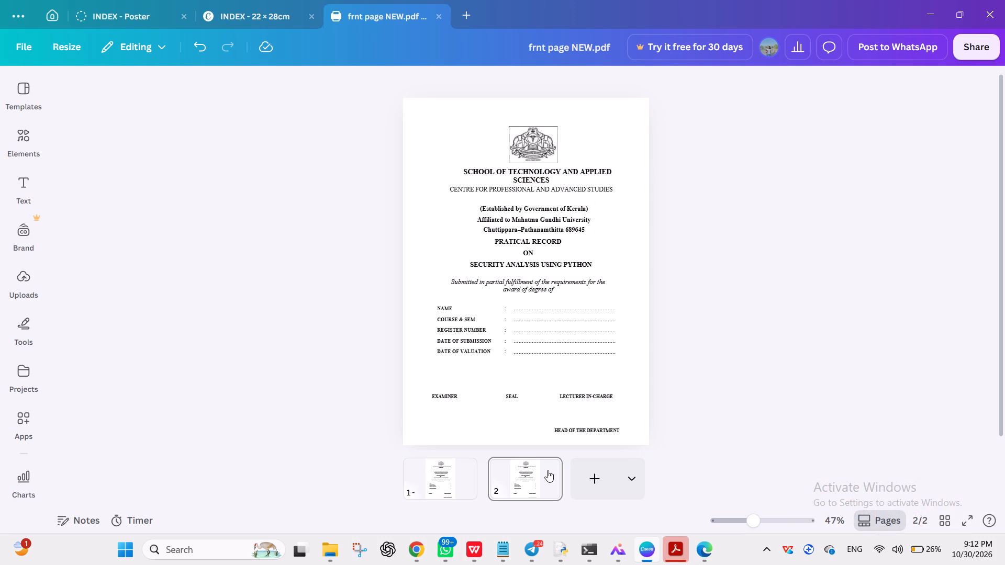
Go to page 1 of the front page design to check its subject title.
{"action": "left_click", "coordinate": [455, 485]}
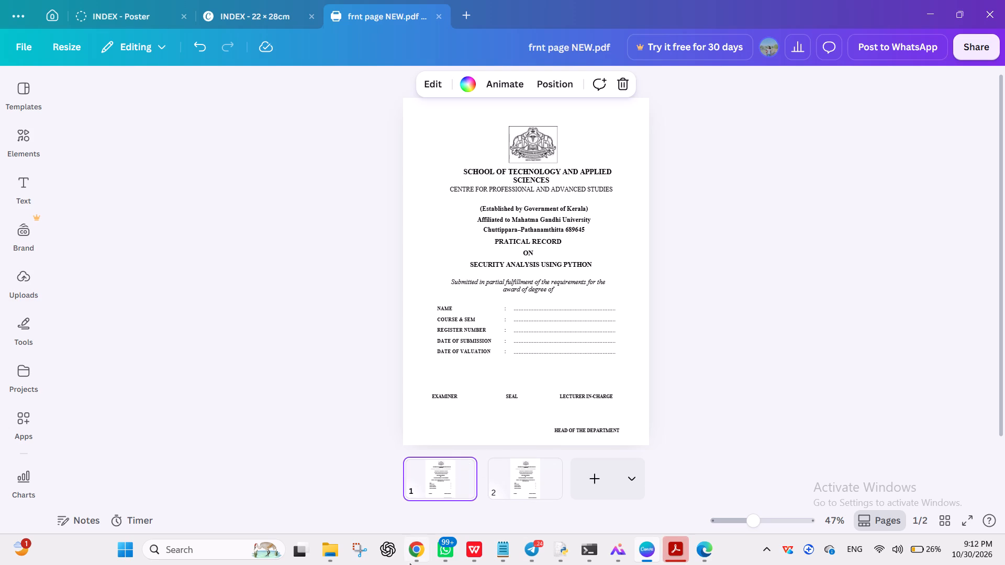
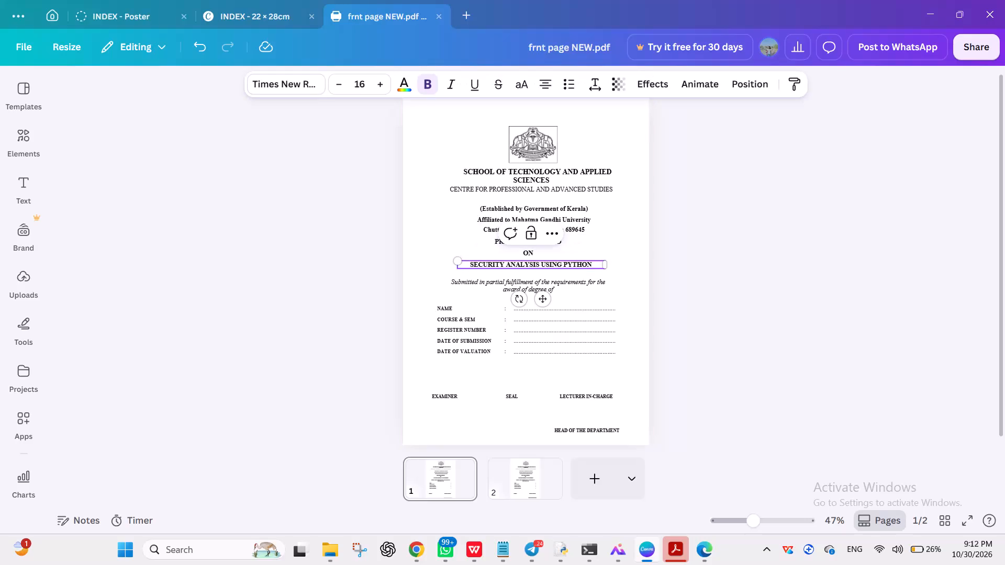
Replace the subject title on page 1 with the copied text "Database Management system and Security" and convert all of it to uppercase.
{"action": "left_click", "coordinate": [597, 264]}
{"action": "left_click_drag", "start_coordinate": [597, 264], "coordinate": [469, 267]}
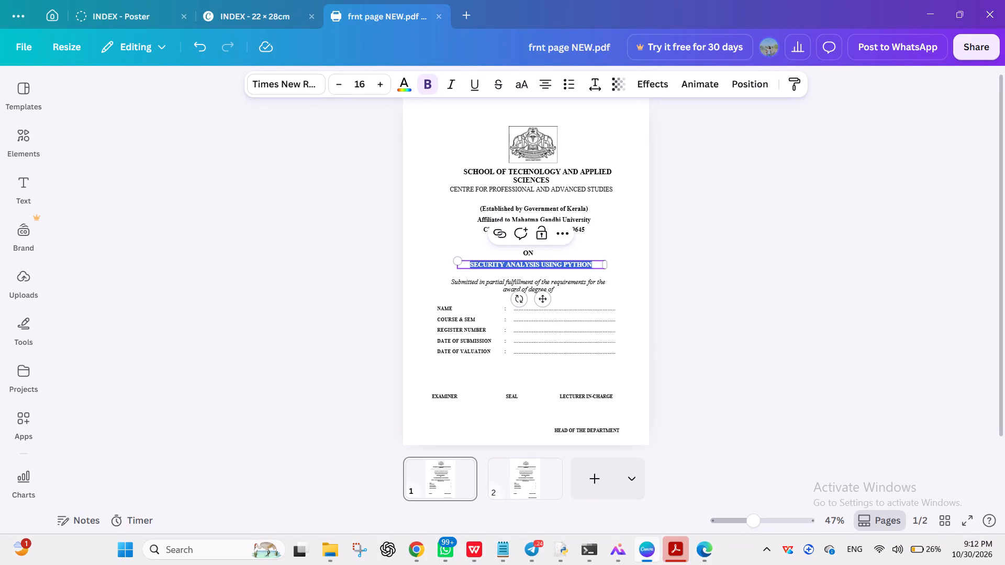
{"action": "key", "text": "ctrl+v"}
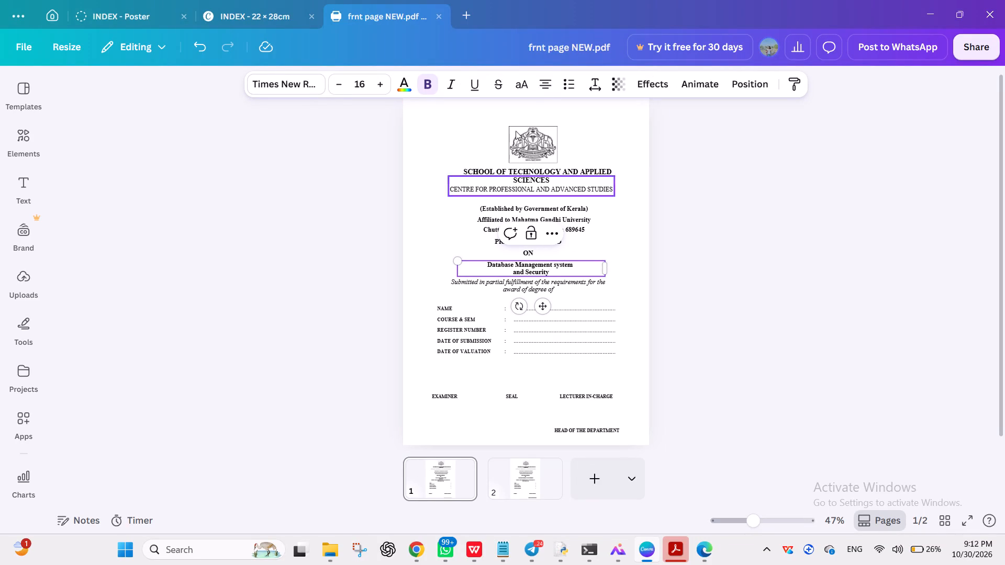
{"action": "left_click", "coordinate": [523, 84]}
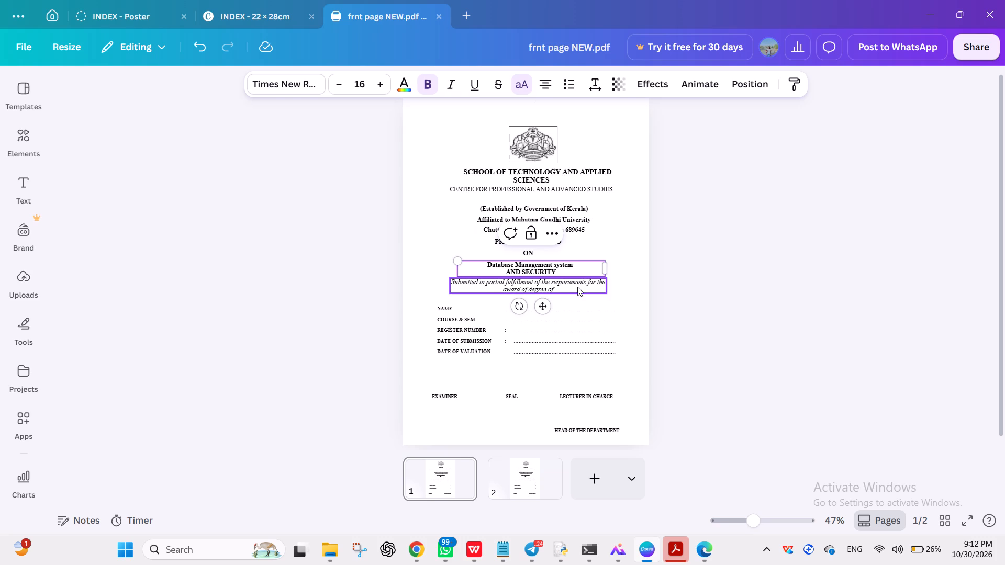
{"action": "left_click_drag", "start_coordinate": [568, 268], "coordinate": [488, 265]}
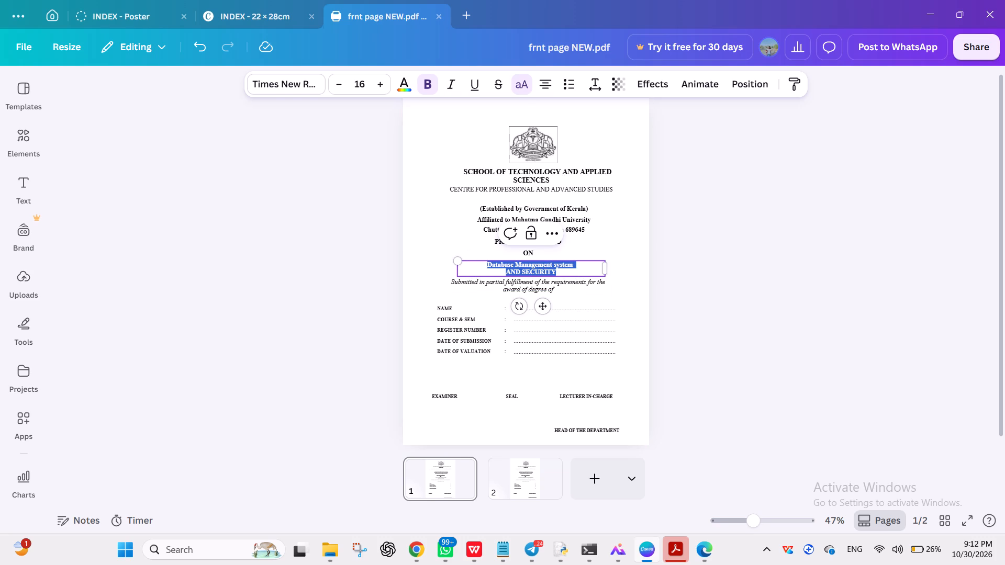
{"action": "left_click_drag", "start_coordinate": [488, 265], "coordinate": [487, 267]}
{"action": "left_click", "coordinate": [513, 86]}
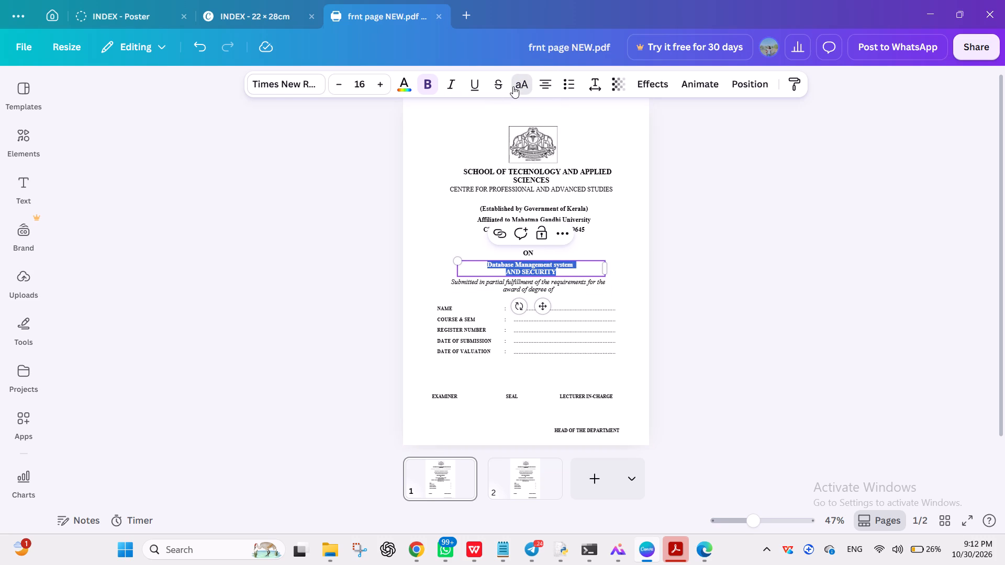
{"action": "left_click", "coordinate": [679, 213]}
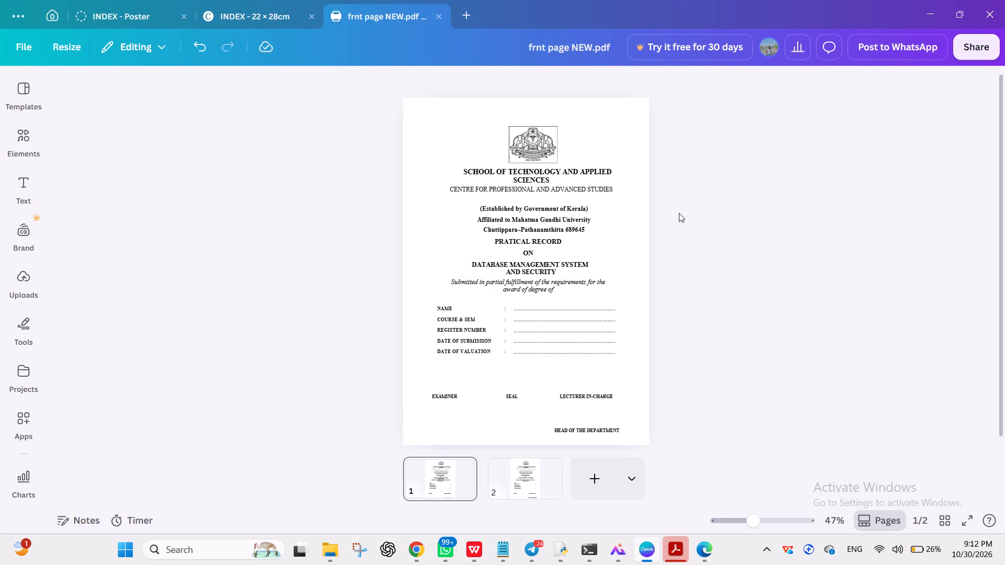
Move the "Submitted in partial fulfillment" line slightly down, away from the subject title on page 1.
{"action": "left_click", "coordinate": [546, 290]}
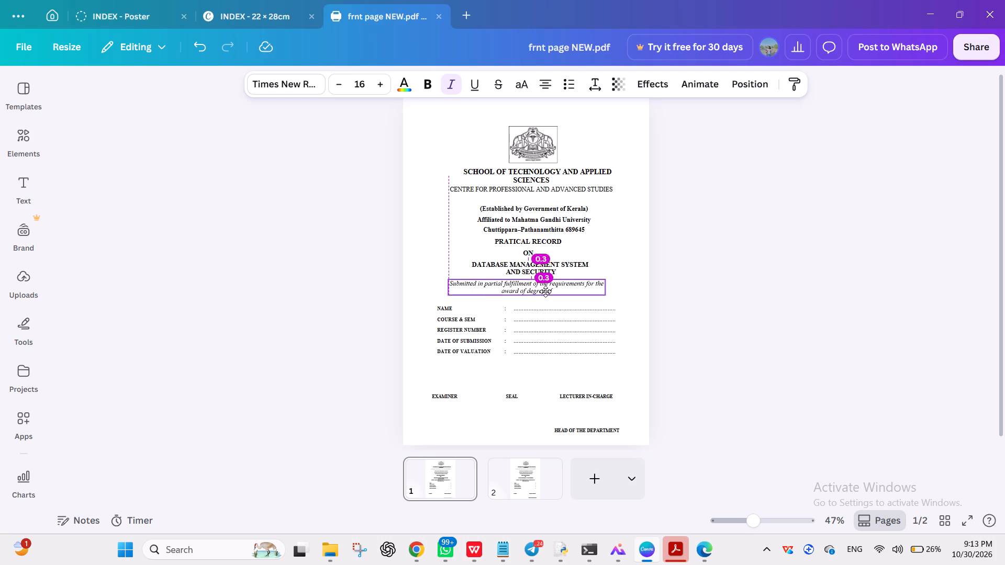
{"action": "left_click", "coordinate": [693, 281]}
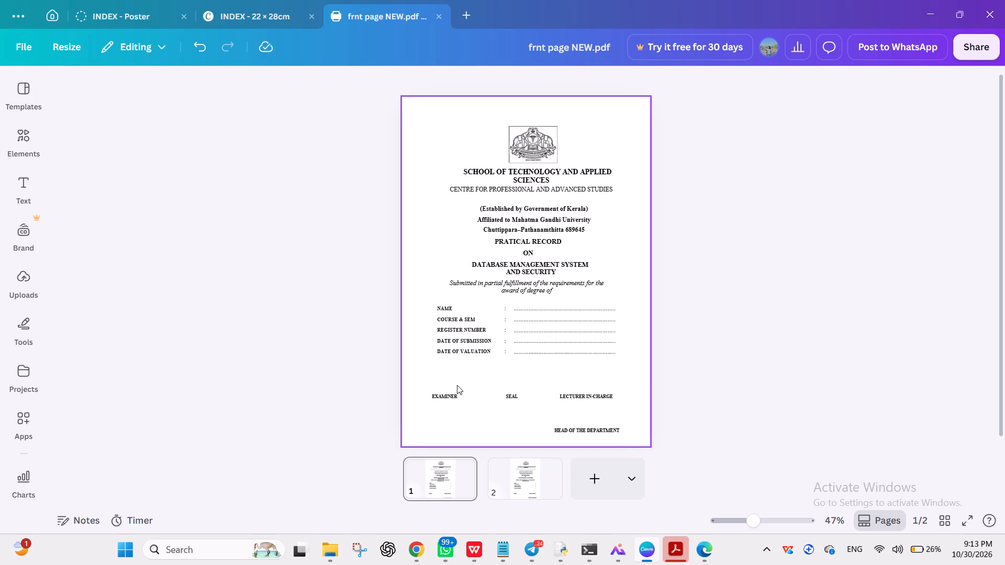
Raise the EXAMINER, SEAL and LECTURER IN-CHARGE labels closer to the DATE OF VALUATION line on page 1.
{"action": "left_click_drag", "start_coordinate": [449, 393], "coordinate": [451, 385]}
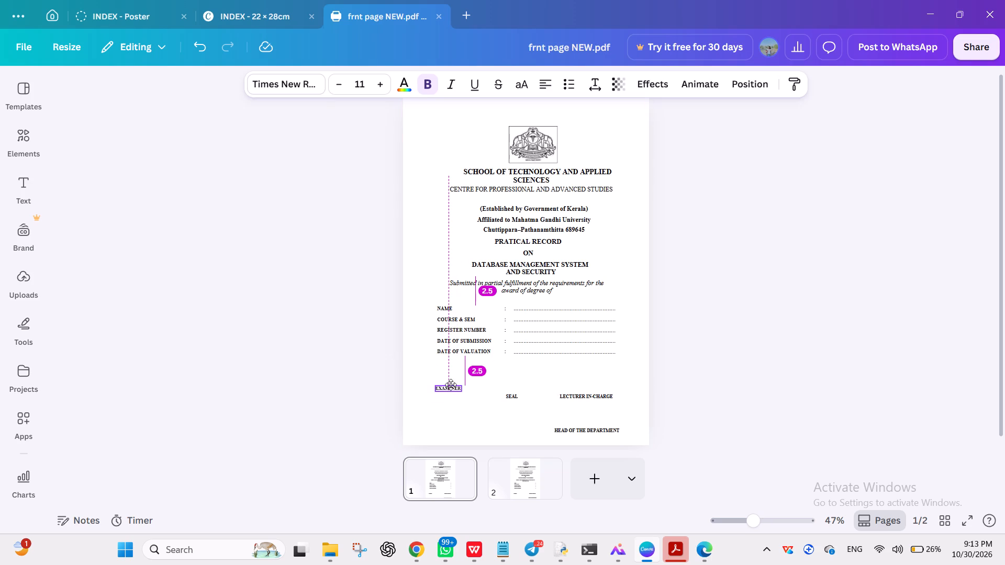
{"action": "left_click_drag", "start_coordinate": [451, 385], "coordinate": [450, 386]}
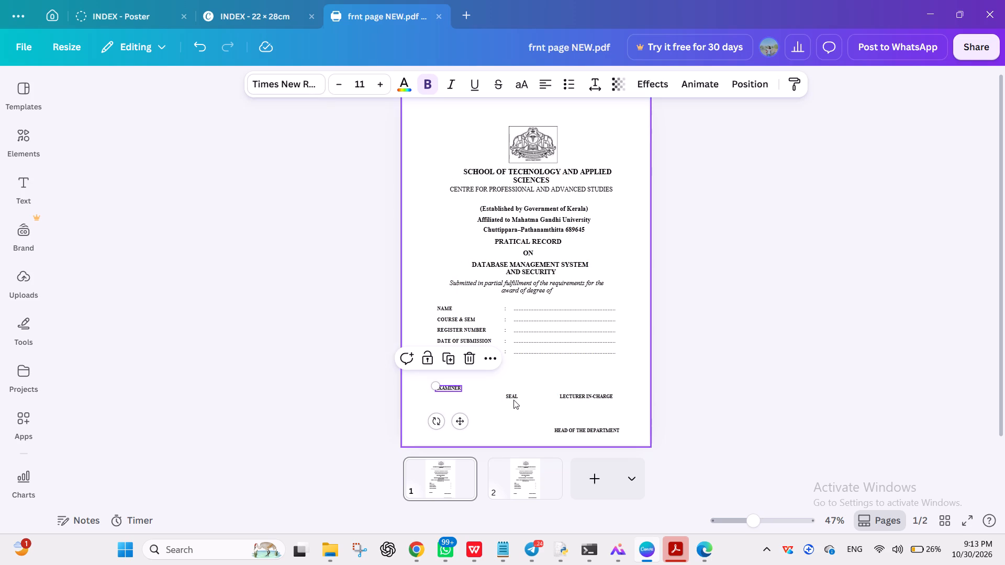
{"action": "left_click_drag", "start_coordinate": [513, 397], "coordinate": [514, 389]}
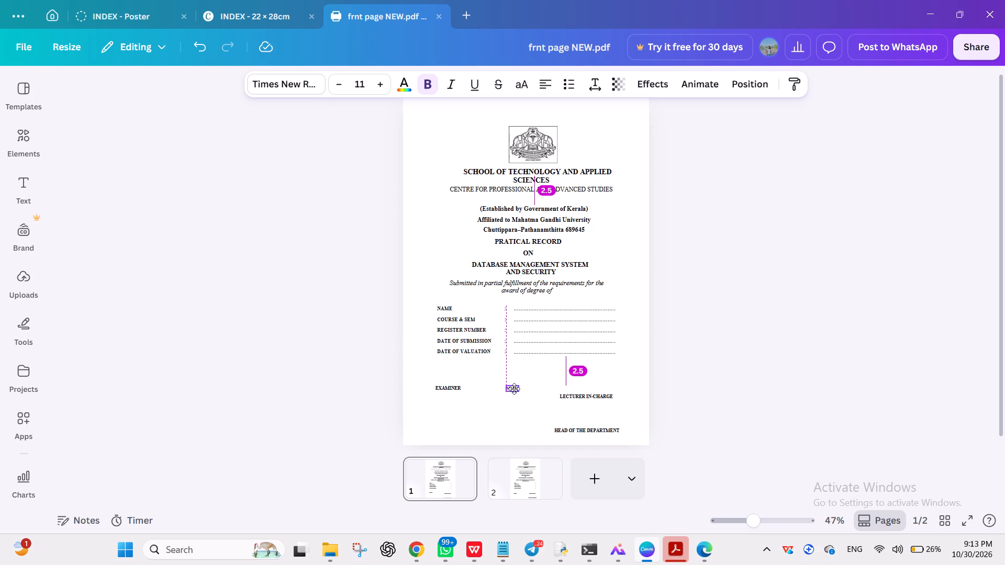
{"action": "left_click_drag", "start_coordinate": [514, 389], "coordinate": [513, 391]}
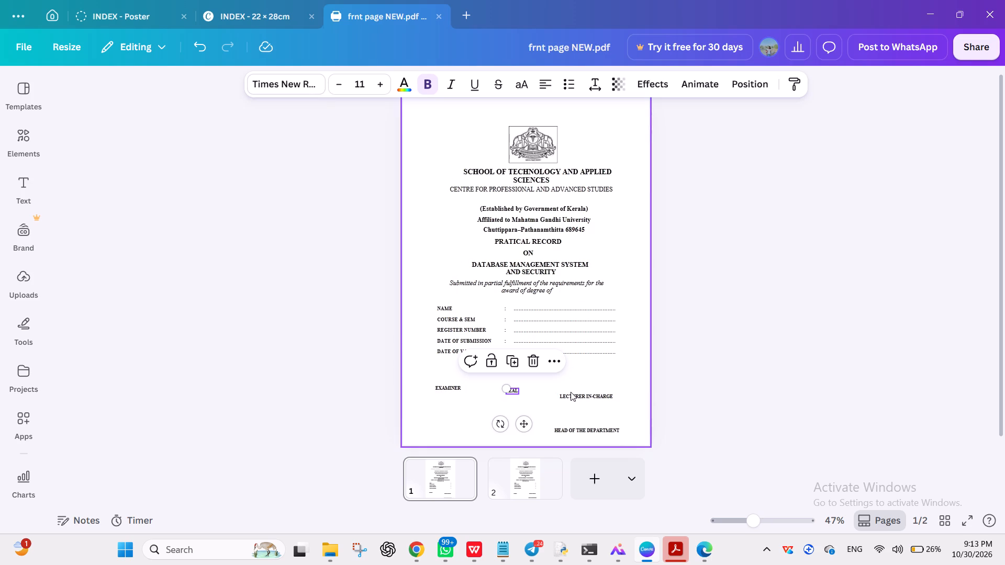
{"action": "left_click", "coordinate": [571, 392]}
{"action": "left_click_drag", "start_coordinate": [571, 395], "coordinate": [571, 392]}
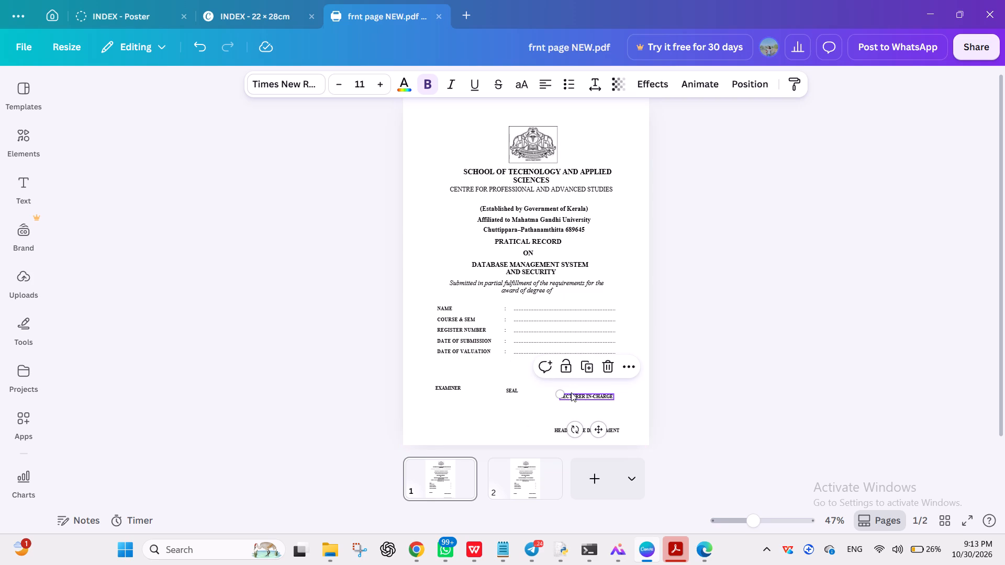
{"action": "left_click_drag", "start_coordinate": [571, 392], "coordinate": [568, 386]}
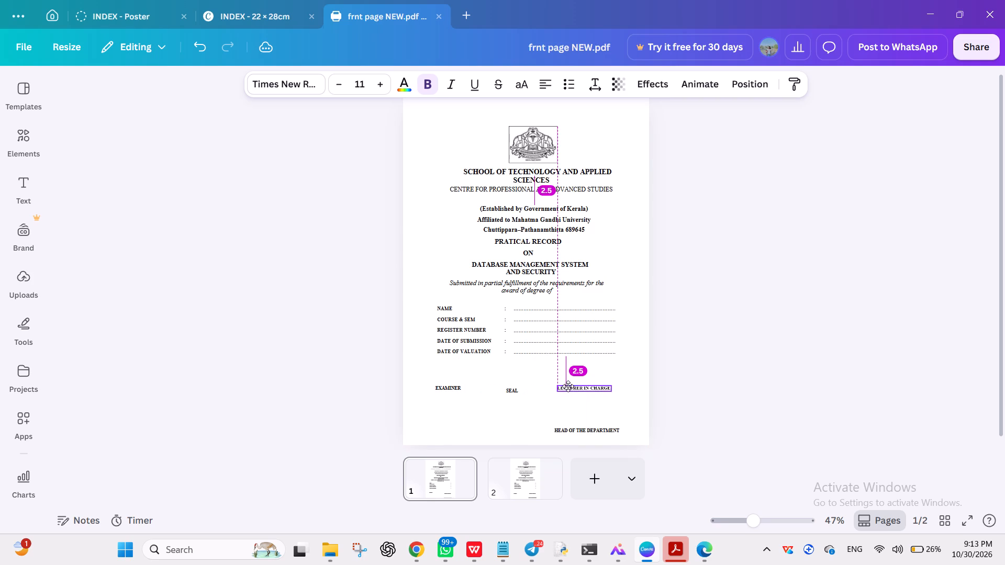
{"action": "left_click_drag", "start_coordinate": [568, 386], "coordinate": [568, 386]}
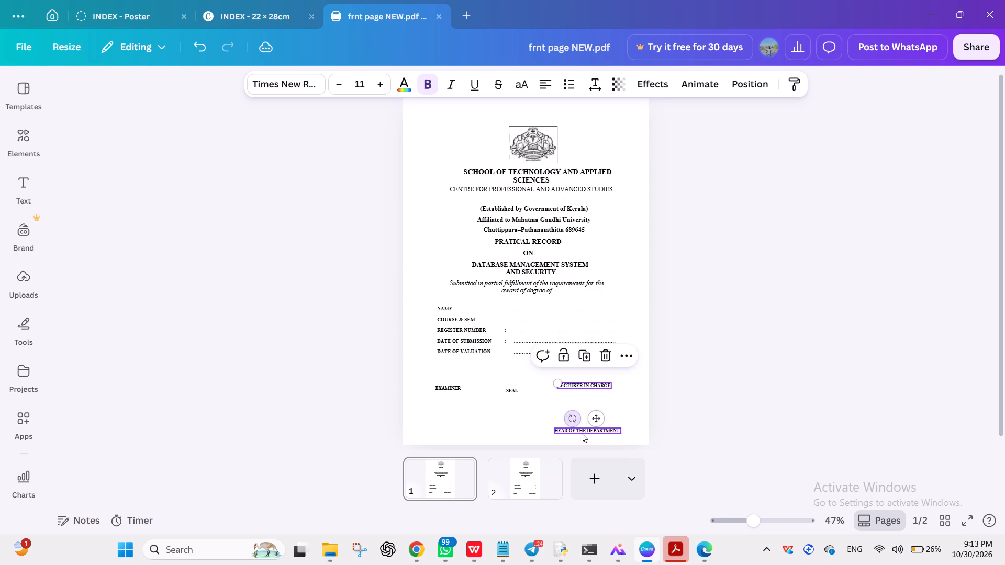
Move the HEAD OF THE DEPARTMENT label up, with its start aligned to the LECTURER IN-CHARGE label.
{"action": "left_click_drag", "start_coordinate": [586, 430], "coordinate": [586, 422]}
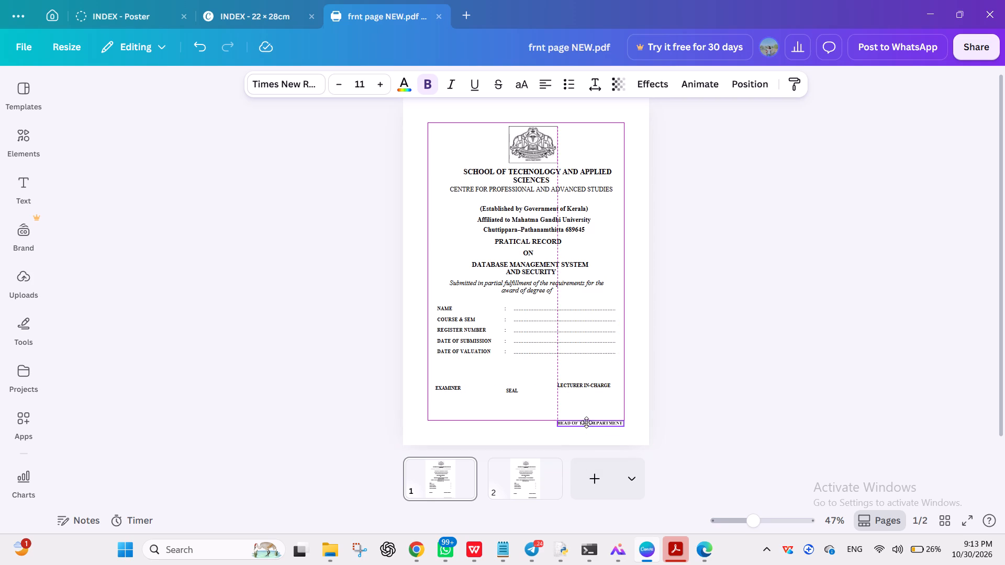
{"action": "left_click_drag", "start_coordinate": [586, 422], "coordinate": [587, 415]}
Align the SEAL label level with the EXAMINER label.
{"action": "left_click", "coordinate": [516, 389]}
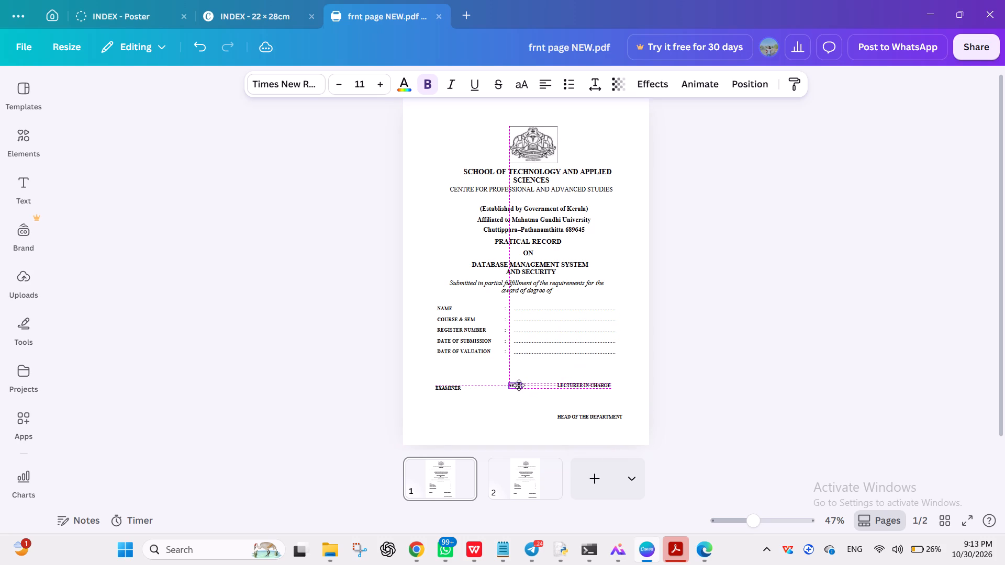
{"action": "left_click", "coordinate": [771, 354]}
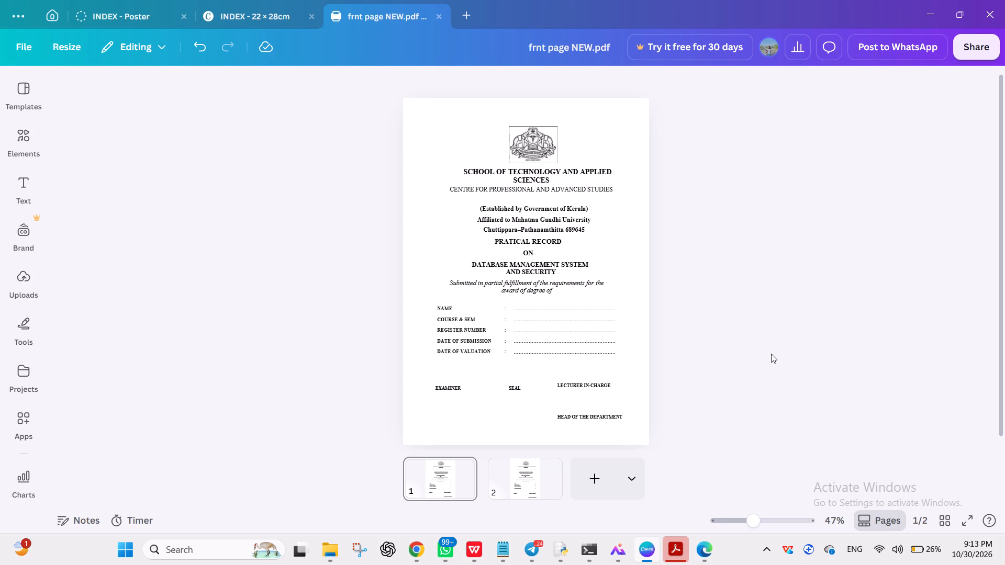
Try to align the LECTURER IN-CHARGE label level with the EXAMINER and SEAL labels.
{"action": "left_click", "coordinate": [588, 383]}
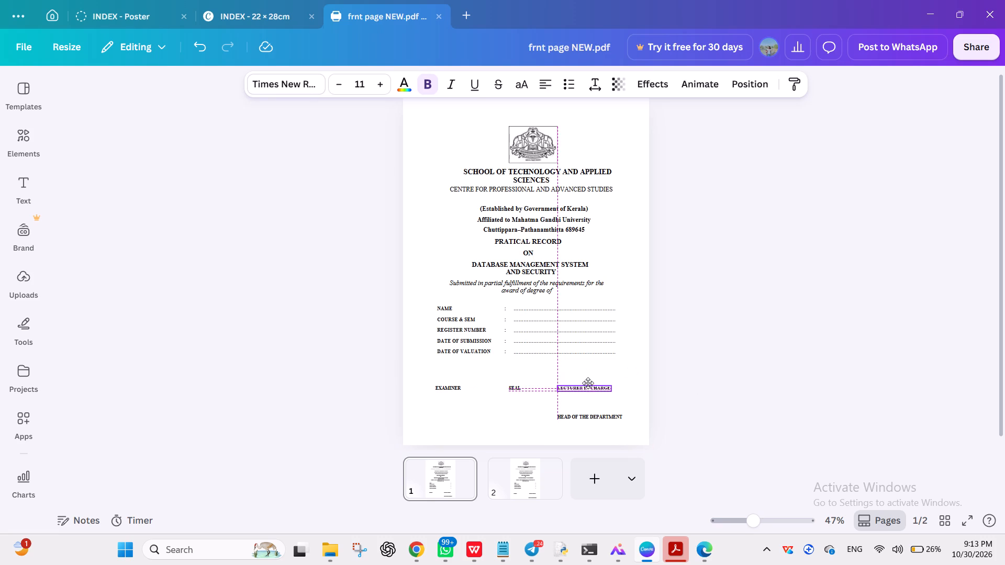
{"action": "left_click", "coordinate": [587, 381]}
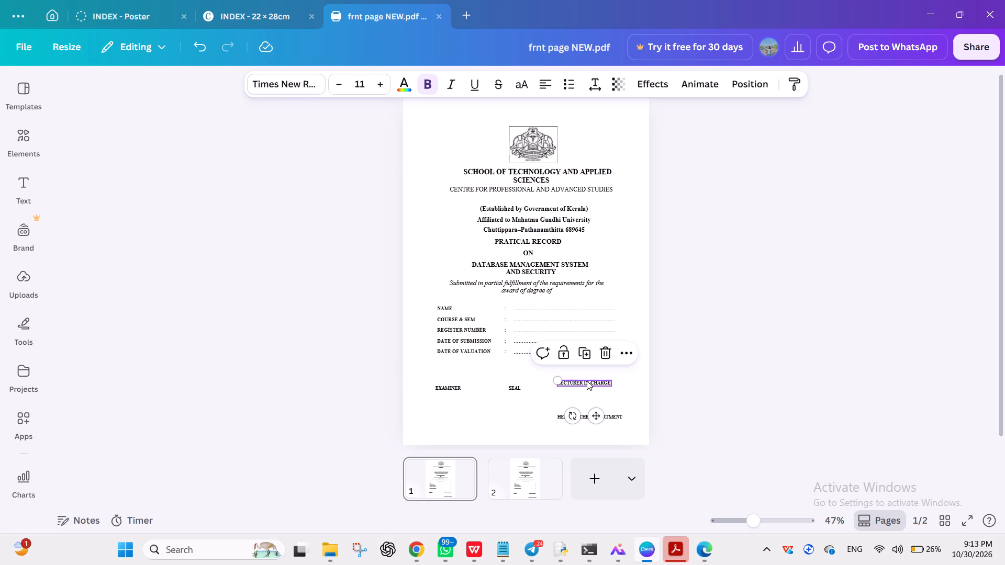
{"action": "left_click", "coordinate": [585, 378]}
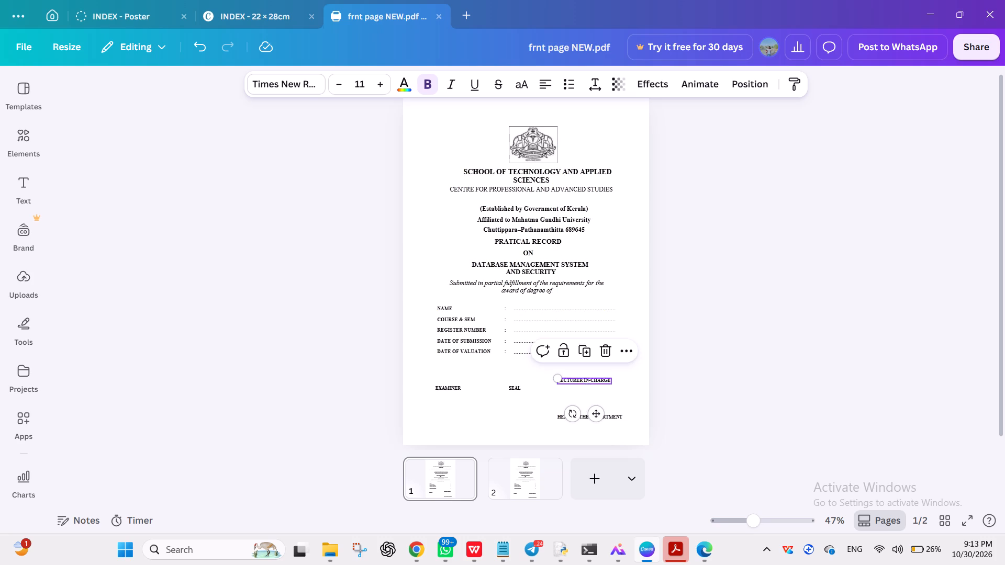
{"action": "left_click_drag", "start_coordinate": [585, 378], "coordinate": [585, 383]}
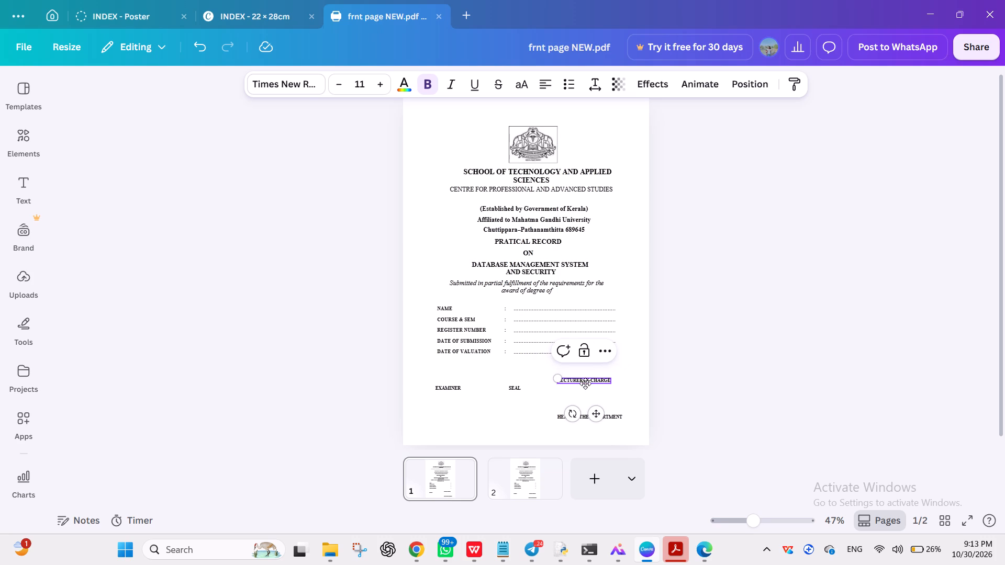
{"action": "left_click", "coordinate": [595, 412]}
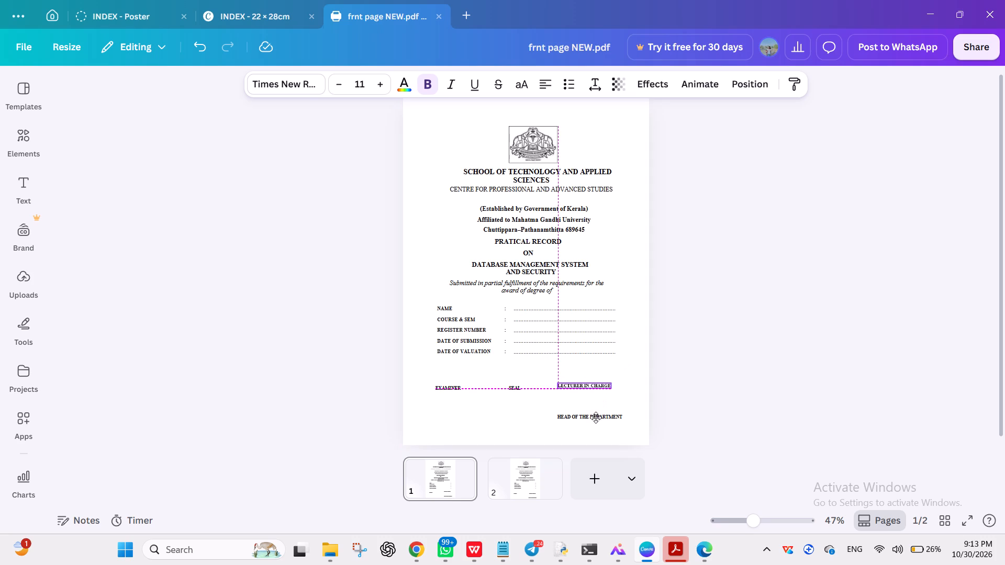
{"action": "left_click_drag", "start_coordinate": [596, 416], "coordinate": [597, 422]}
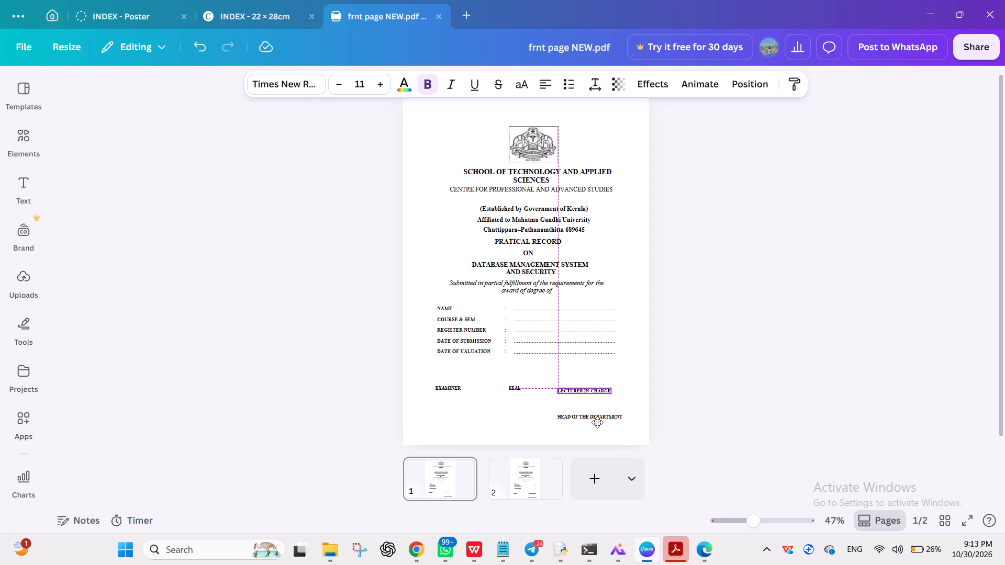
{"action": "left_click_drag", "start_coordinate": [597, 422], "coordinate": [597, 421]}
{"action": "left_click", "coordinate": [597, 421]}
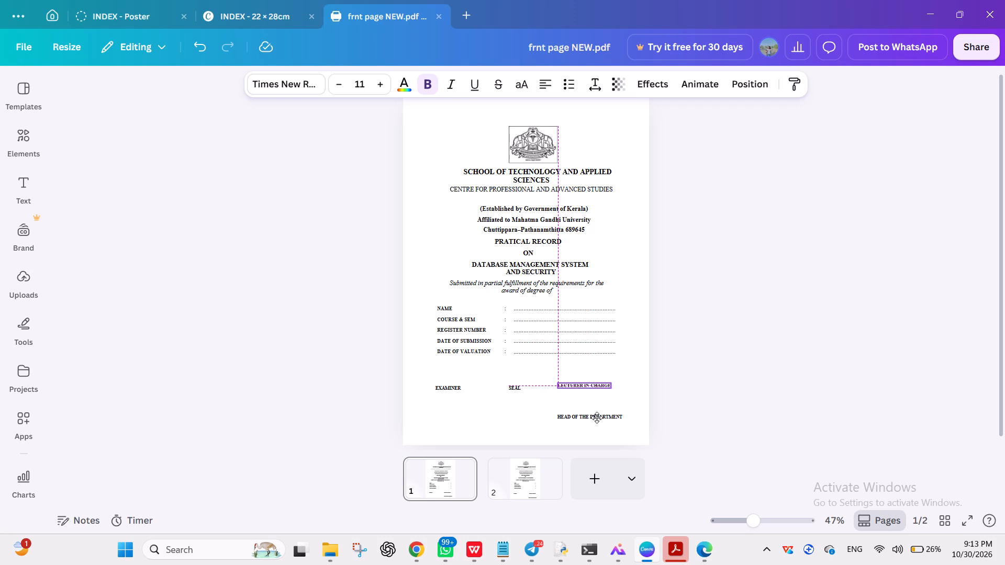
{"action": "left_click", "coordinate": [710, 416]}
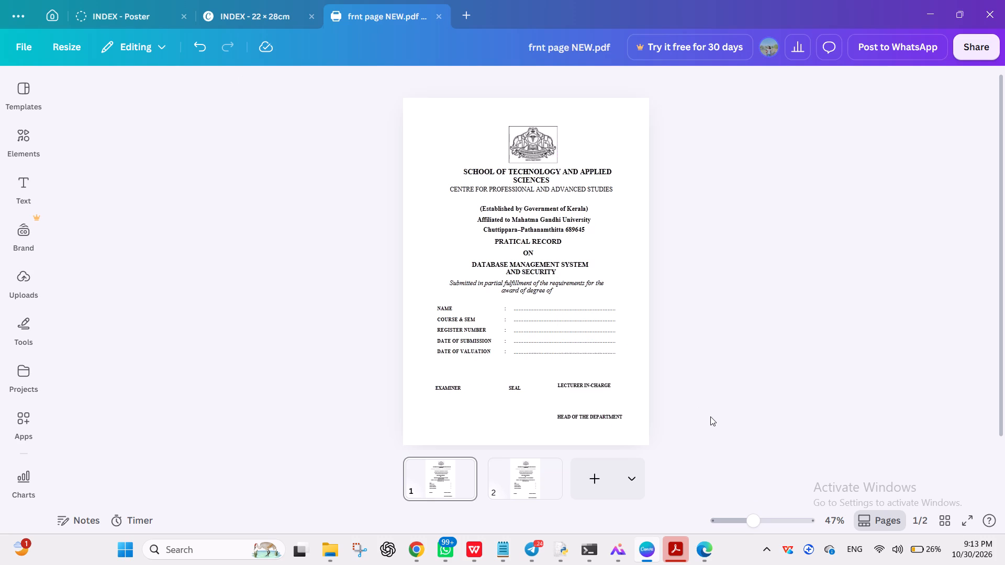
Nudge the HEAD OF THE DEPARTMENT label slightly up toward the LECTURER IN-CHARGE label.
{"action": "left_click", "coordinate": [608, 419]}
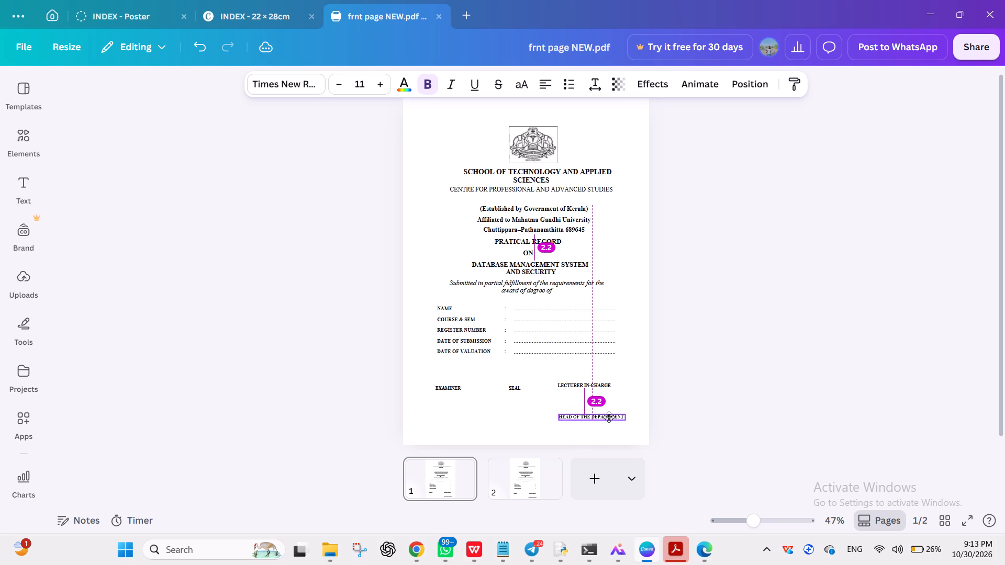
{"action": "left_click", "coordinate": [720, 426]}
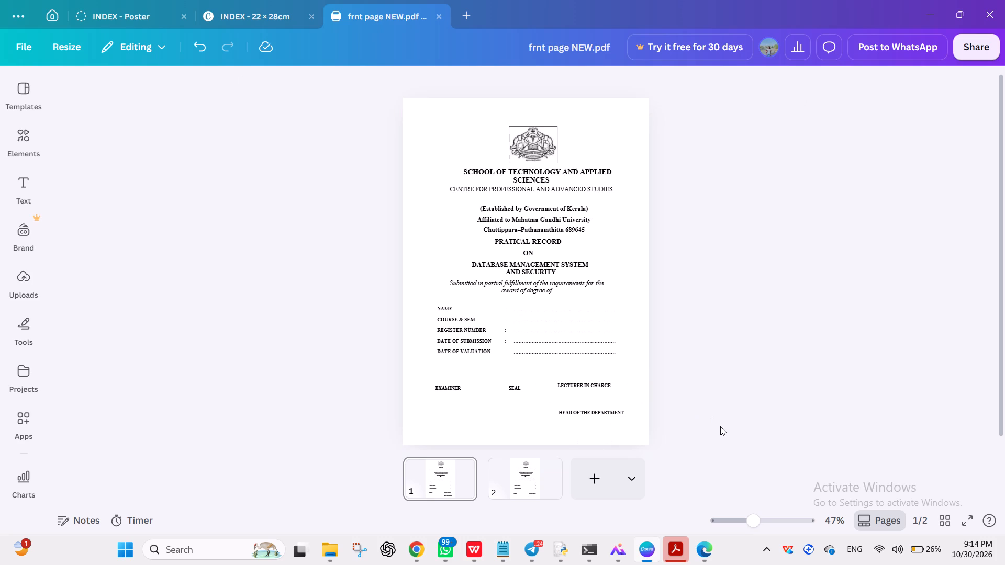
View page 2 to compare its label layout with page 1, and return to page 1.
{"action": "left_click", "coordinate": [541, 471]}
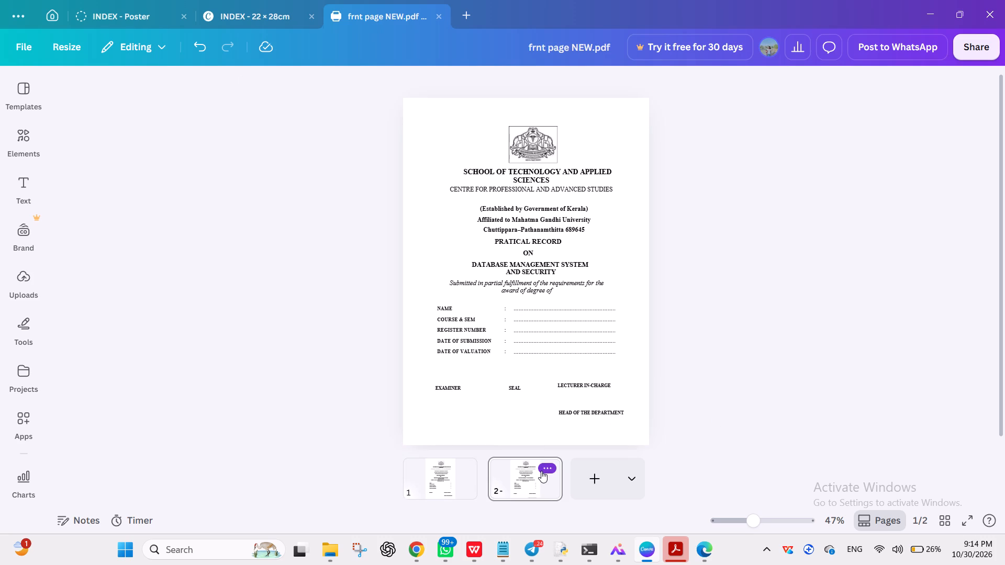
{"action": "left_click", "coordinate": [437, 493]}
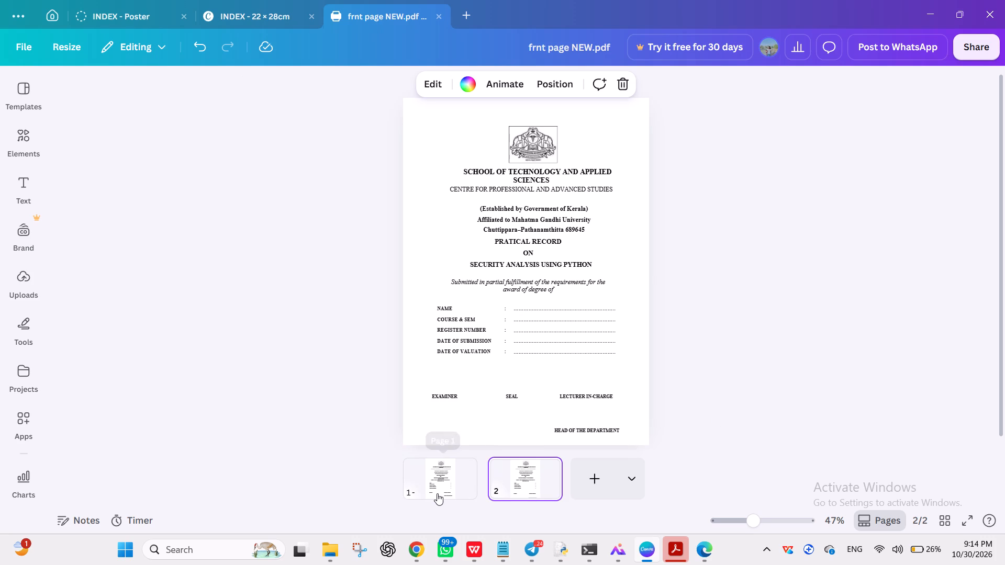
Open the advanced text spacing settings for the HEAD OF THE DEPARTMENT label on page 1.
{"action": "left_click_drag", "start_coordinate": [579, 409], "coordinate": [575, 410]}
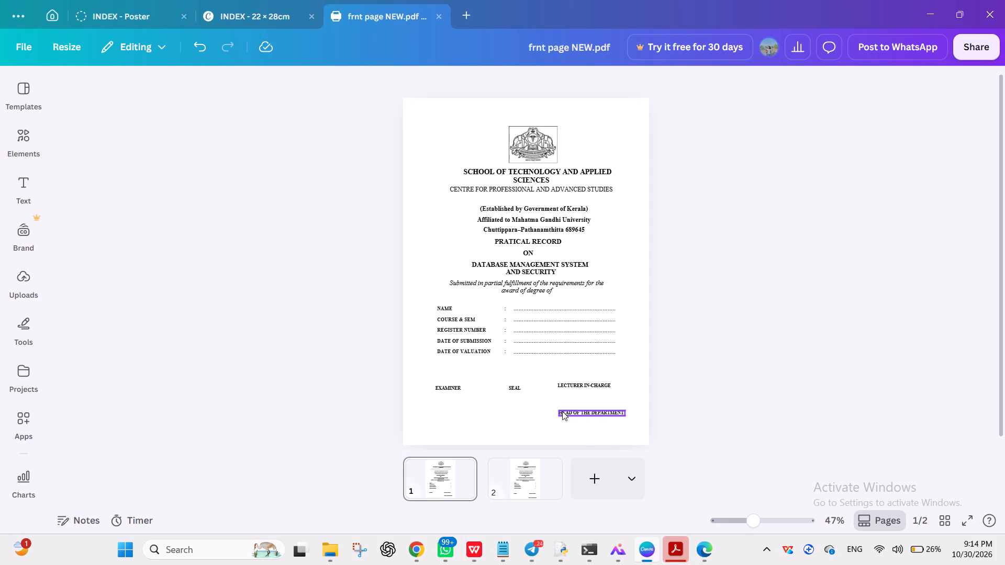
{"action": "left_click", "coordinate": [563, 411]}
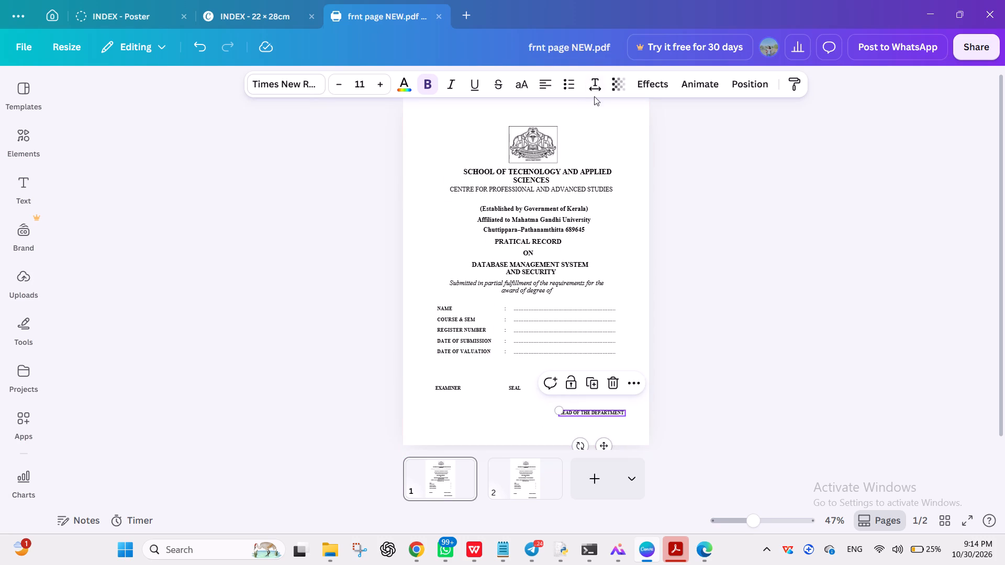
{"action": "left_click", "coordinate": [589, 80]}
{"action": "left_click", "coordinate": [589, 80]}
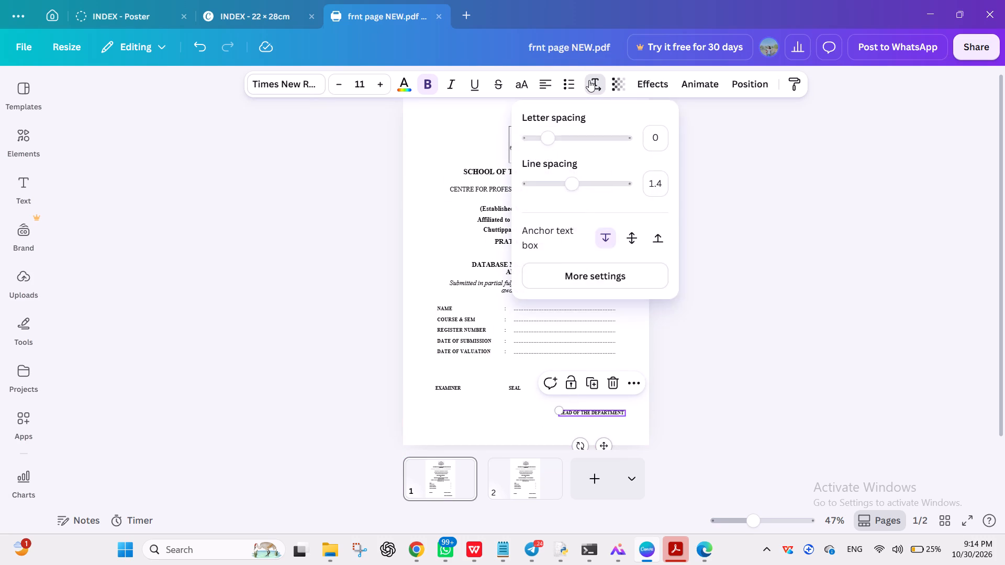
{"action": "left_click", "coordinate": [589, 80]}
{"action": "left_click", "coordinate": [657, 263]}
{"action": "left_click", "coordinate": [702, 304]}
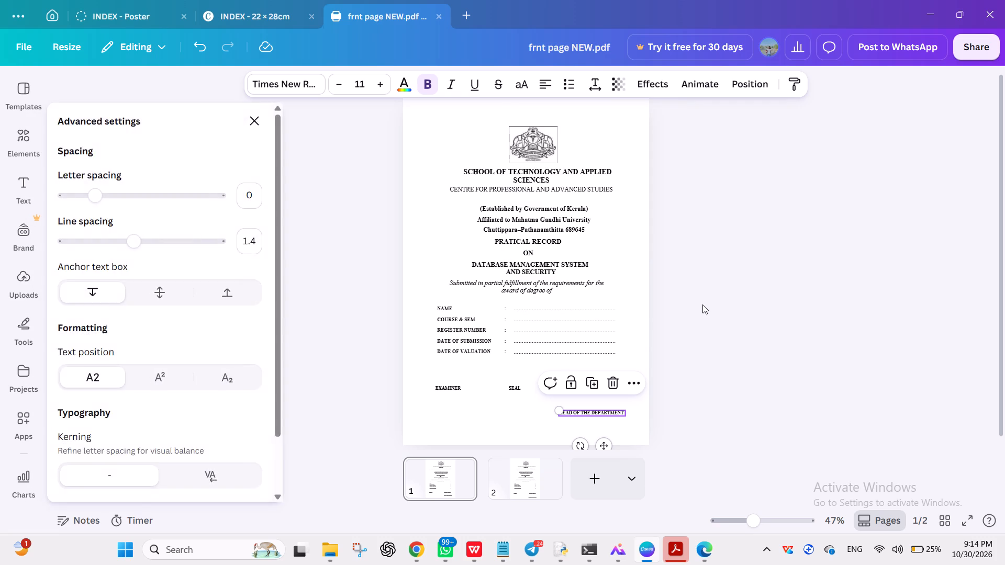
Shift the HEAD OF THE DEPARTMENT label on page 1 slightly left, beneath the LECTURER IN-CHARGE label.
{"action": "left_click_drag", "start_coordinate": [575, 412], "coordinate": [569, 412]}
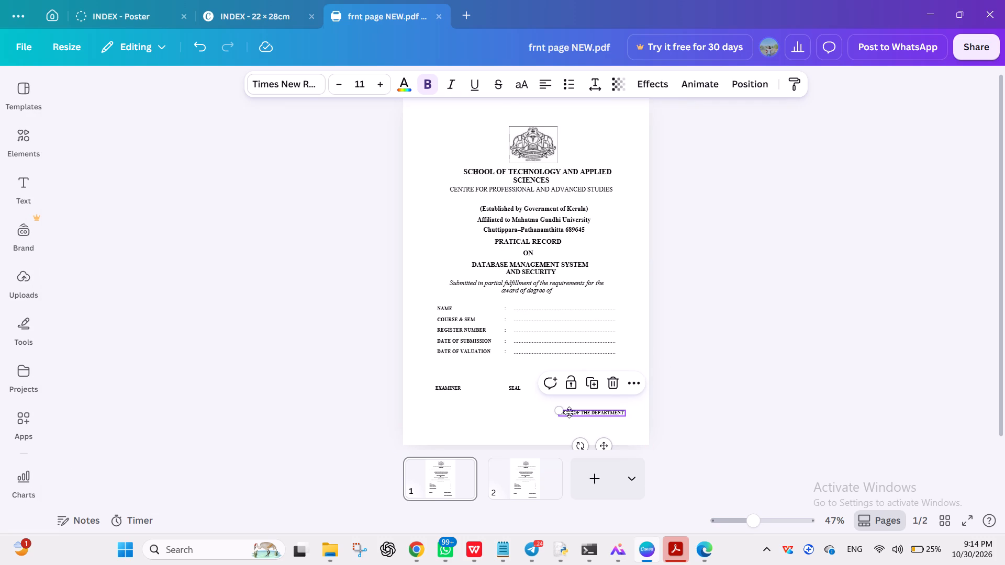
{"action": "left_click_drag", "start_coordinate": [569, 412], "coordinate": [569, 411]}
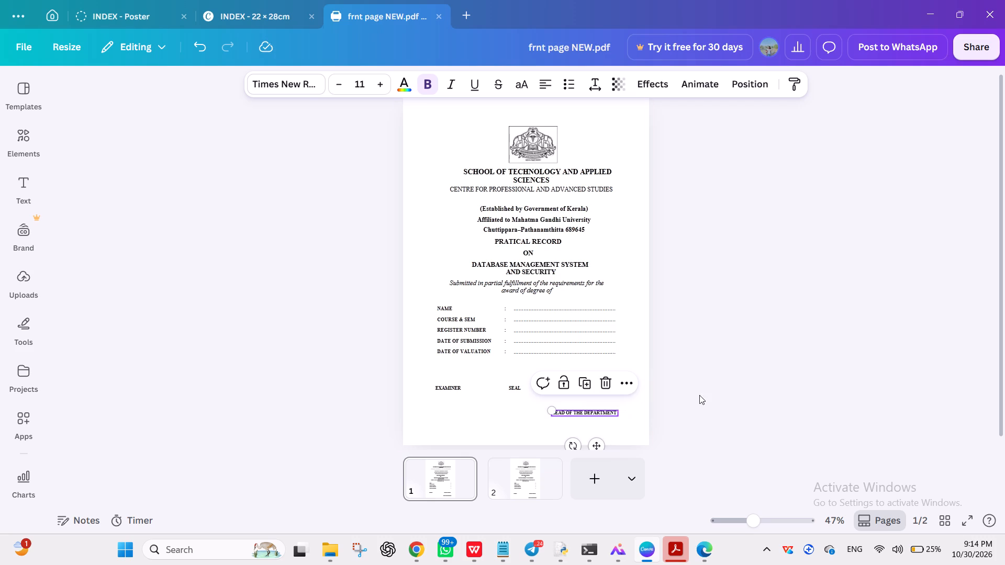
{"action": "left_click", "coordinate": [791, 394]}
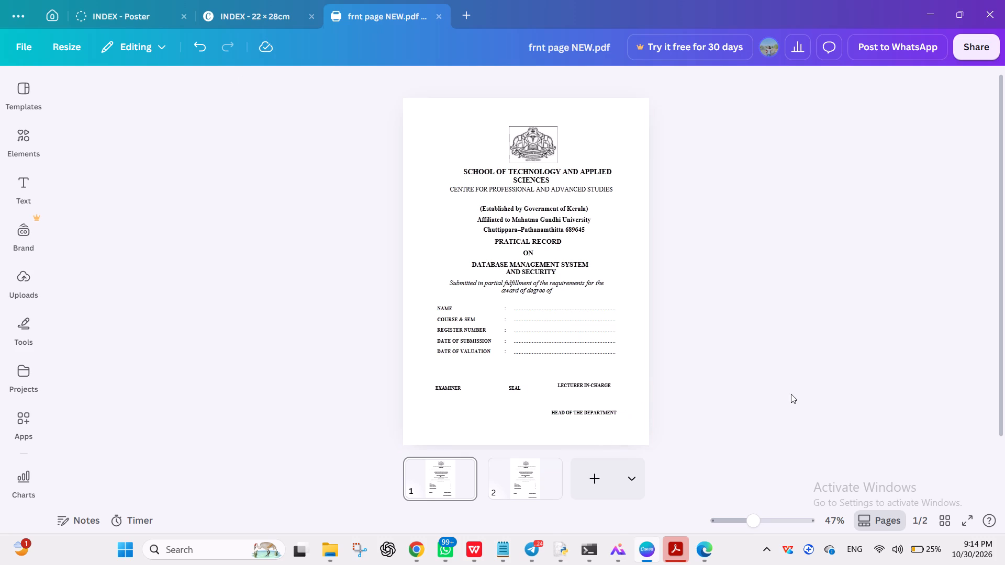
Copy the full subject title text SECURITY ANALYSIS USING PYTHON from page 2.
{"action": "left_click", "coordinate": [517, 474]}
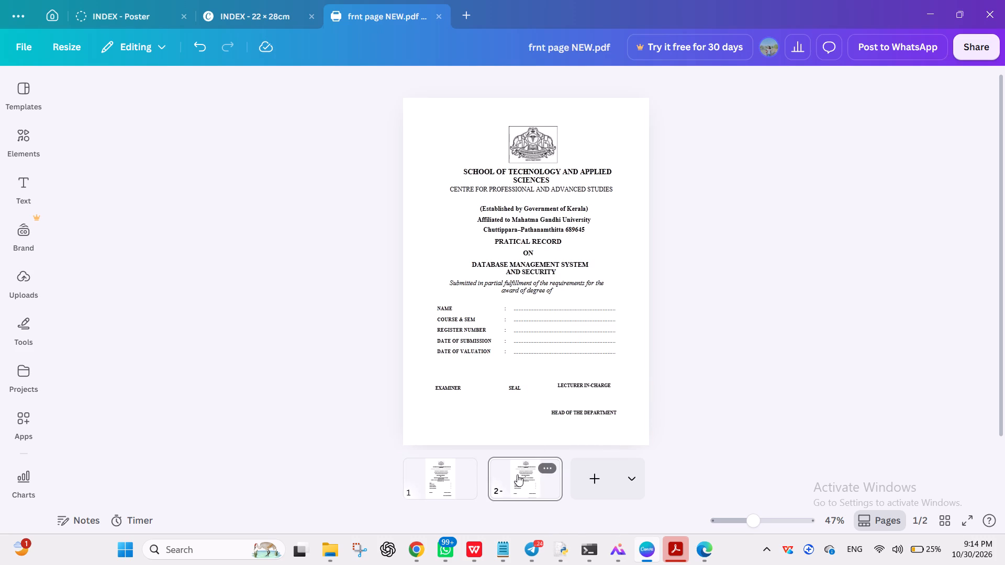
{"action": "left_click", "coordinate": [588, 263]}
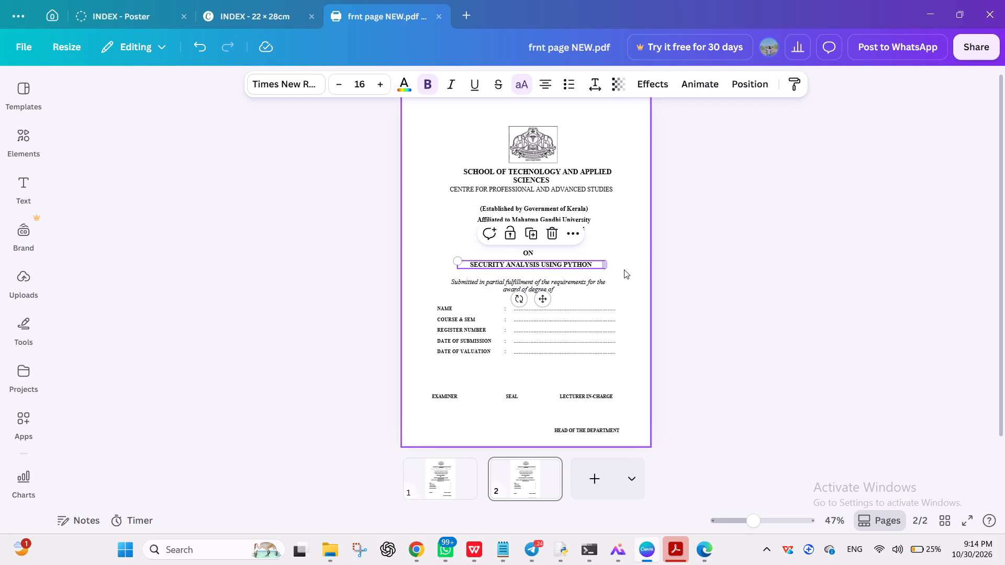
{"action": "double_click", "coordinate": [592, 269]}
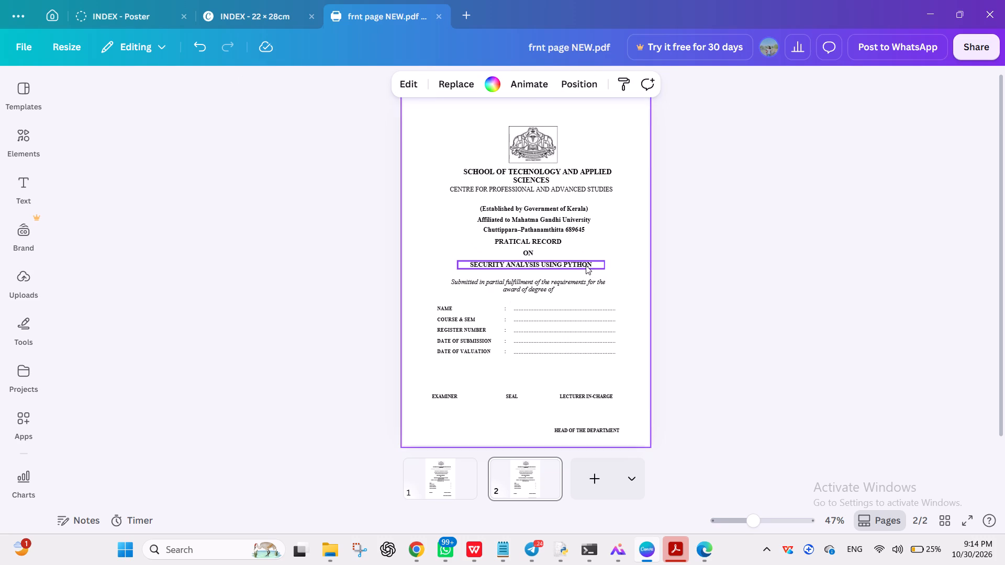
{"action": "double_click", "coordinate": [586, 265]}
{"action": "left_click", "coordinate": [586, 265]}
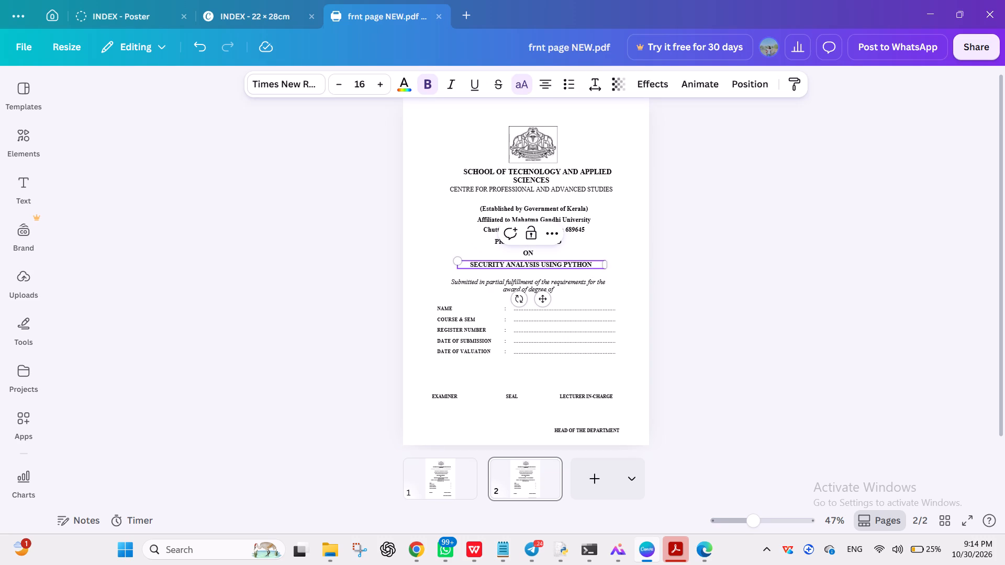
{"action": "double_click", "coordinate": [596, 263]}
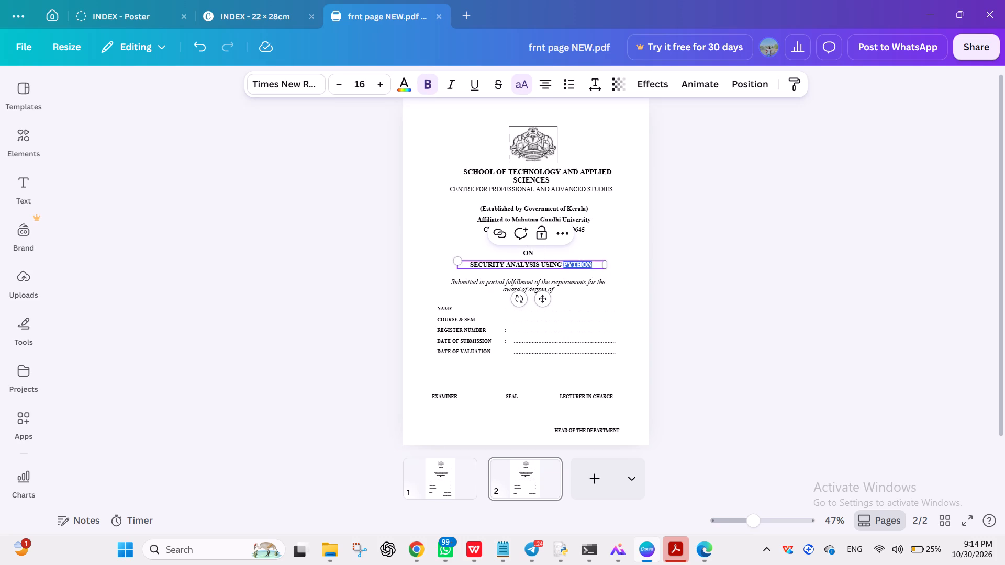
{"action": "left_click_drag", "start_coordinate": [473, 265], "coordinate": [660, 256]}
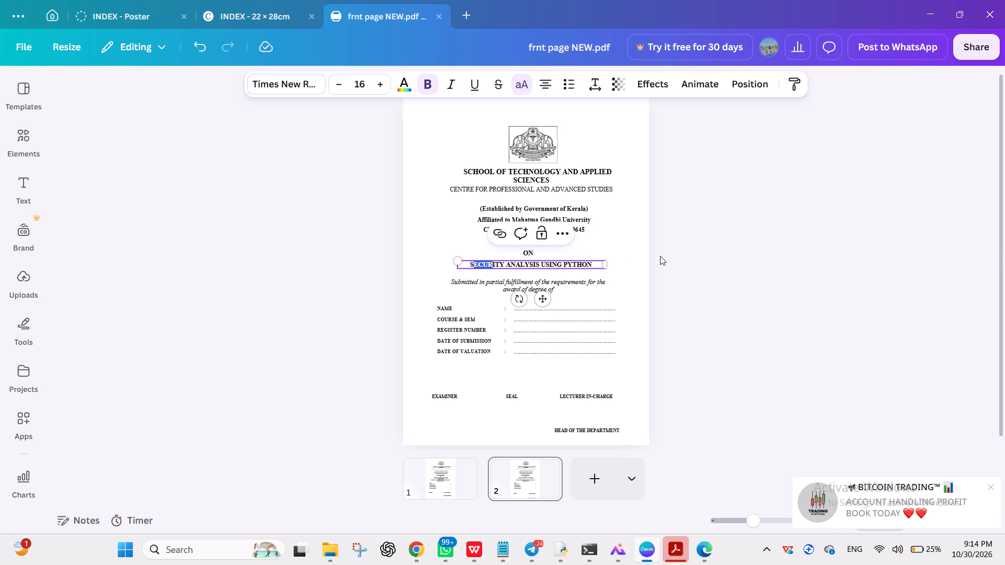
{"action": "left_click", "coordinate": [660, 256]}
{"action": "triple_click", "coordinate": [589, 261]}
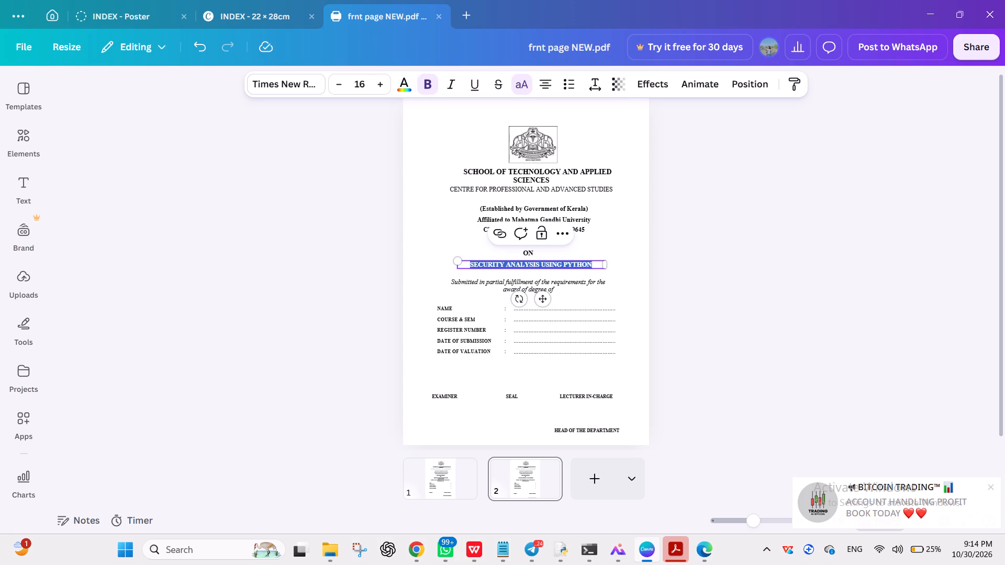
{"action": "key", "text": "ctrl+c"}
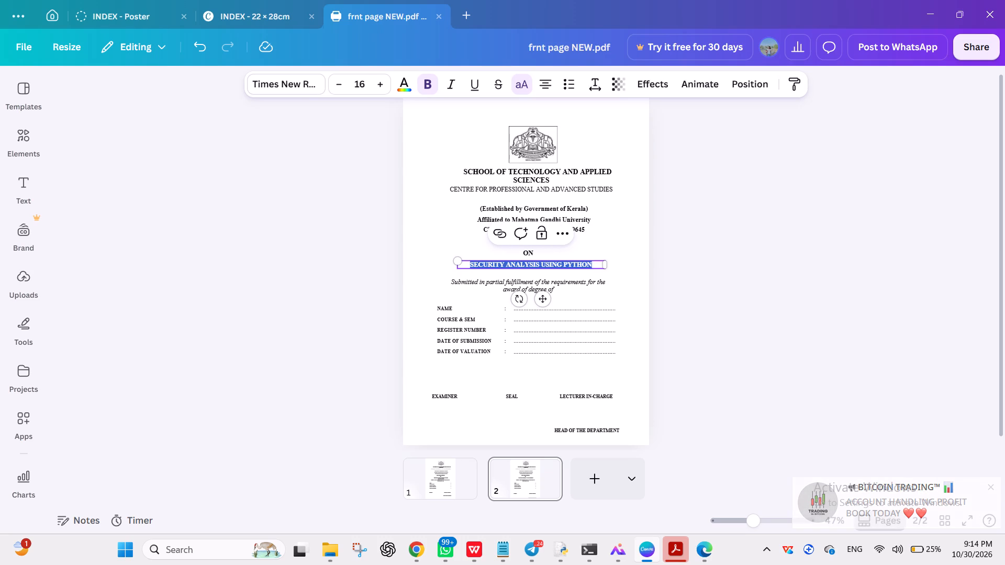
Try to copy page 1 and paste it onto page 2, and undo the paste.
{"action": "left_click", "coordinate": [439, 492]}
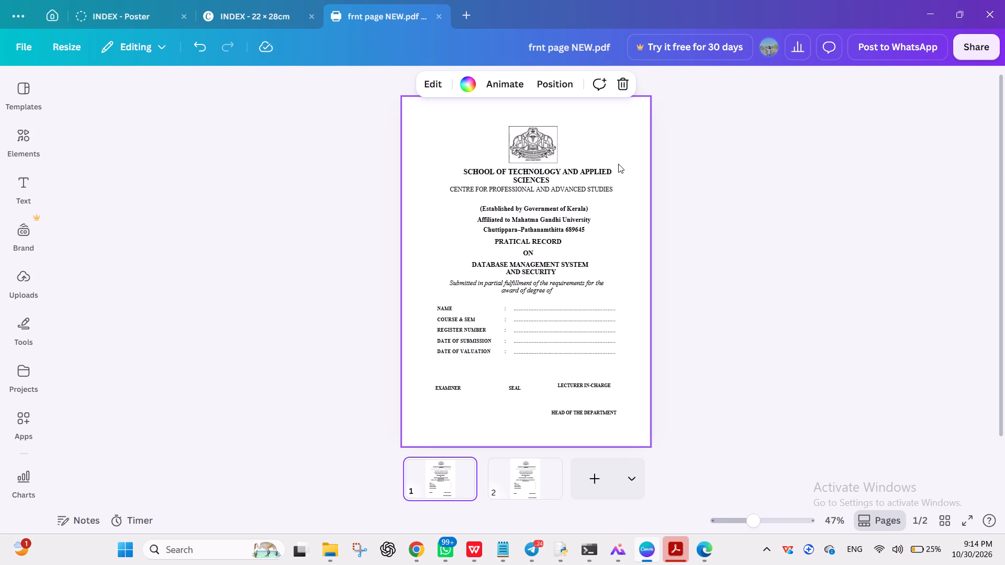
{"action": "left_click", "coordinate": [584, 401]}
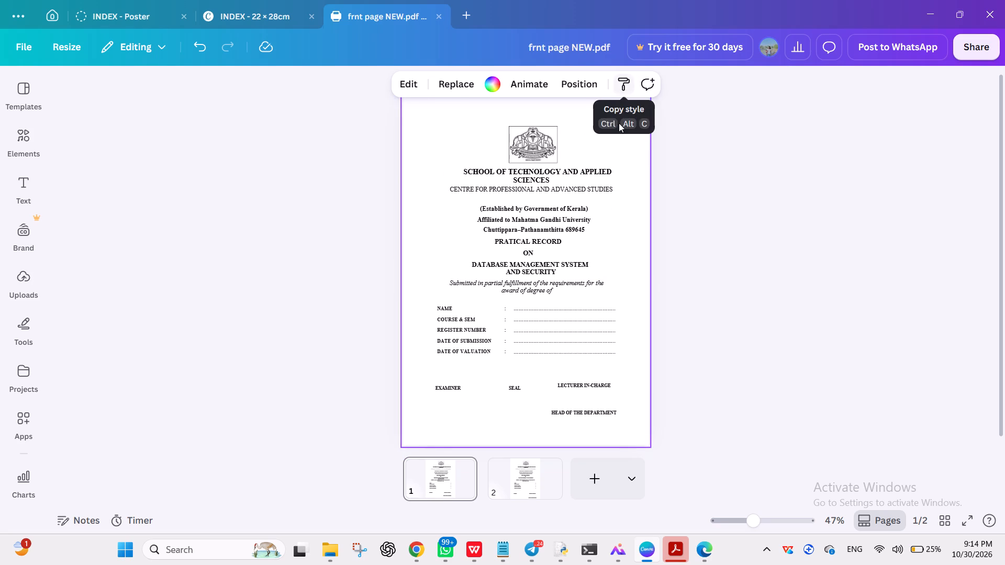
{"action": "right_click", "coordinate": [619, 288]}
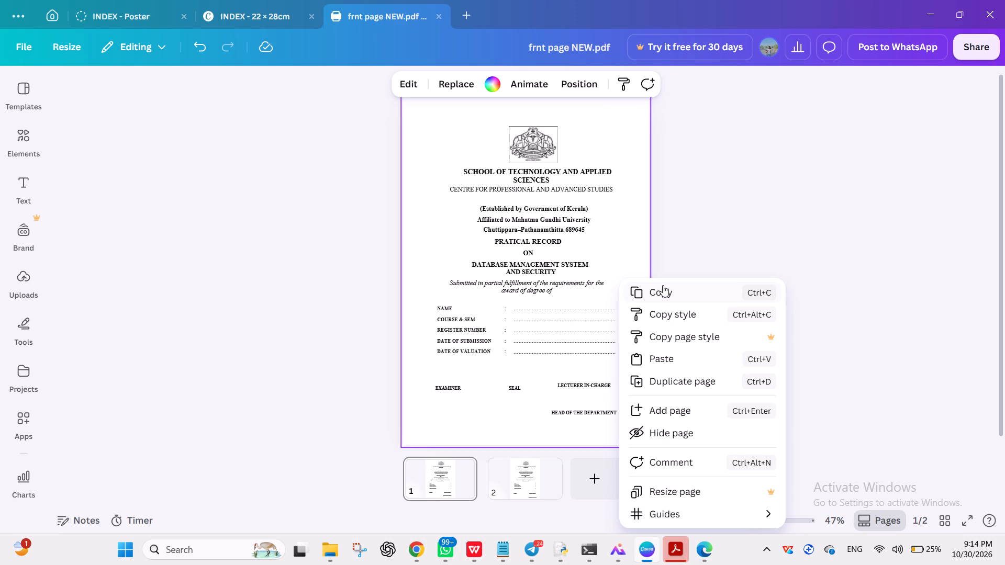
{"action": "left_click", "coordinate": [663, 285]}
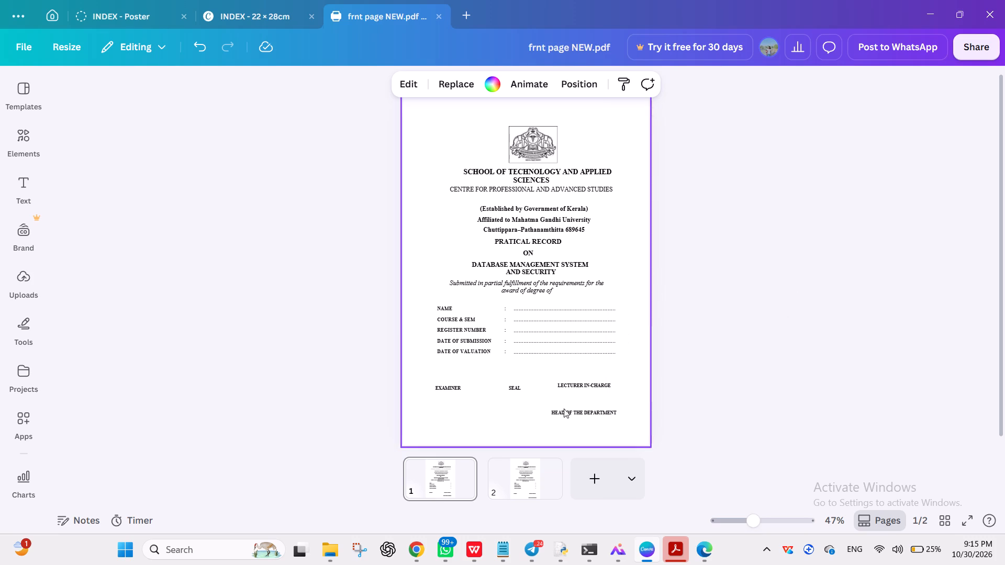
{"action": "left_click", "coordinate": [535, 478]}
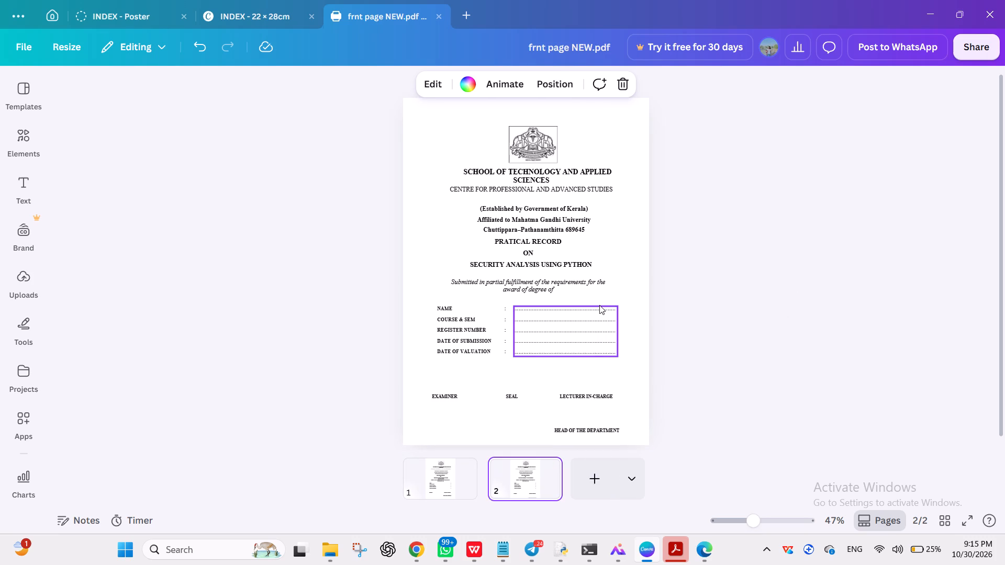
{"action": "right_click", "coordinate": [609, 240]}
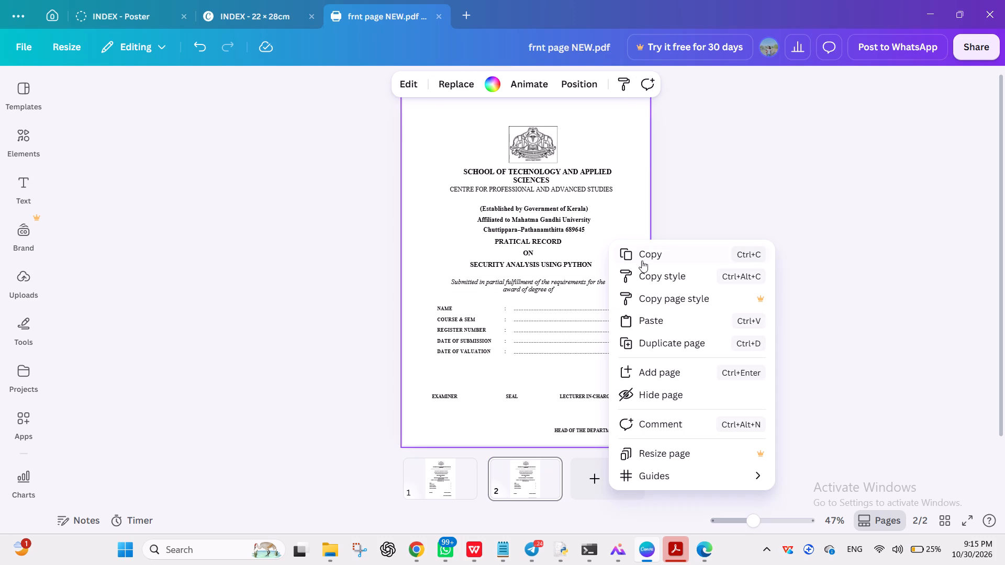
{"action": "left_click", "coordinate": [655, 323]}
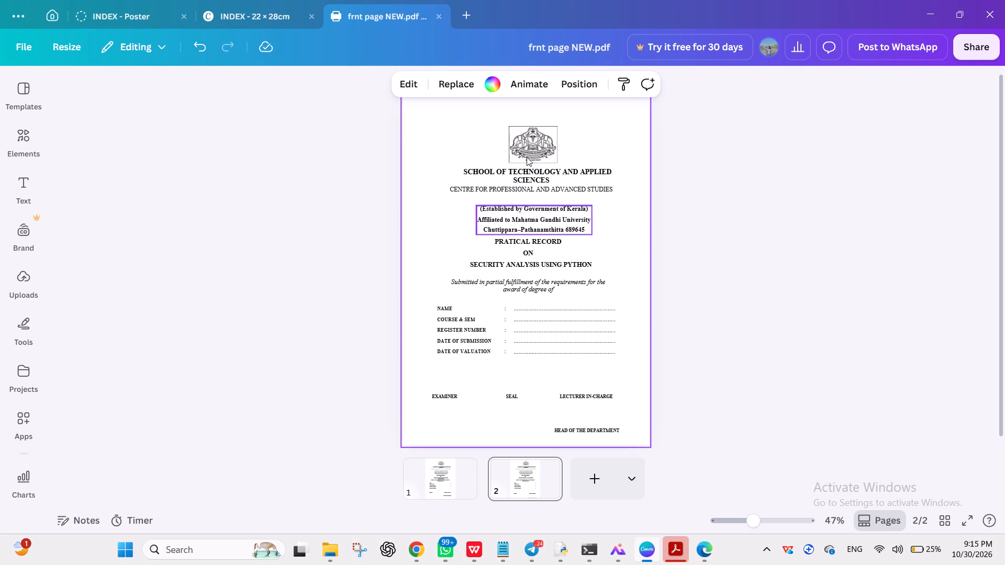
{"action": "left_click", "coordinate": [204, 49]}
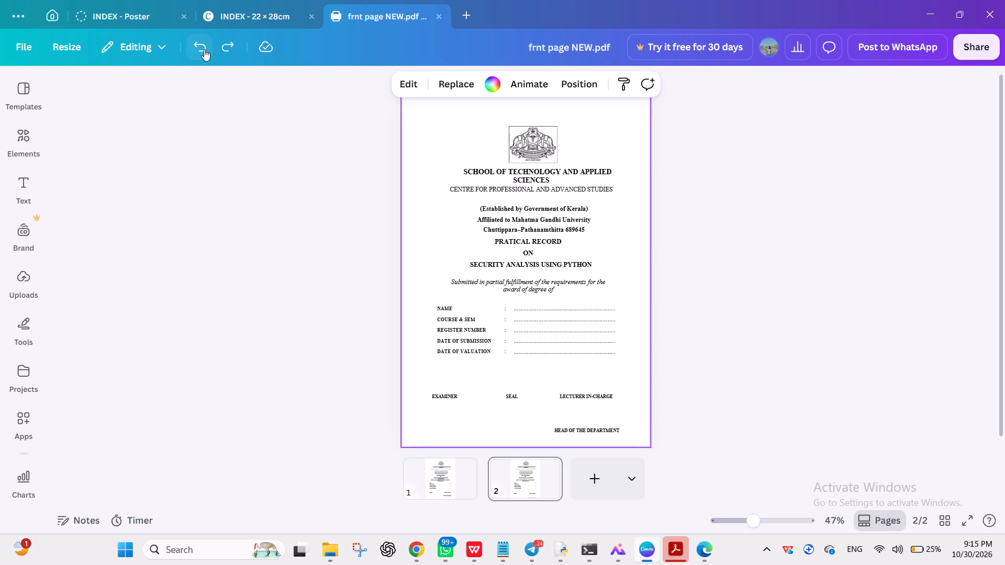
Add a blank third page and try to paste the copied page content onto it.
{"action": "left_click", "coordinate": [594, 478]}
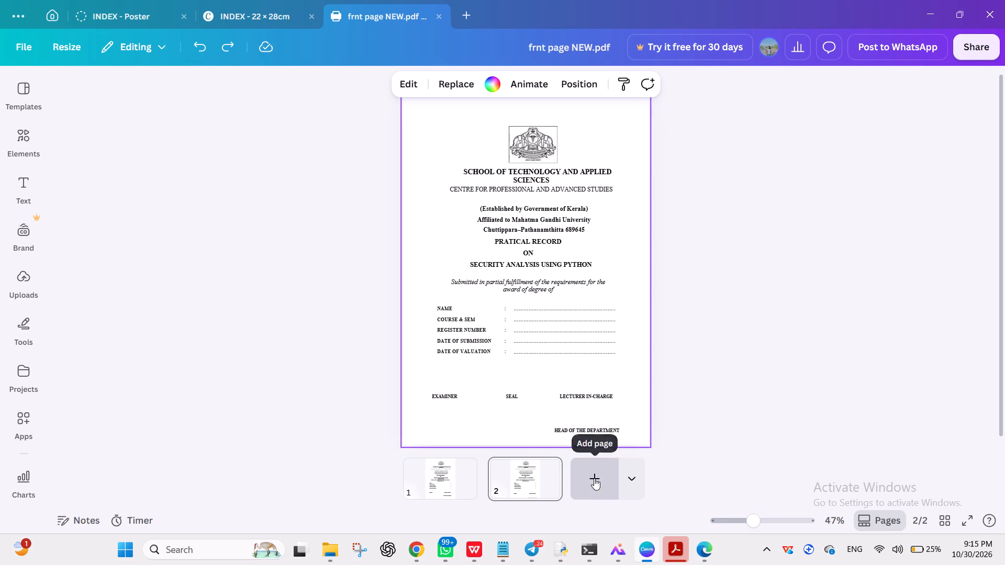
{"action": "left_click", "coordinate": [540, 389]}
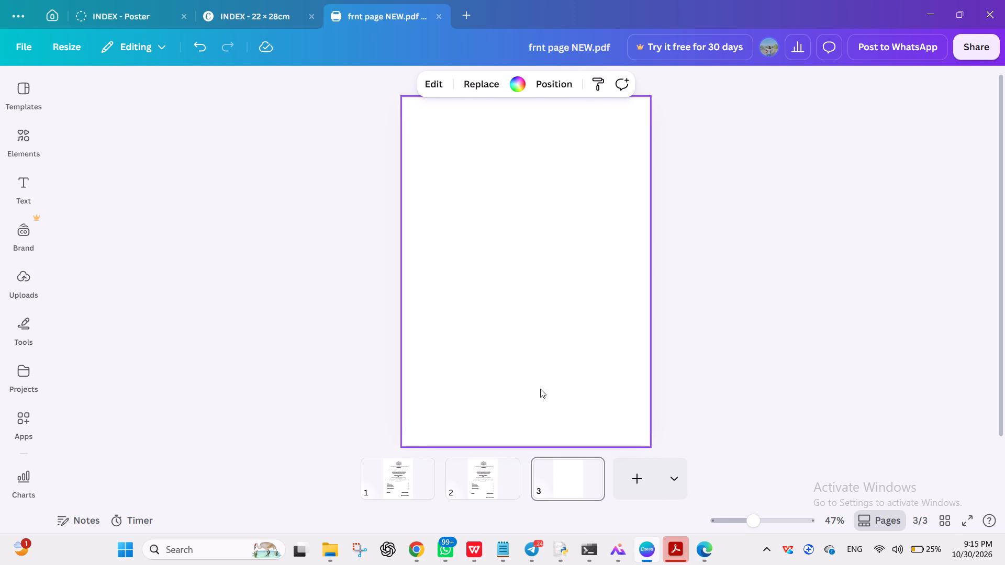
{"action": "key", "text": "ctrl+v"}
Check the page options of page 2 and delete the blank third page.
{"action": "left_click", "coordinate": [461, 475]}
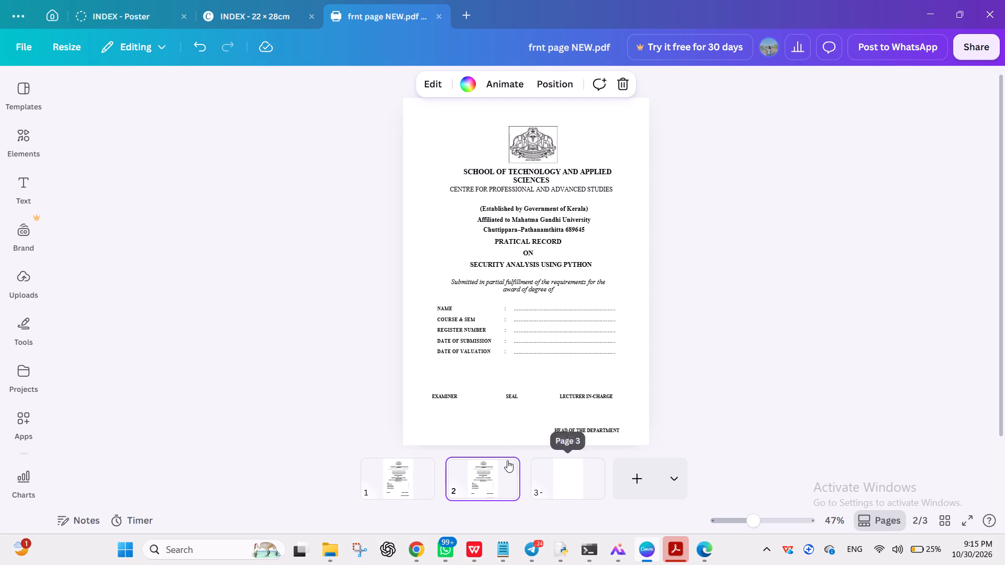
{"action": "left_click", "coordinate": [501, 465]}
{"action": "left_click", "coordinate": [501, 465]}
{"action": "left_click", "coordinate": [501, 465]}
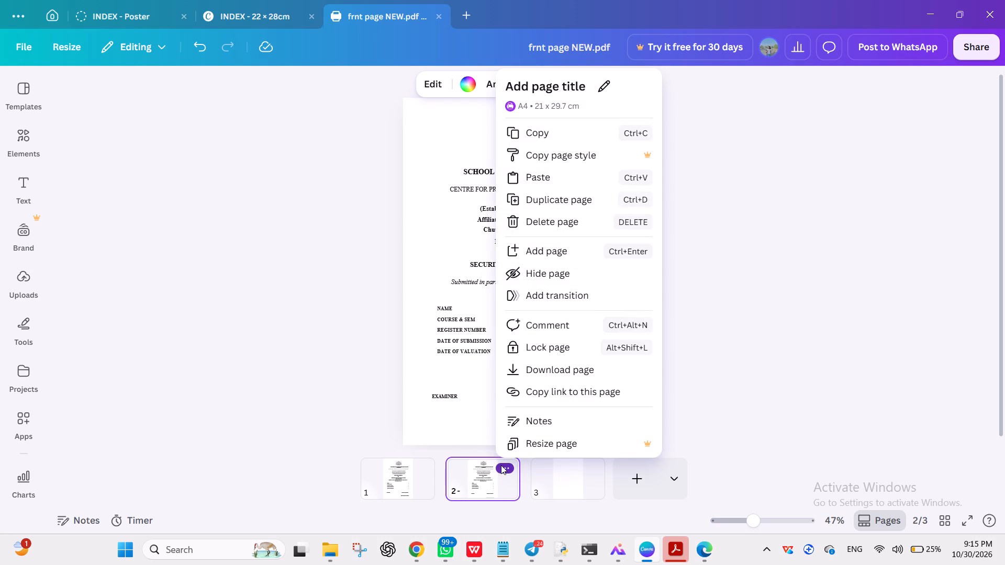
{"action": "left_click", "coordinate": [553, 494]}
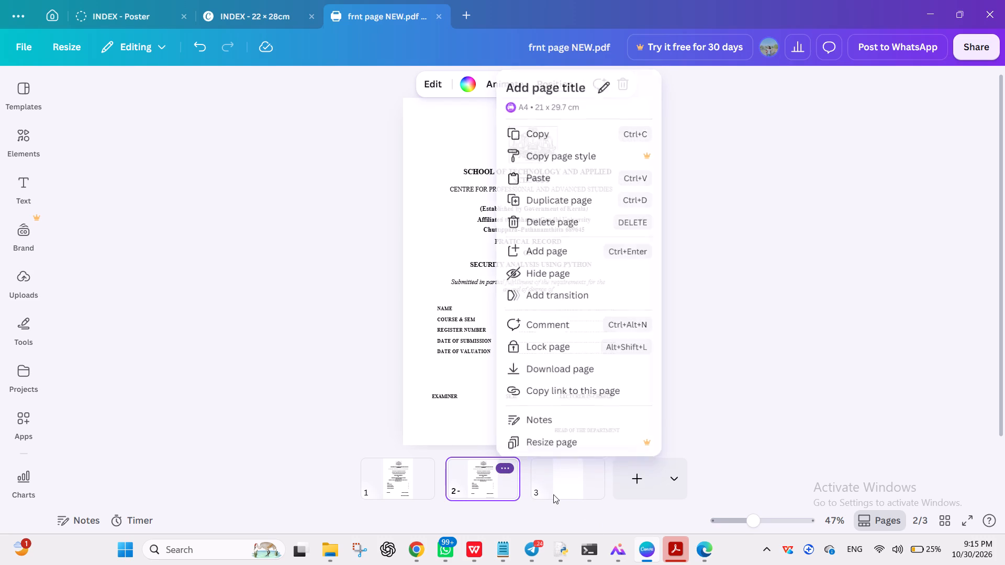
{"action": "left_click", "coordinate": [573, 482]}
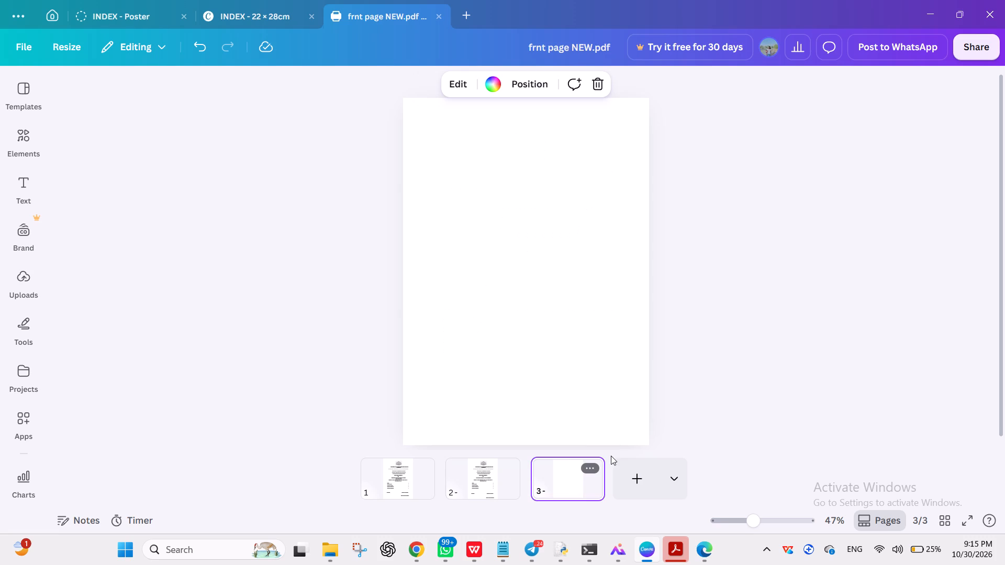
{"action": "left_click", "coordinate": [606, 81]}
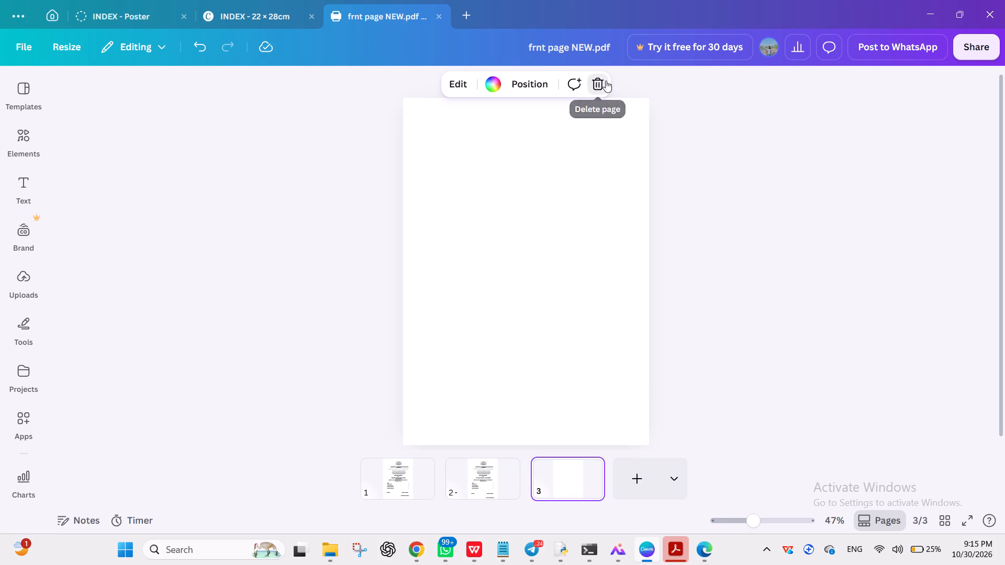
Open the page options for page 2, close them, and go to page 1.
{"action": "left_click", "coordinate": [545, 470]}
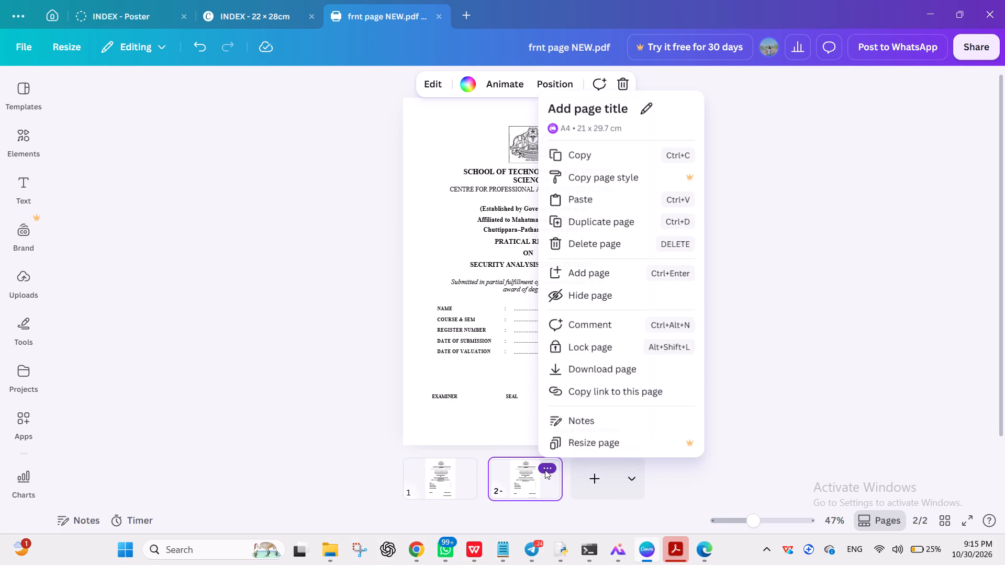
{"action": "left_click", "coordinate": [440, 478]}
{"action": "left_click", "coordinate": [440, 478]}
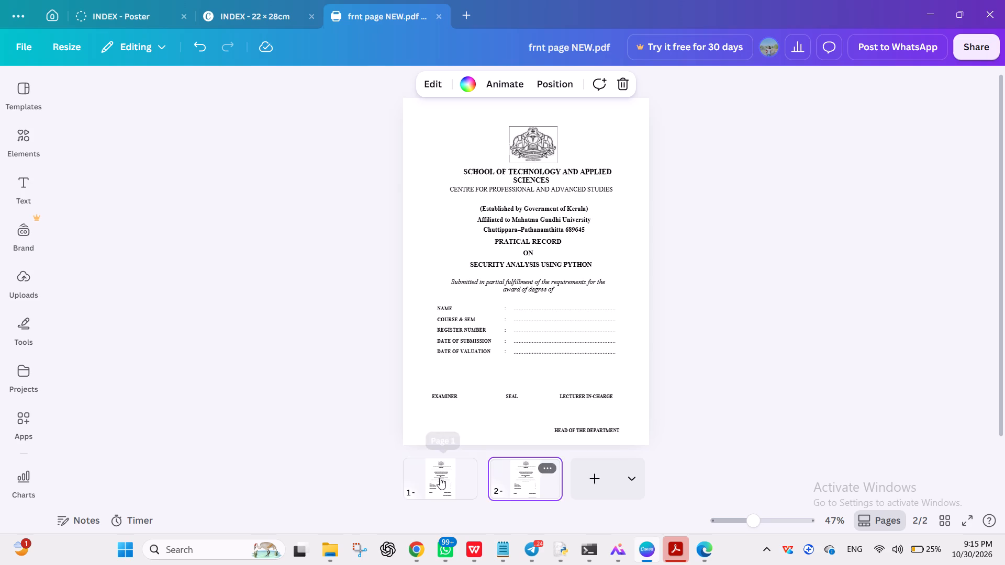
Duplicate page 1, the DATABASE MANAGEMENT SYSTEM AND SECURITY front page.
{"action": "left_click", "coordinate": [466, 468]}
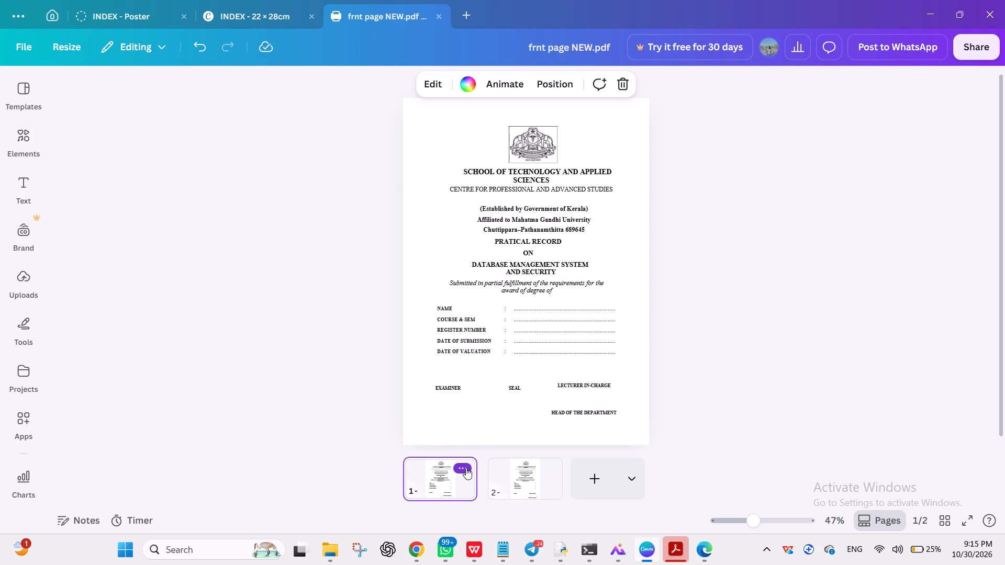
{"action": "left_click", "coordinate": [498, 199]}
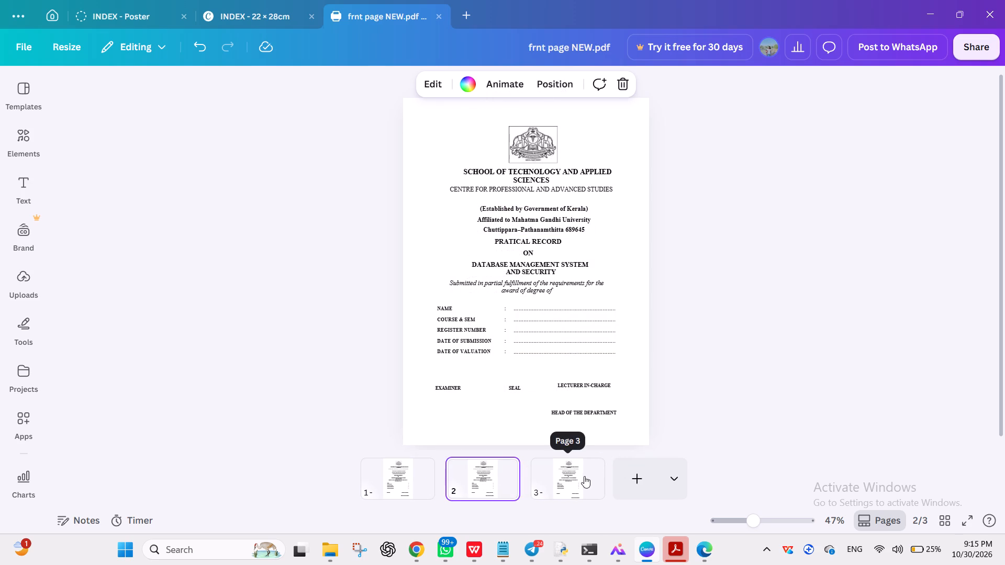
Delete page 3, the old SECURITY ANALYSIS USING PYTHON front page.
{"action": "left_click", "coordinate": [581, 483]}
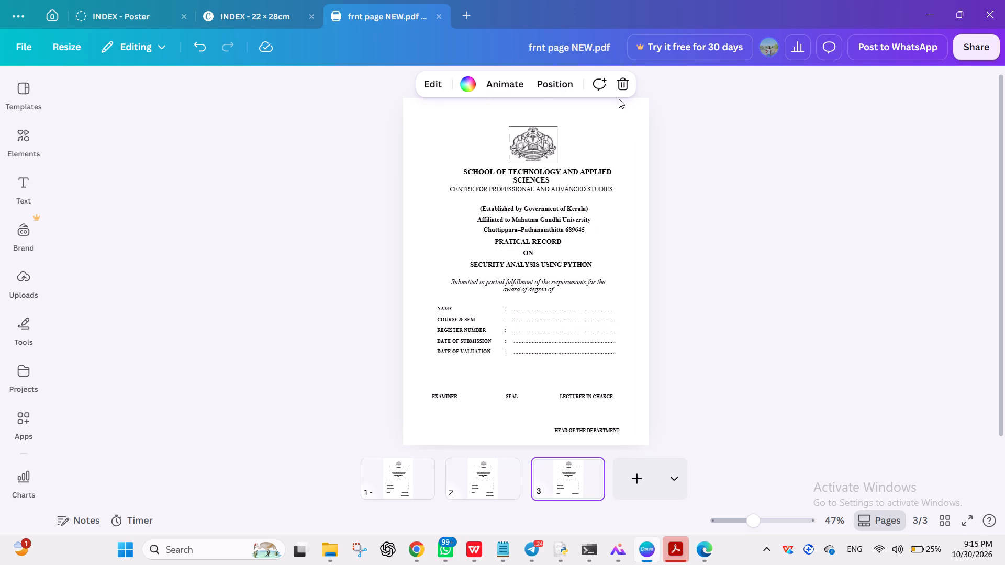
{"action": "left_click", "coordinate": [624, 87]}
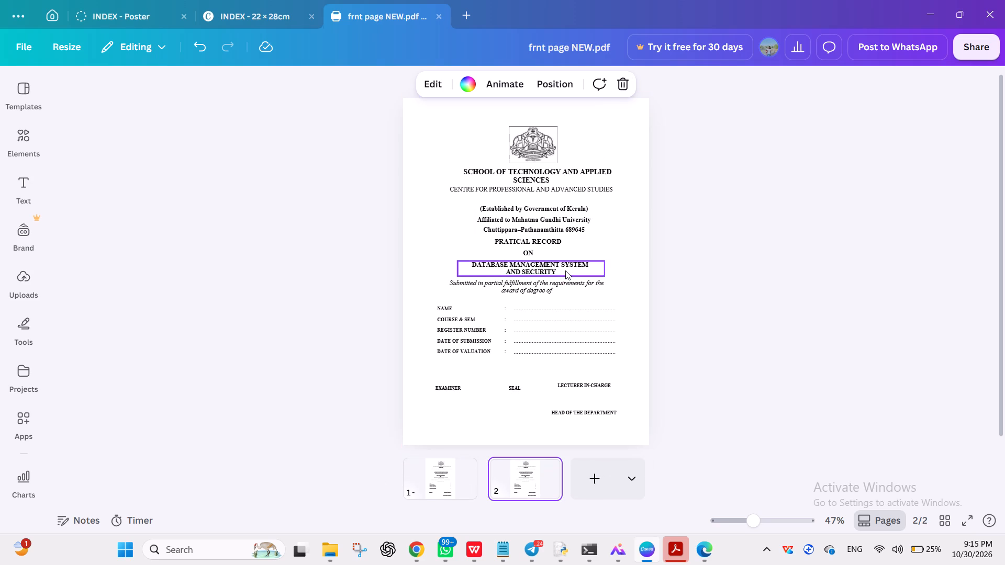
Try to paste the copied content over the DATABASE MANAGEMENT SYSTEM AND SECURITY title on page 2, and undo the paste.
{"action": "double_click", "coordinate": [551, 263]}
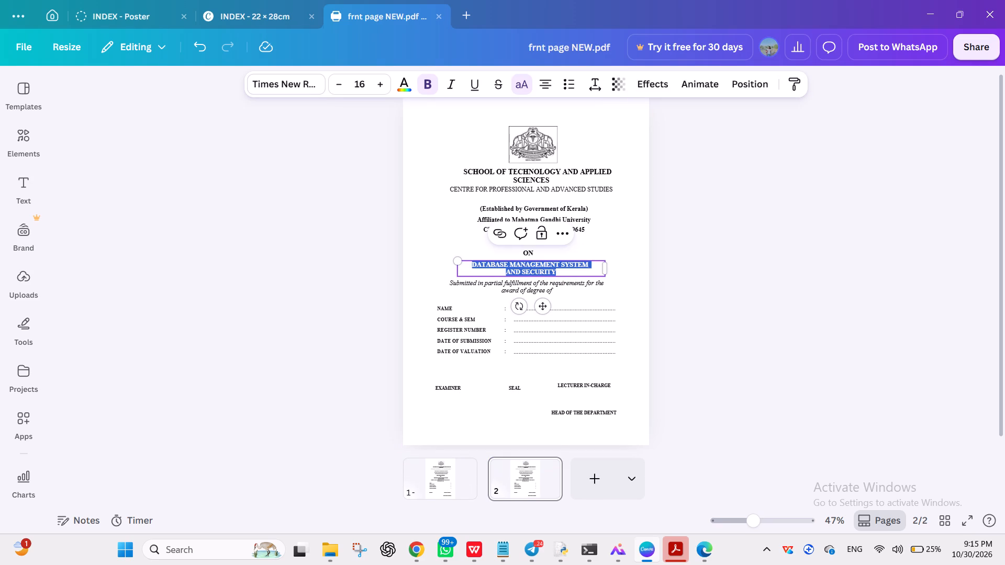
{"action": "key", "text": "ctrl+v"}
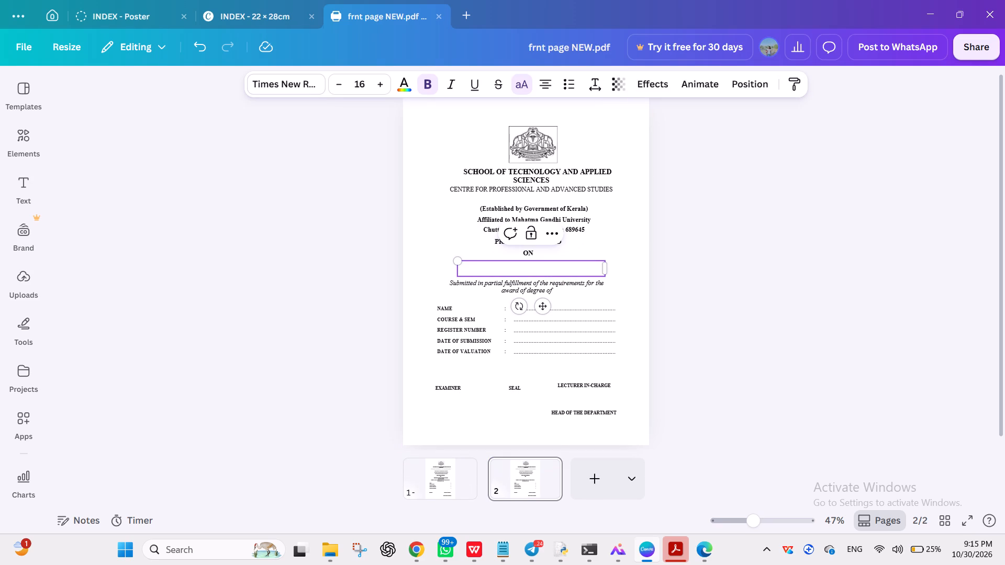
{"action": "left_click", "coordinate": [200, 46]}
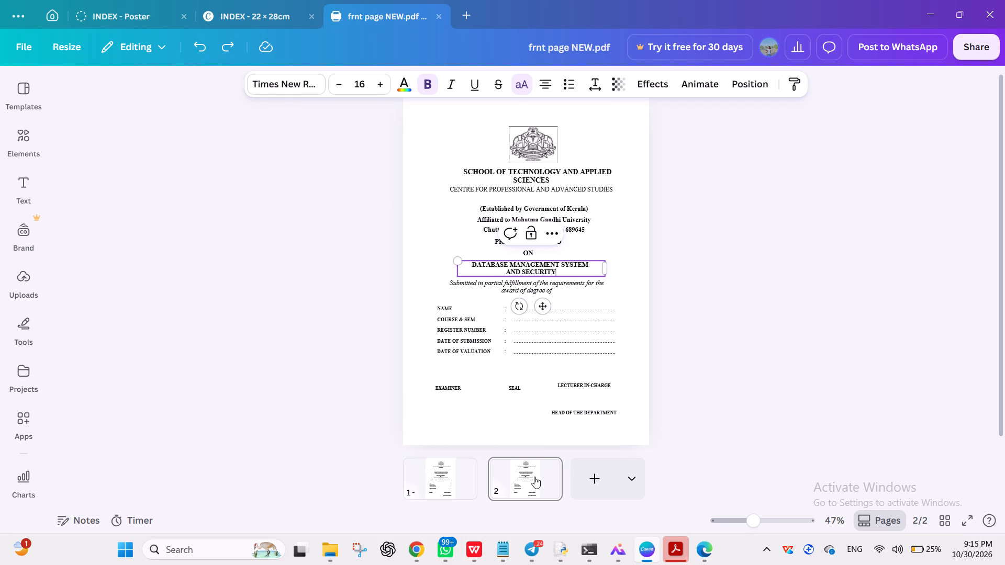
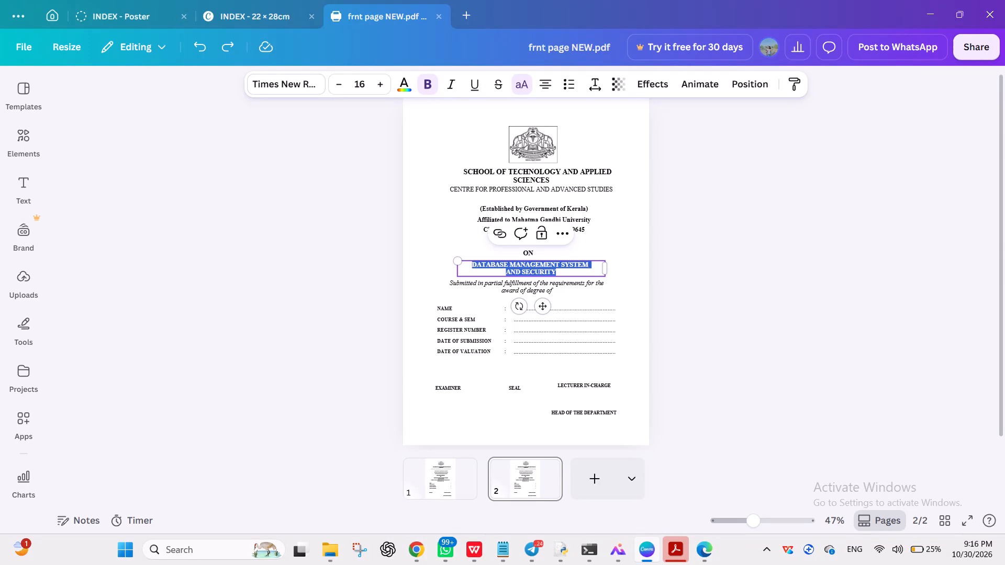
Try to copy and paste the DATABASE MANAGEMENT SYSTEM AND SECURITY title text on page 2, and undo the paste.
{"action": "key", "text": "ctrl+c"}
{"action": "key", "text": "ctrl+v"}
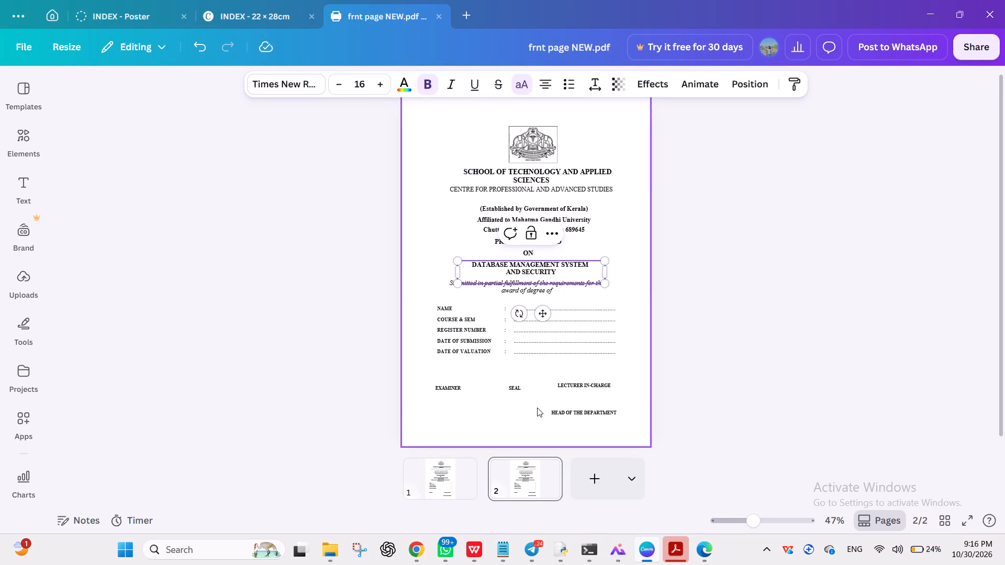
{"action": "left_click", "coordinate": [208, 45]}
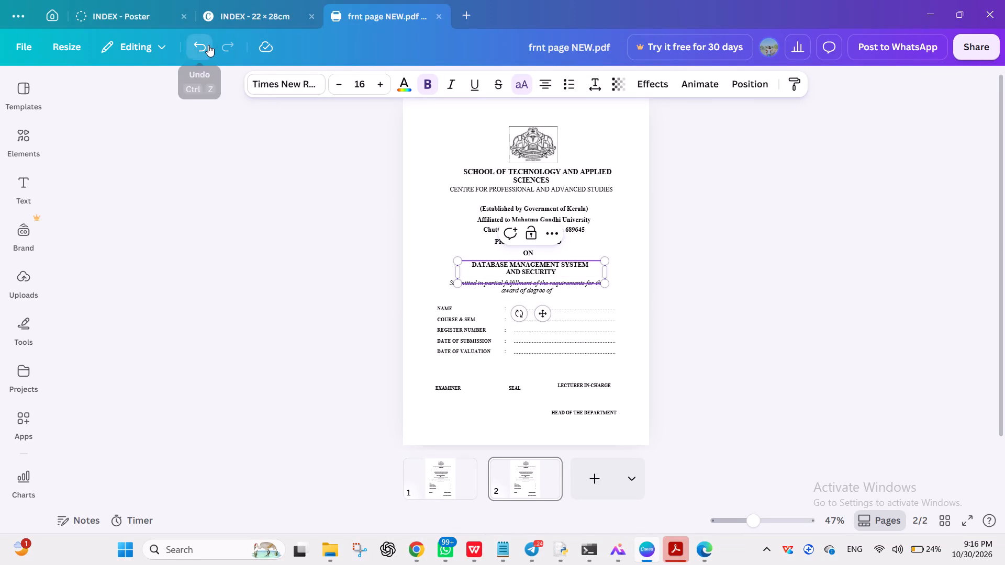
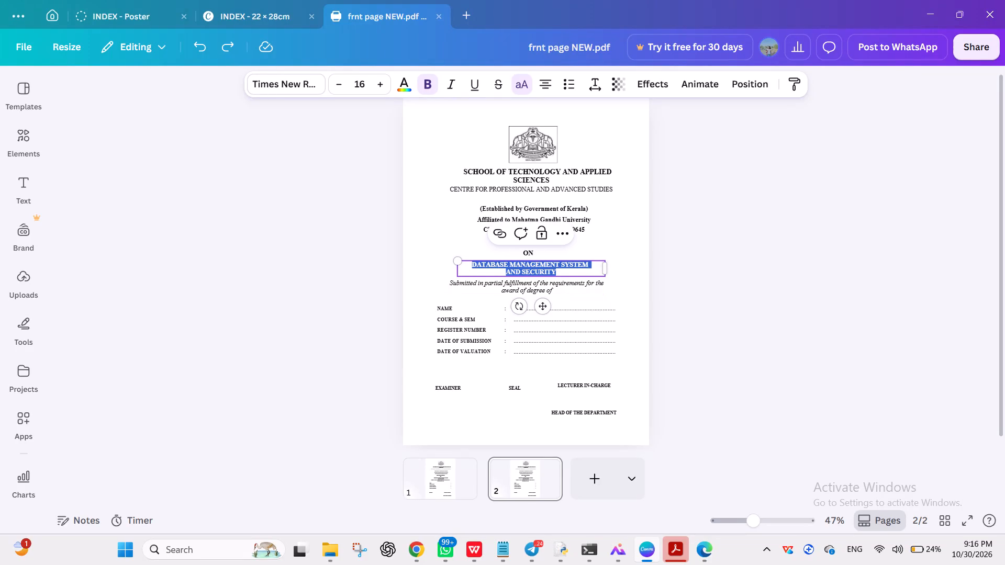
Replace the subject title DATABASE MANAGEMENT SYSTEM AND SECURITY on page 2 with SECURITY ANALYSIS USING PYTHON.
{"action": "key", "text": "ctrl+v"}
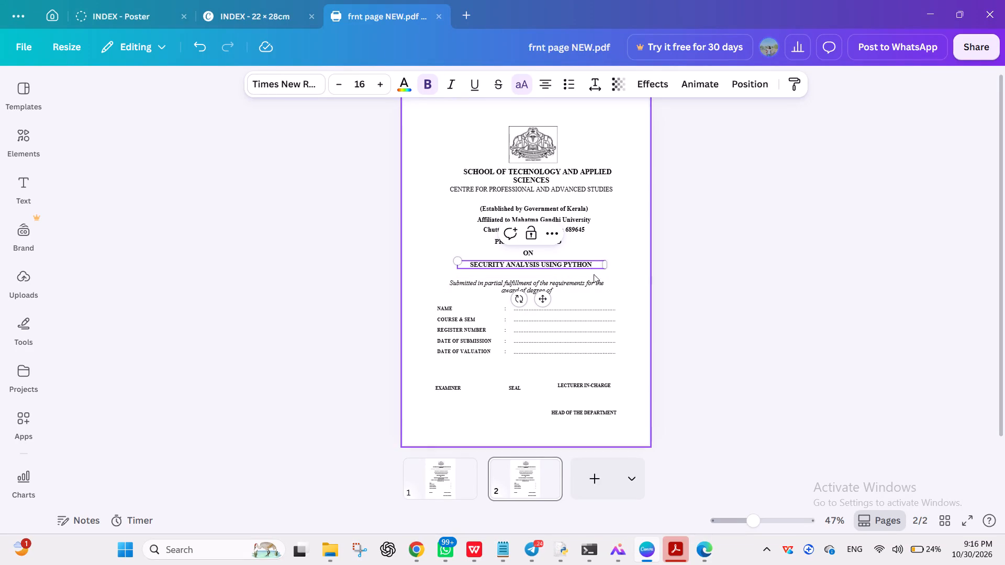
Move the SECURITY ANALYSIS USING PYTHON title on page 2 slightly down, between ON and the submission line.
{"action": "left_click", "coordinate": [543, 299]}
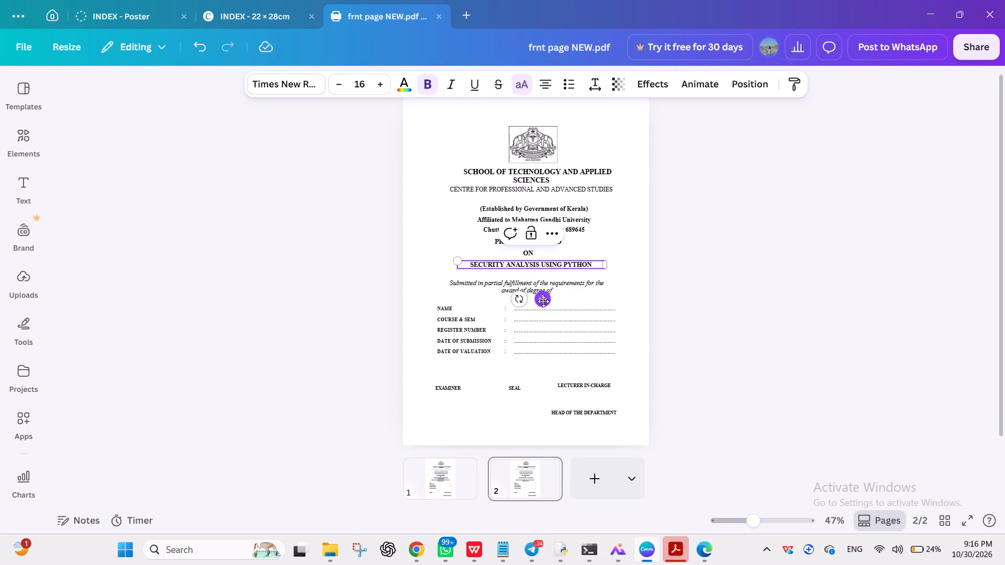
{"action": "left_click", "coordinate": [544, 300]}
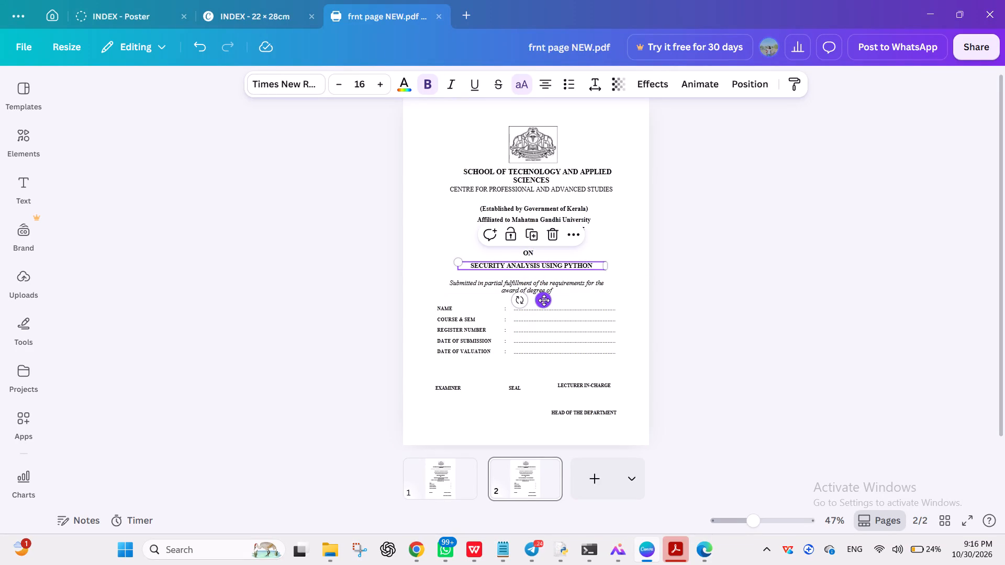
{"action": "left_click", "coordinate": [544, 304]}
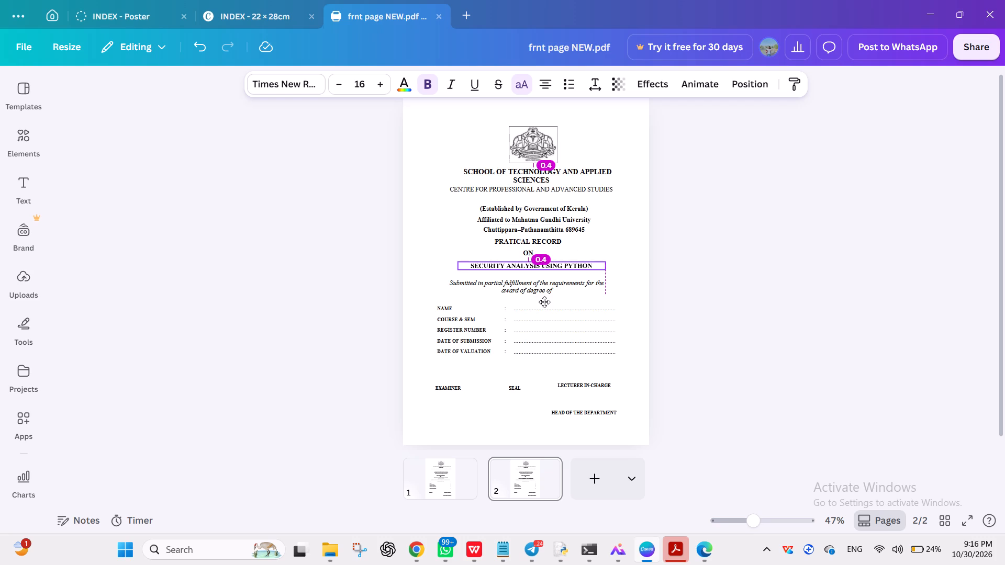
{"action": "left_click", "coordinate": [713, 295]}
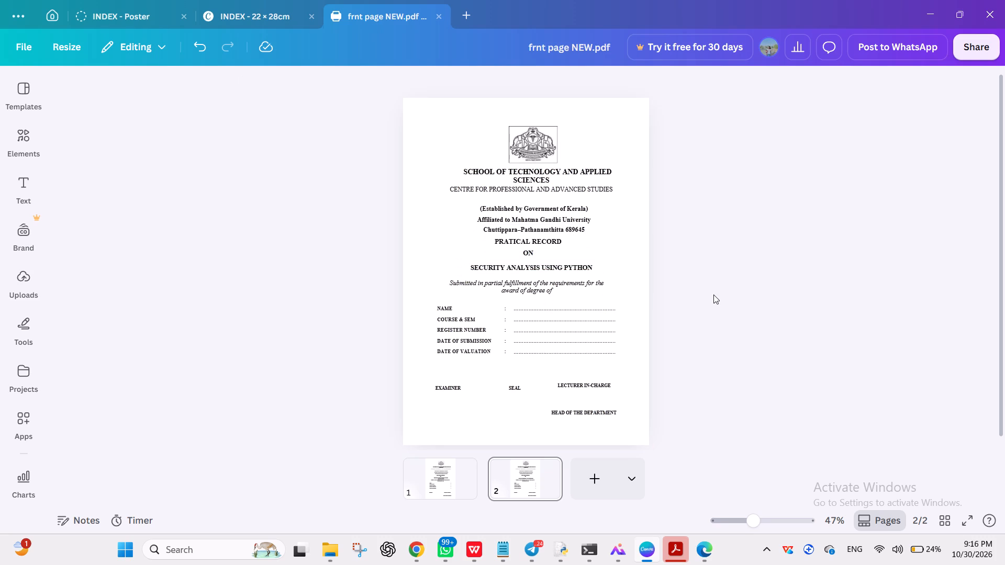
Shift the PRATICAL RECORD ON text slightly down and right, evenly spaced between the address line and the subject title.
{"action": "left_click", "coordinate": [530, 251]}
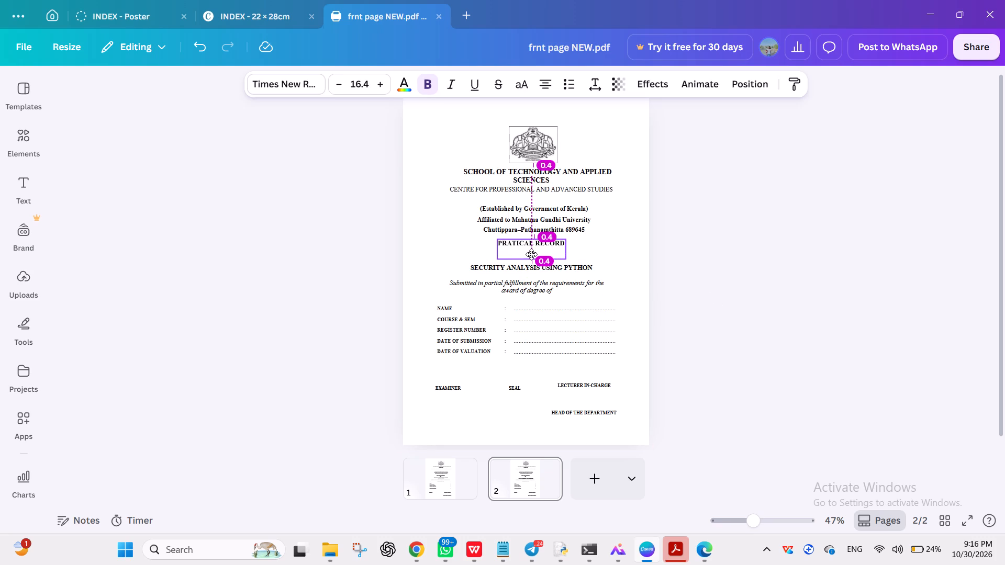
Download all pages of the design as a PDF and save it as frnt page NEW.pdf in the Telegram Desktop folder inside Downloads.
{"action": "left_click", "coordinate": [733, 265]}
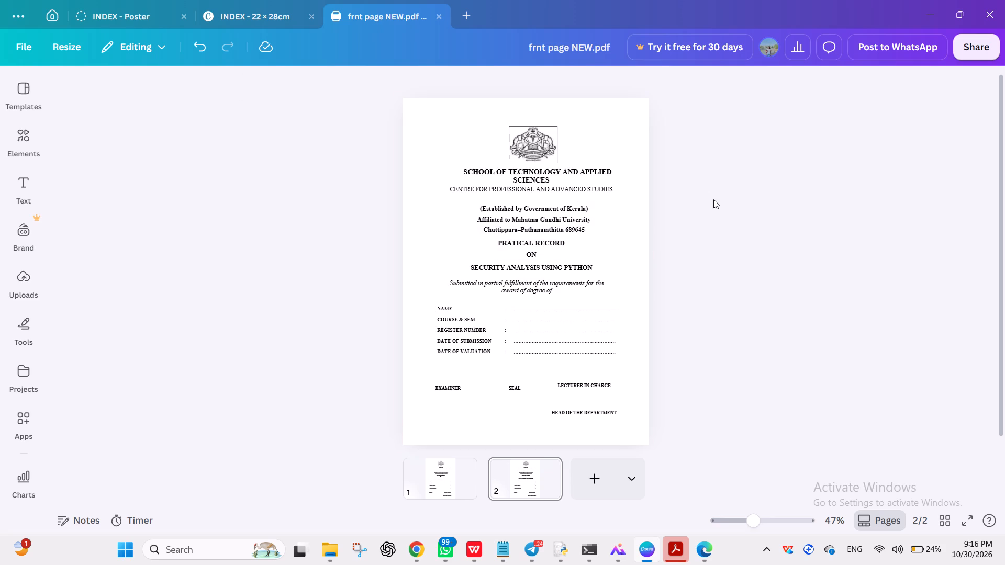
{"action": "left_click", "coordinate": [970, 54]}
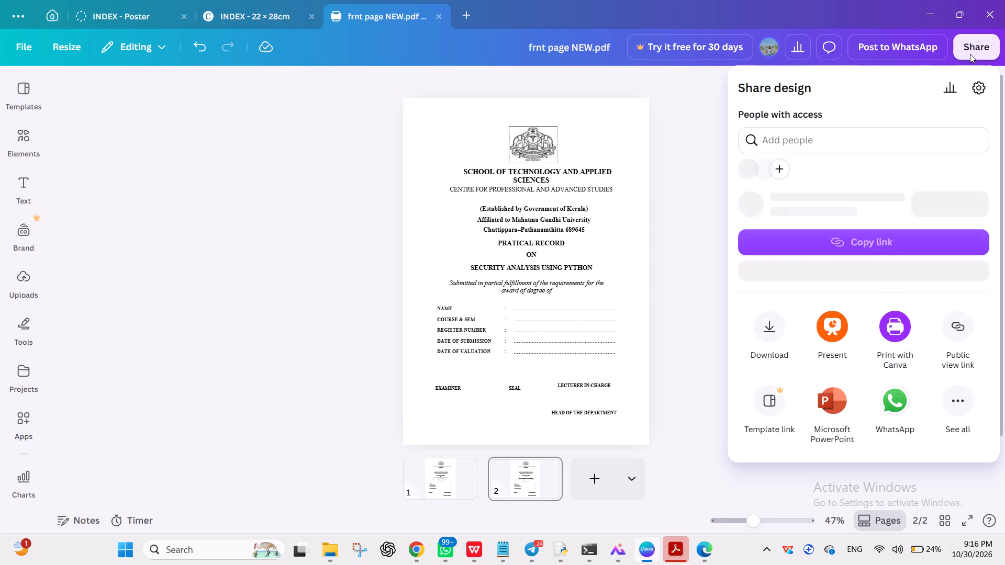
{"action": "left_click", "coordinate": [762, 352]}
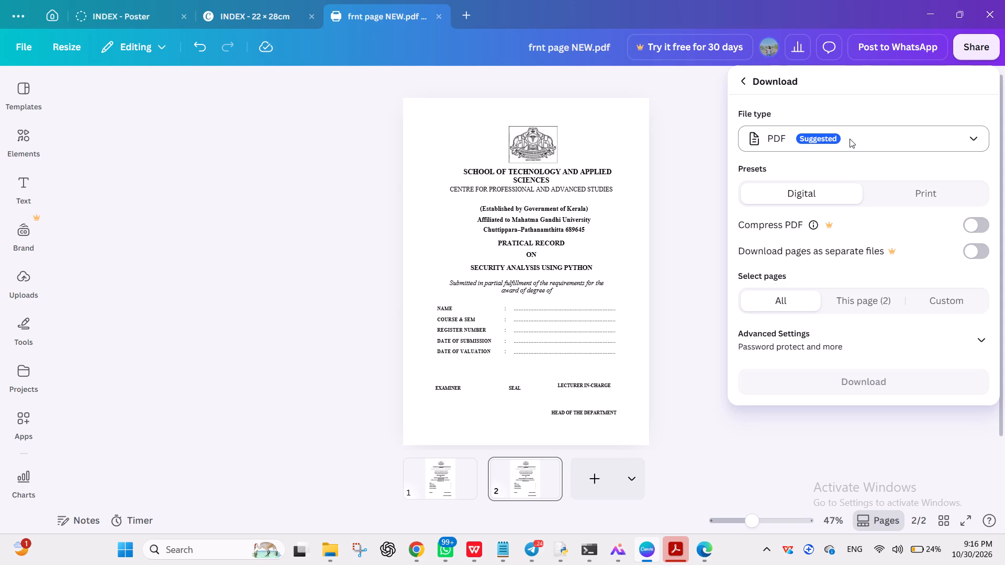
{"action": "left_click", "coordinate": [861, 375]}
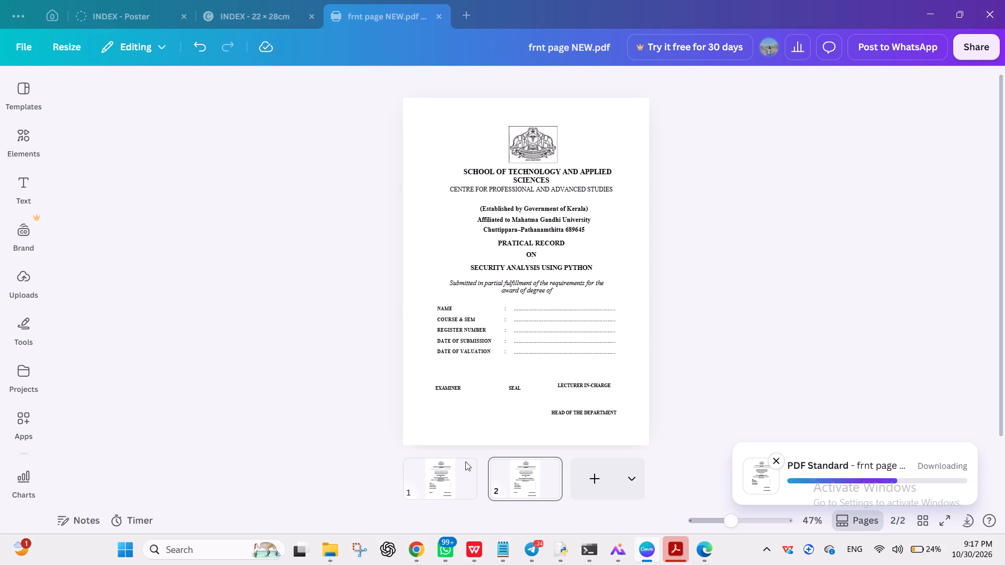
{"action": "left_click", "coordinate": [443, 477]}
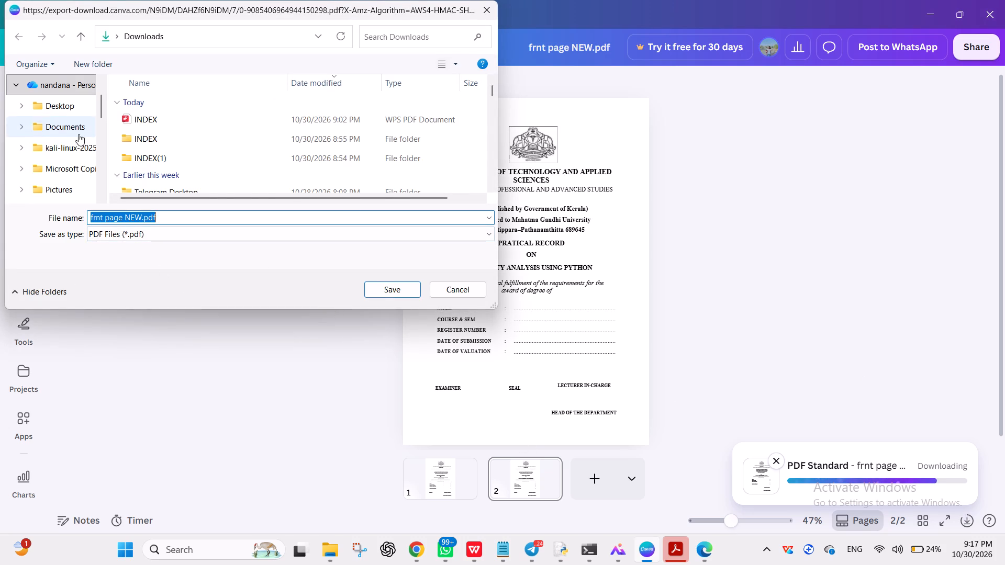
{"action": "left_click", "coordinate": [150, 186]}
{"action": "left_click", "coordinate": [275, 222]}
{"action": "left_click", "coordinate": [395, 263]}
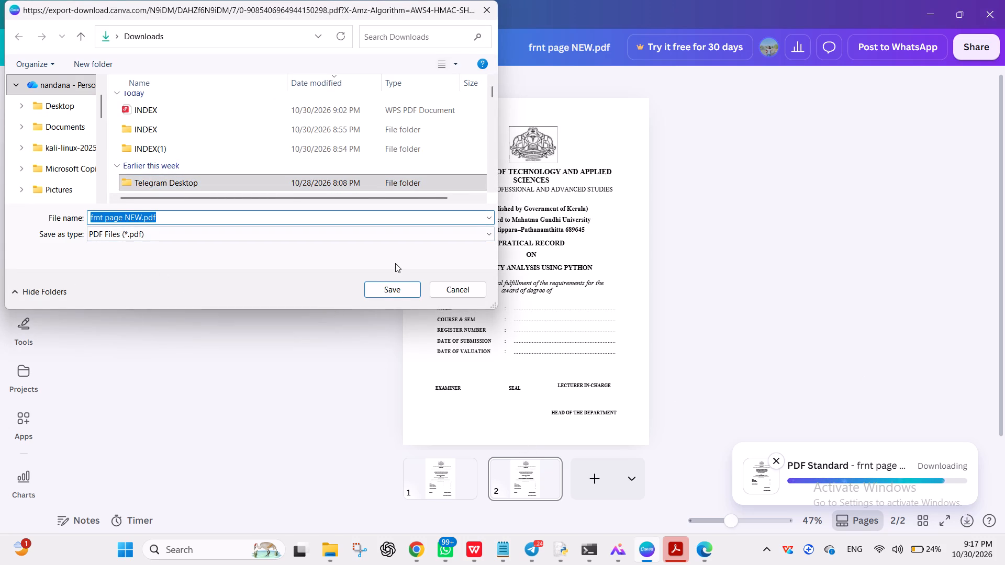
{"action": "left_click", "coordinate": [398, 295]}
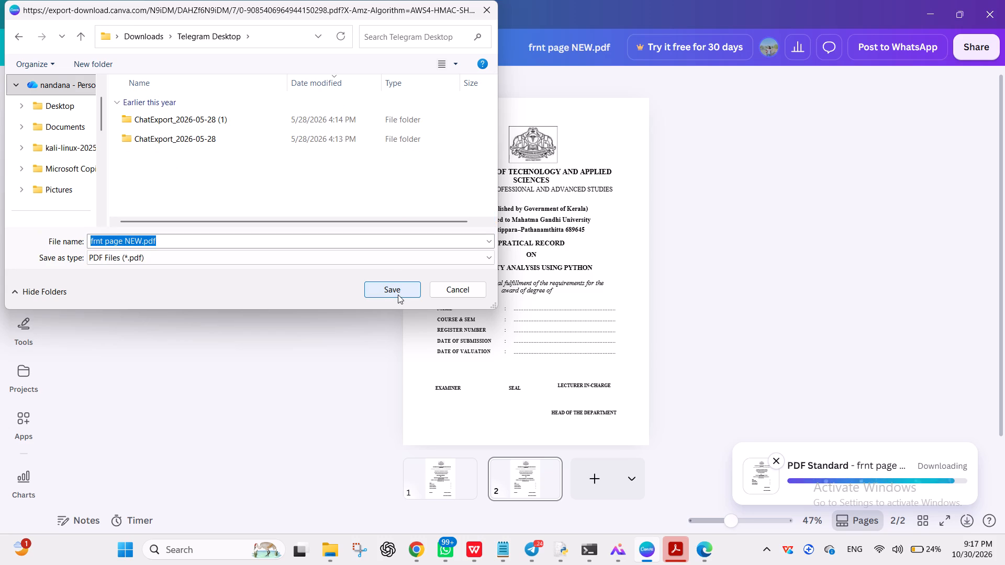
{"action": "left_click", "coordinate": [389, 287]}
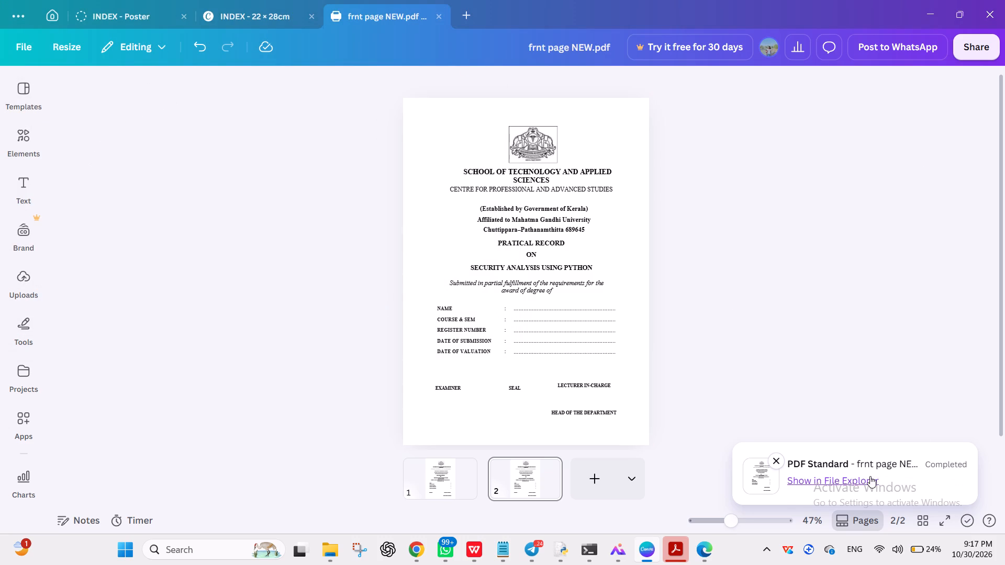
Show the downloaded frnt page NEW.pdf in File Explorer and open it in WPS Office.
{"action": "left_click", "coordinate": [869, 473]}
{"action": "left_click", "coordinate": [861, 484]}
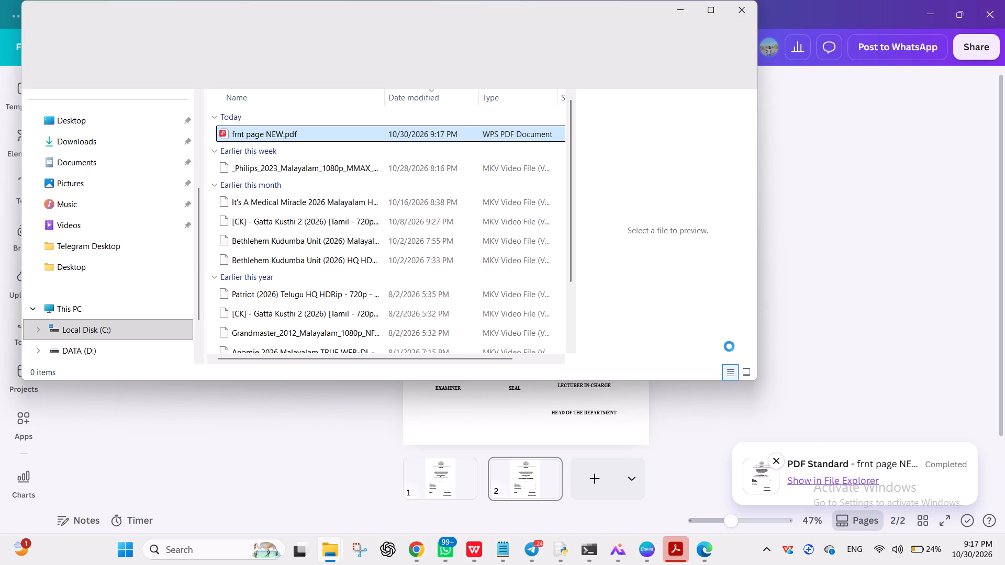
{"action": "double_click", "coordinate": [486, 138]}
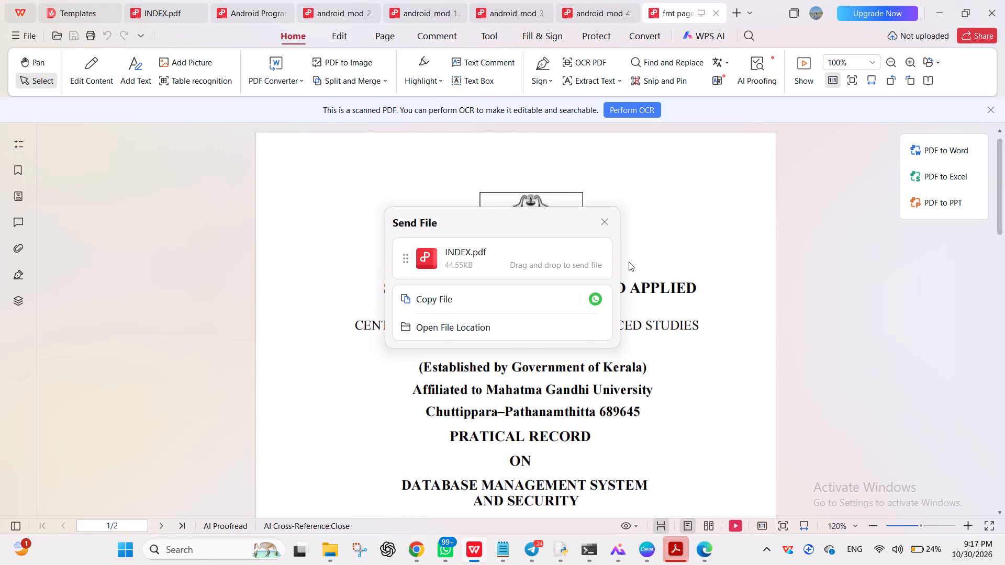
{"action": "left_click", "coordinate": [604, 223]}
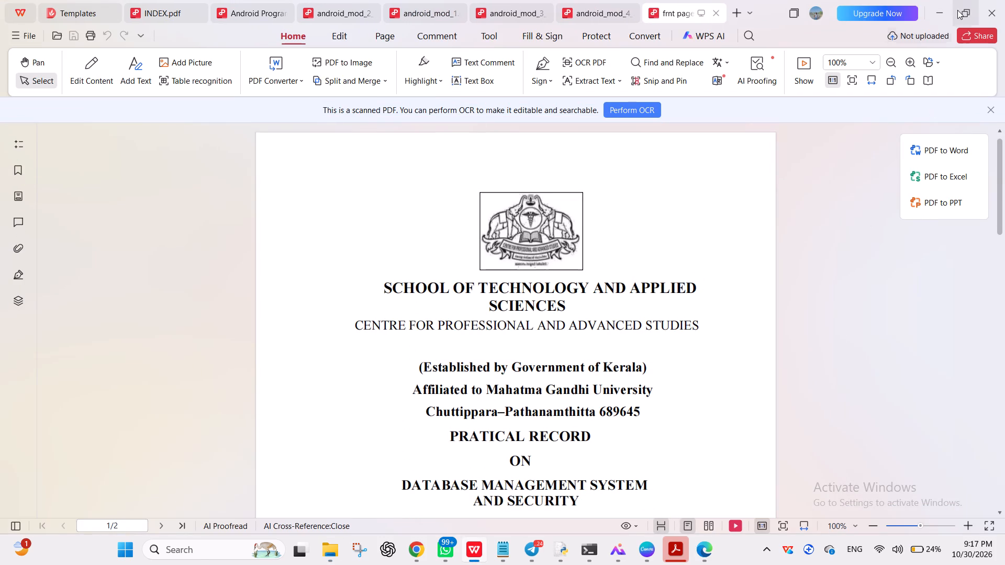
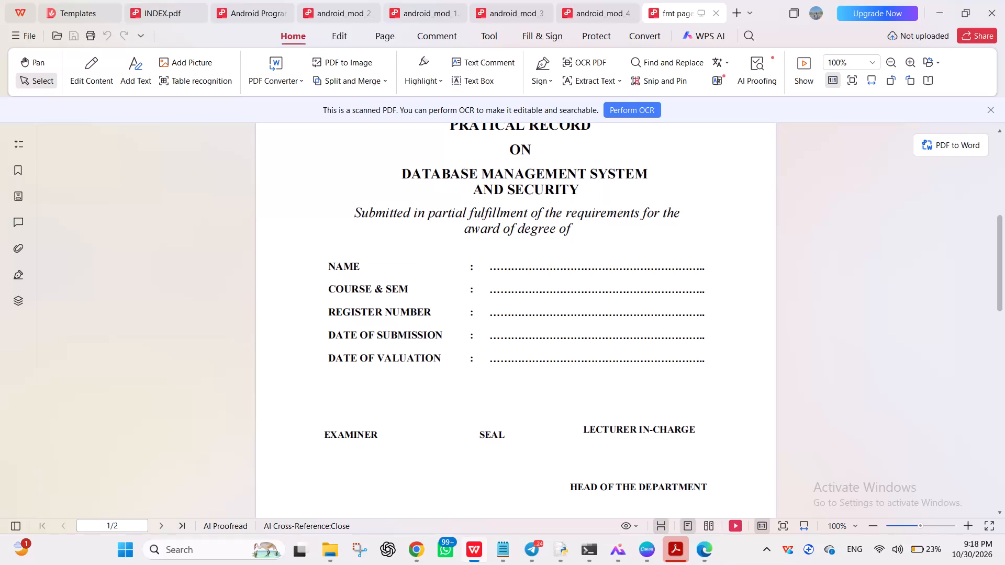
Review both practical-record front pages in the frnt page PDF, checking the subject titles, detail fields and signature labels.
{"action": "scroll", "coordinate": [602, 220], "scroll_direction": "down", "scroll_amount": 3}
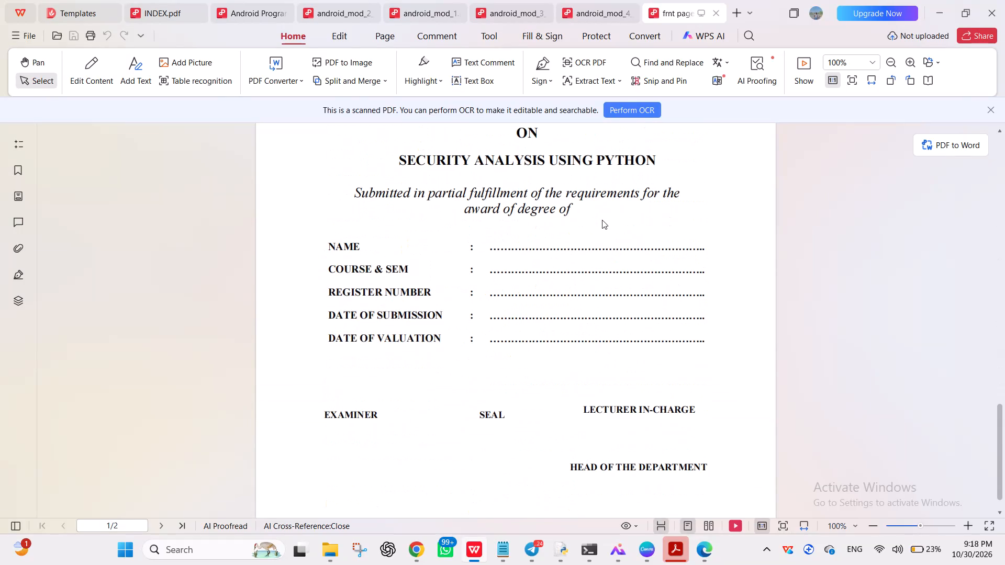
{"action": "scroll", "coordinate": [603, 210], "scroll_direction": "down", "scroll_amount": 1}
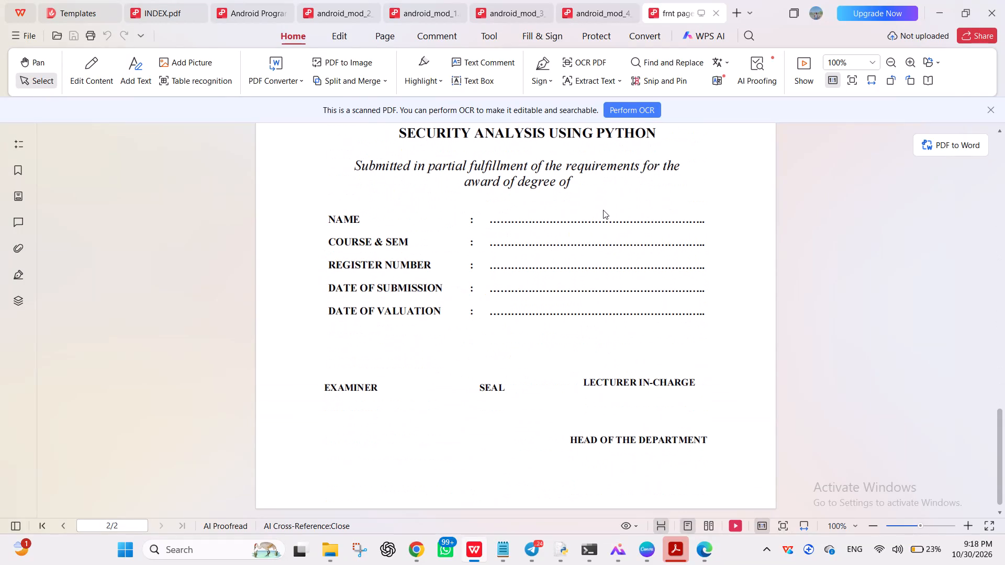
{"action": "scroll", "coordinate": [603, 210], "scroll_direction": "down", "scroll_amount": 2}
{"action": "scroll", "coordinate": [603, 210], "scroll_direction": "up", "scroll_amount": 6}
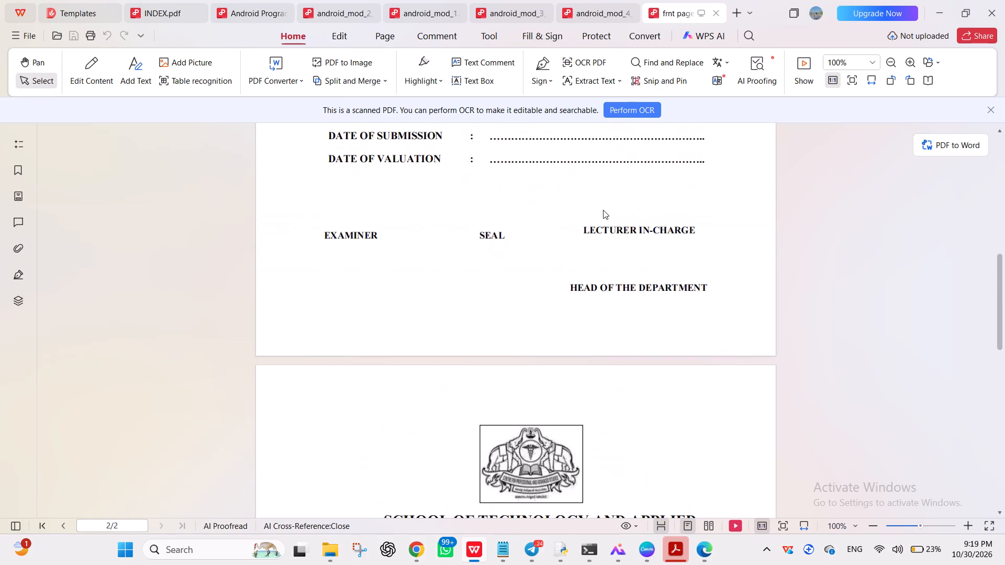
{"action": "scroll", "coordinate": [603, 210], "scroll_direction": "up", "scroll_amount": 5}
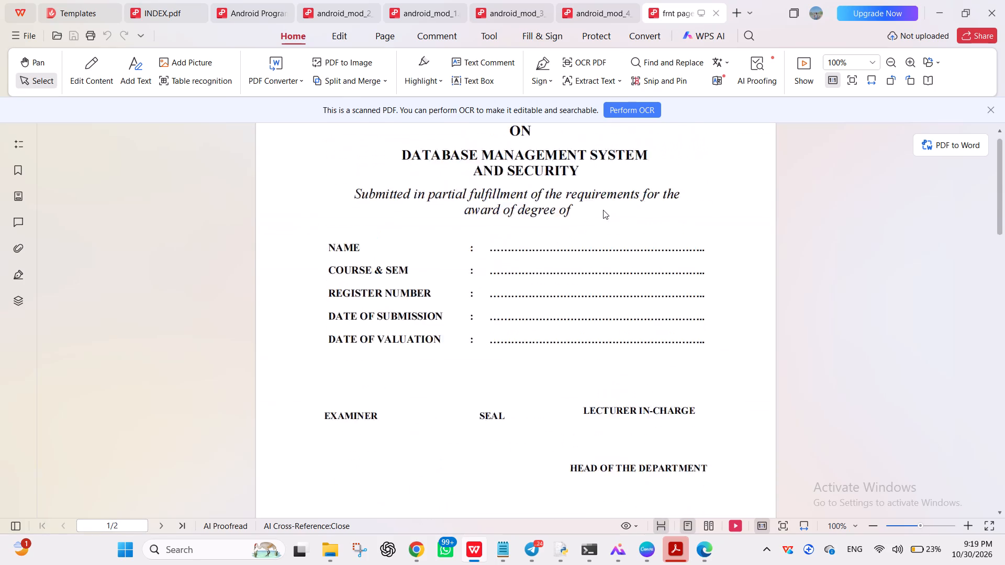
Close the Templates, Android Programming and android_mod 1 to 4 tabs, keeping only INDEX.pdf and frnt page NEW.pdf open.
{"action": "scroll", "coordinate": [603, 210], "scroll_direction": "down", "scroll_amount": 9}
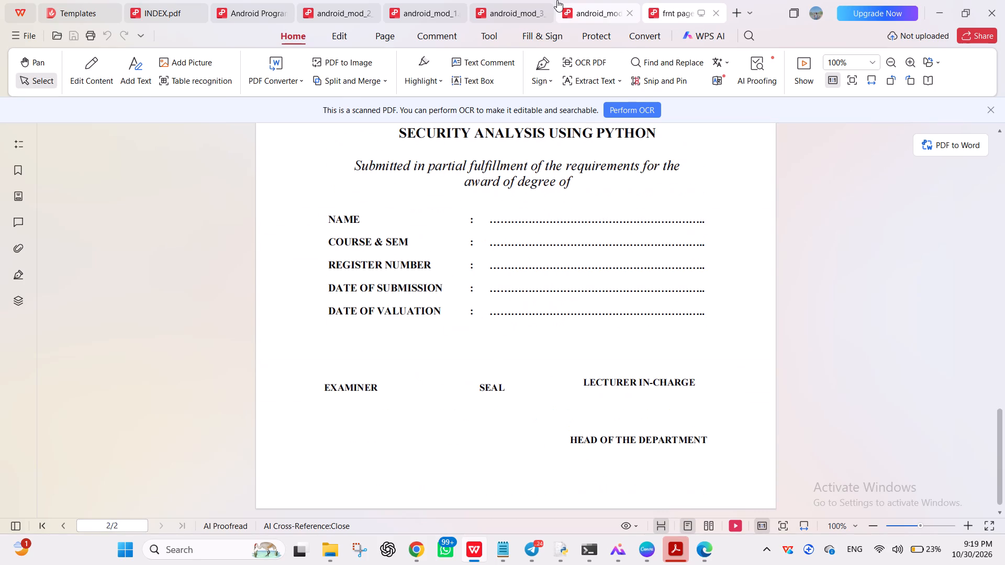
{"action": "scroll", "coordinate": [557, 0], "scroll_direction": "up", "scroll_amount": 15}
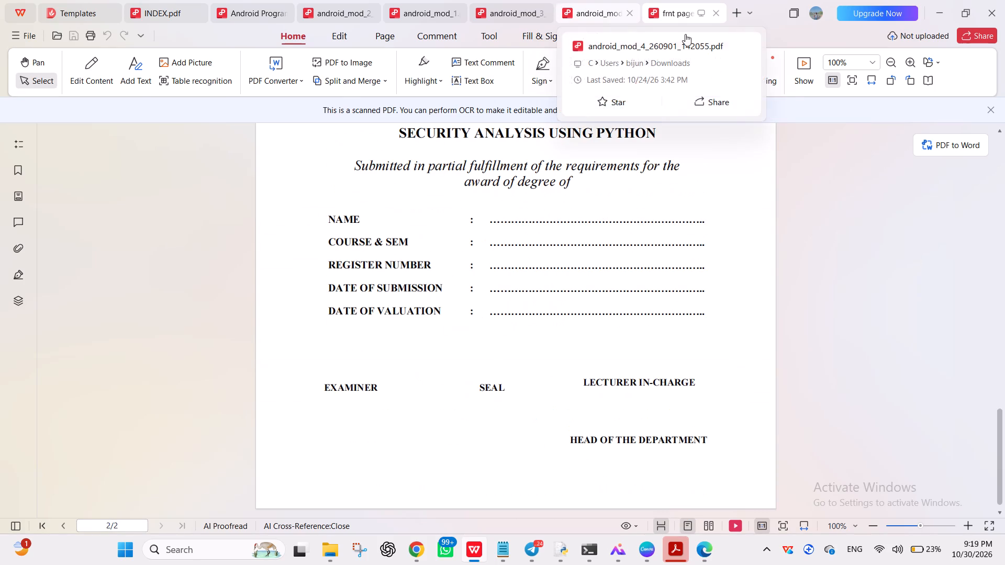
{"action": "left_click", "coordinate": [625, 13]}
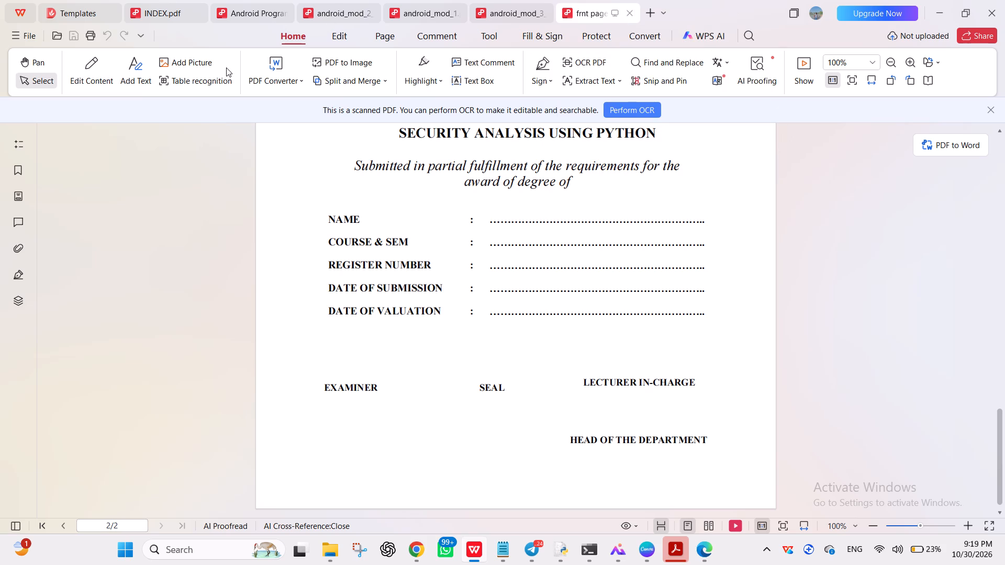
{"action": "left_click", "coordinate": [116, 14]}
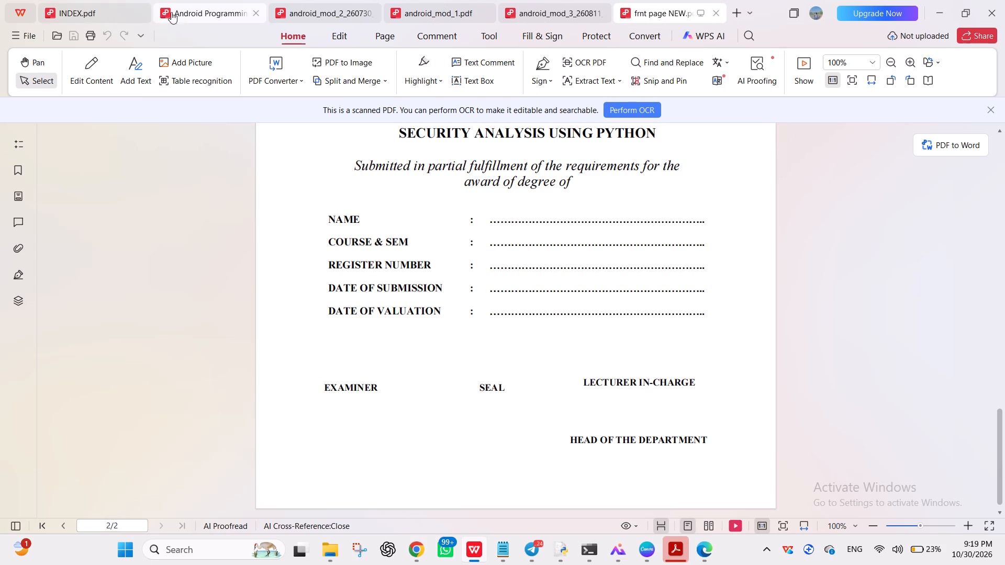
{"action": "left_click", "coordinate": [259, 14]}
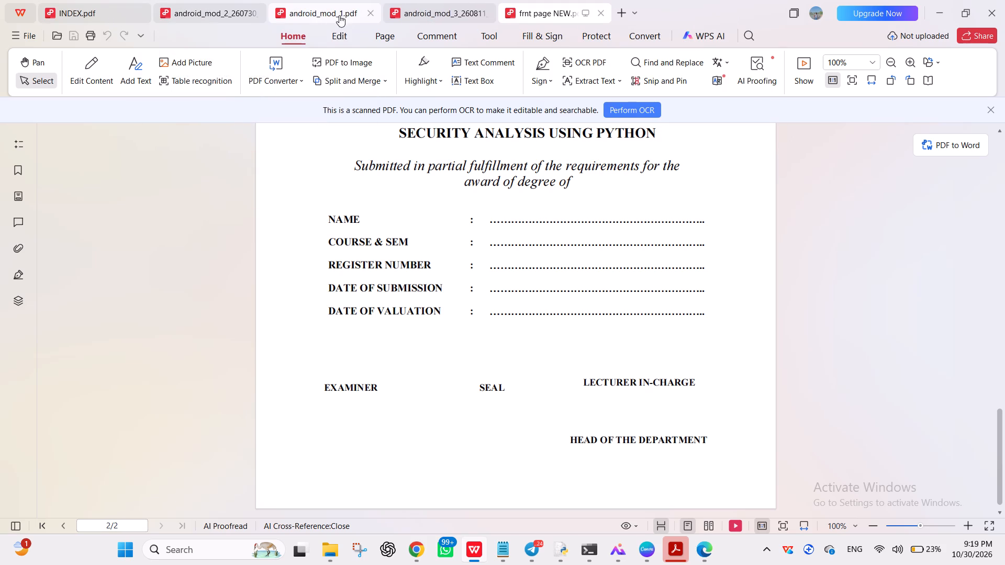
{"action": "left_click", "coordinate": [363, 10]}
{"action": "left_click", "coordinate": [367, 6]}
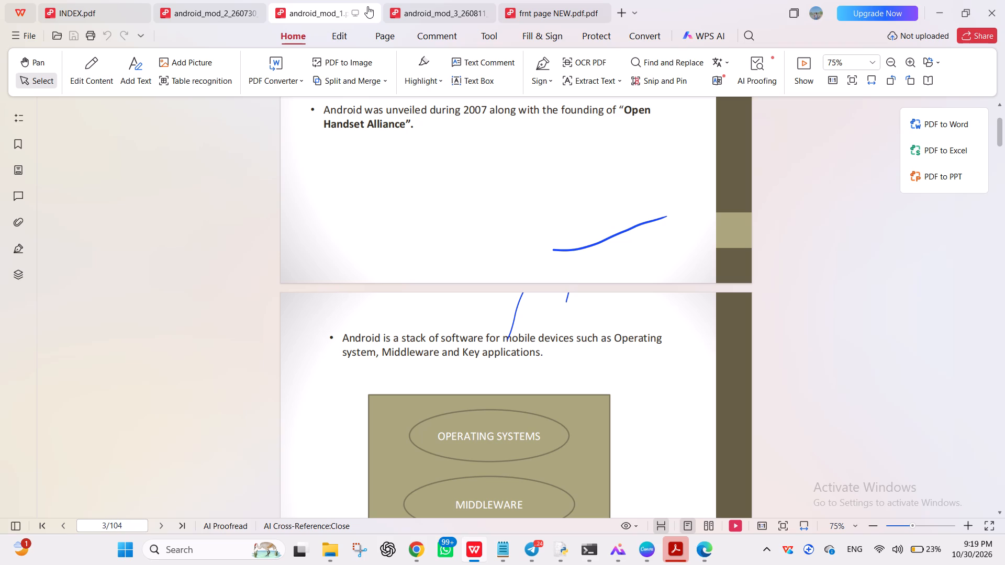
{"action": "left_click", "coordinate": [260, 12]}
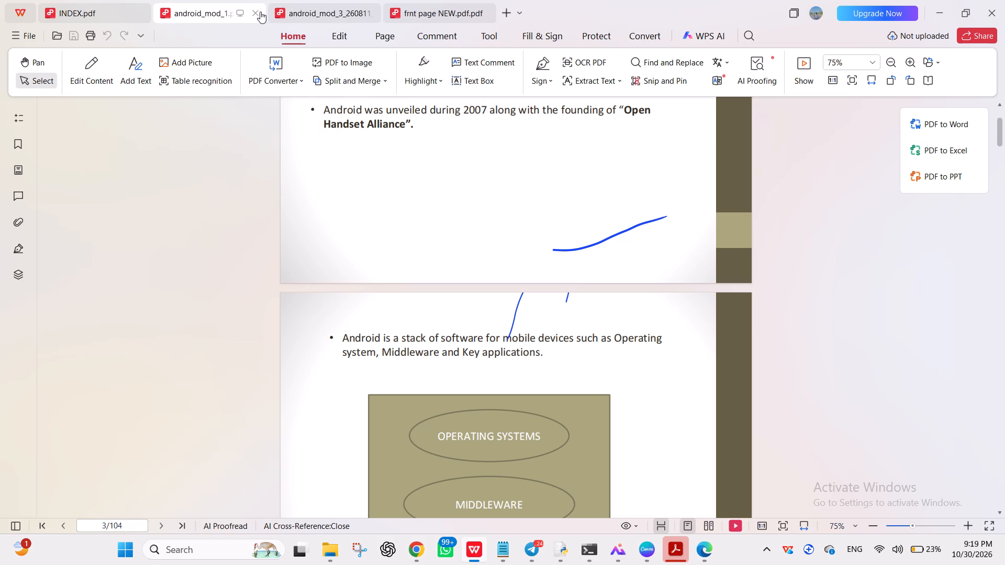
{"action": "left_click", "coordinate": [254, 10]}
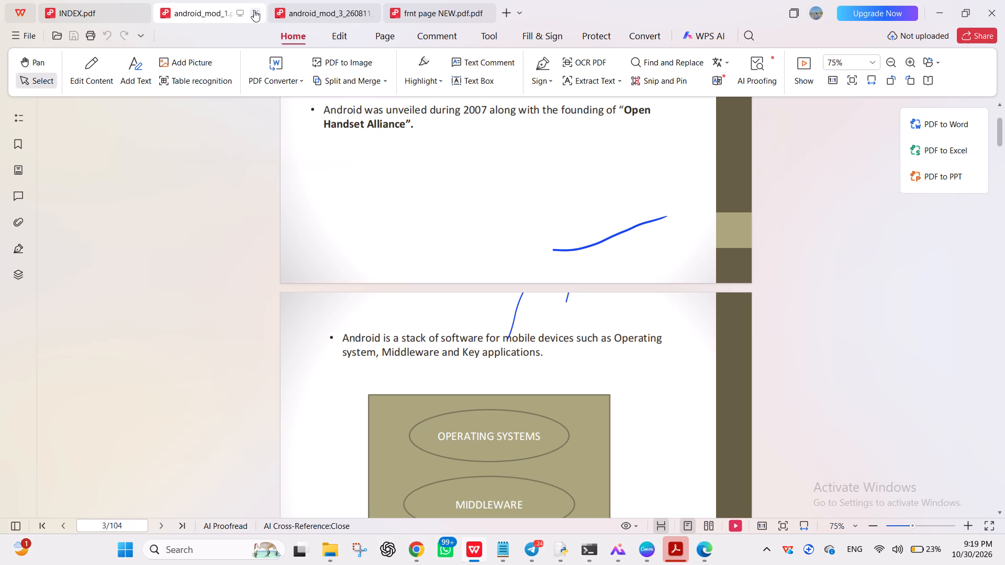
{"action": "double_click", "coordinate": [254, 10]}
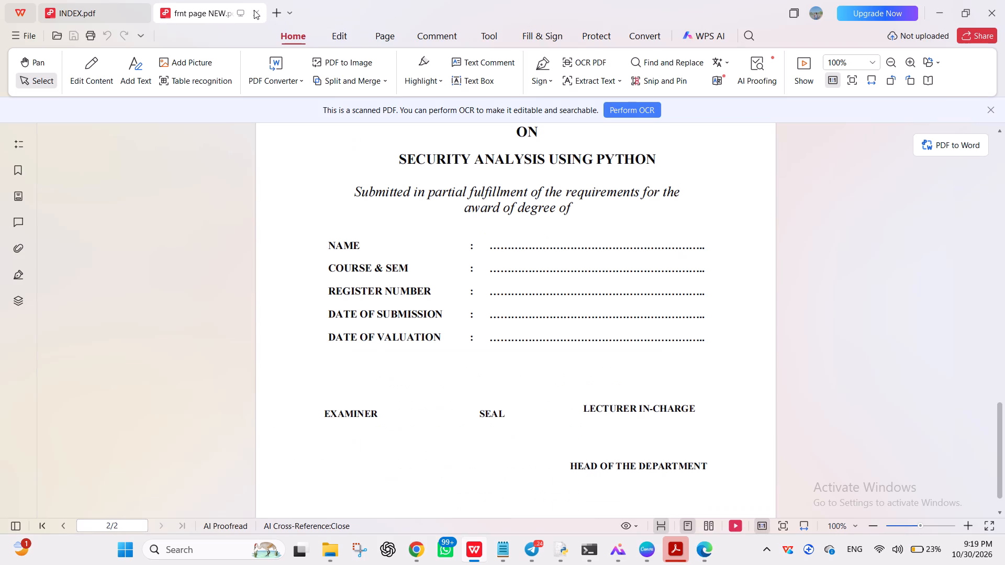
{"action": "scroll", "coordinate": [392, 277], "scroll_direction": "up", "scroll_amount": 7}
{"action": "scroll", "coordinate": [392, 277], "scroll_direction": "down", "scroll_amount": 6}
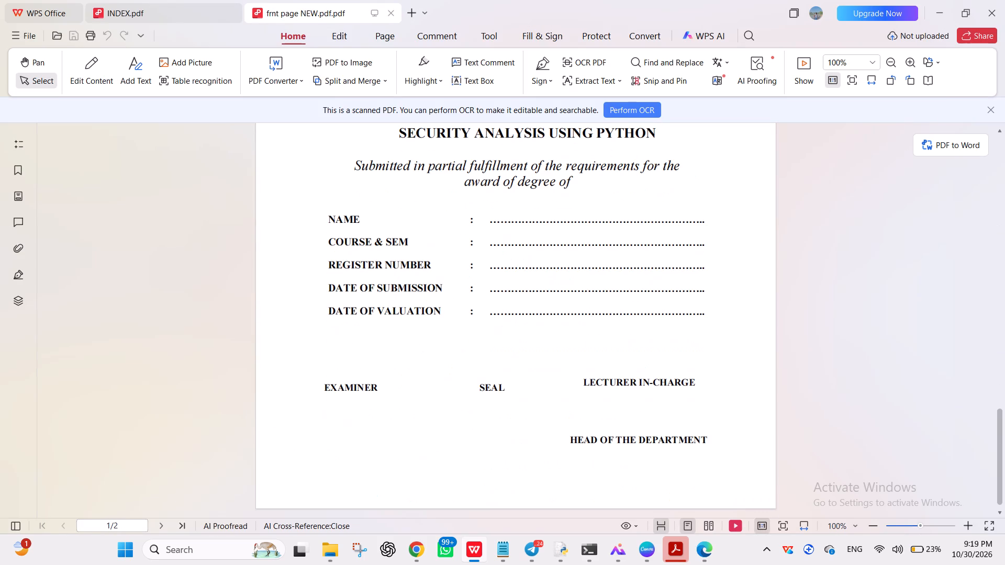
Clear the desktop by closing the Telegram Desktop folder window and minimizing WPS Office, Canva and Adobe Acrobat.
{"action": "left_click", "coordinate": [942, 5]}
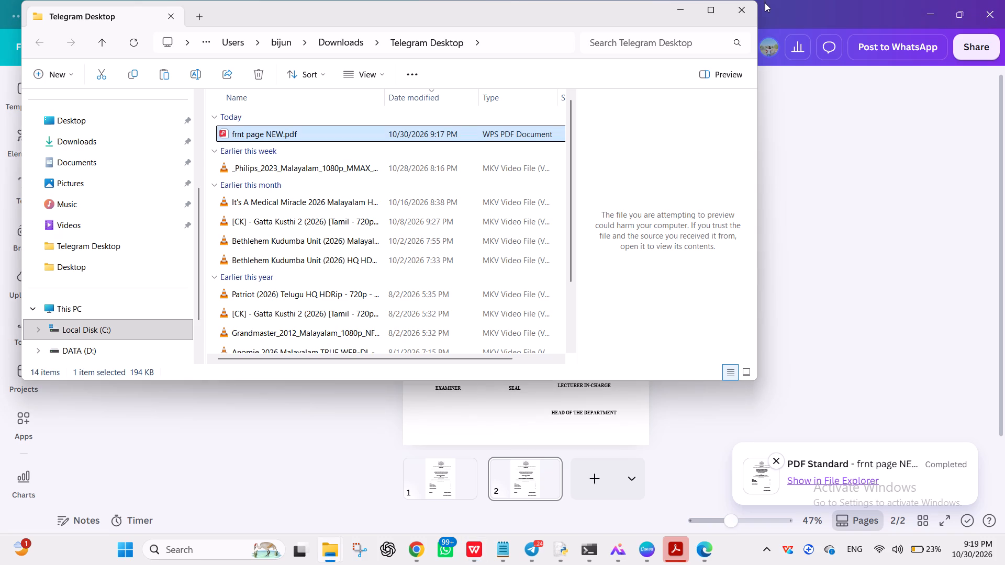
{"action": "left_click", "coordinate": [746, 5]}
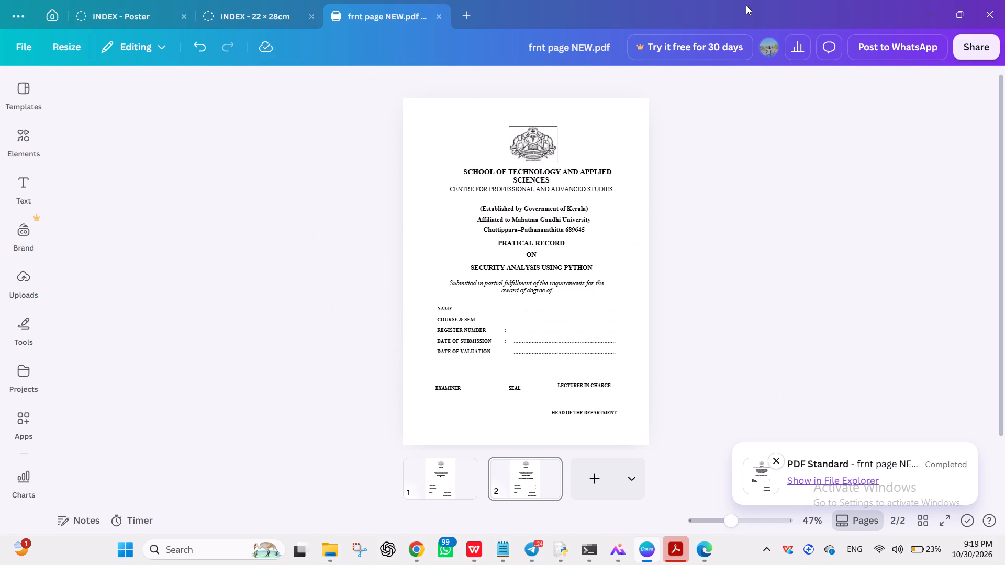
{"action": "left_click", "coordinate": [923, 14]}
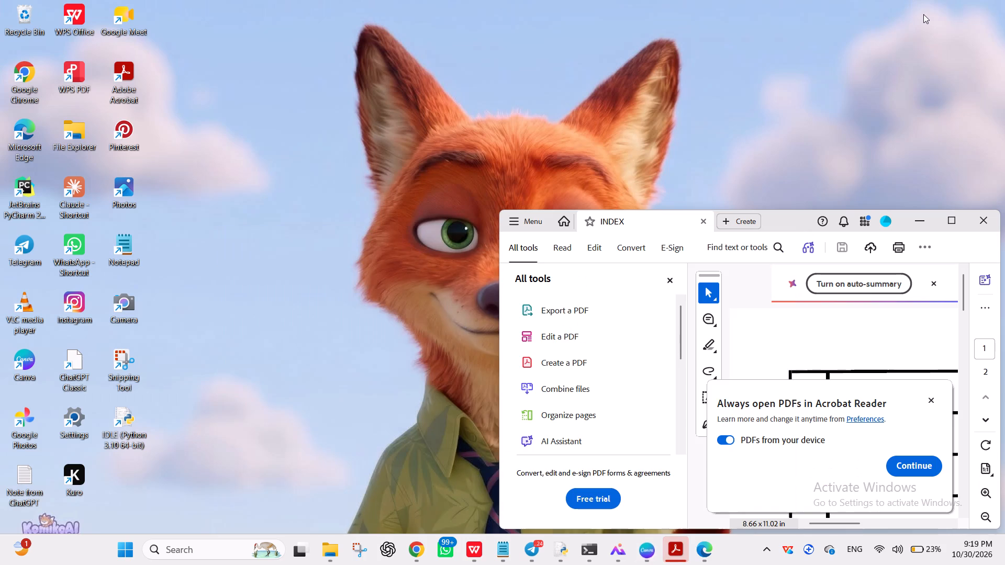
{"action": "left_click_drag", "start_coordinate": [901, 217], "coordinate": [870, 200]}
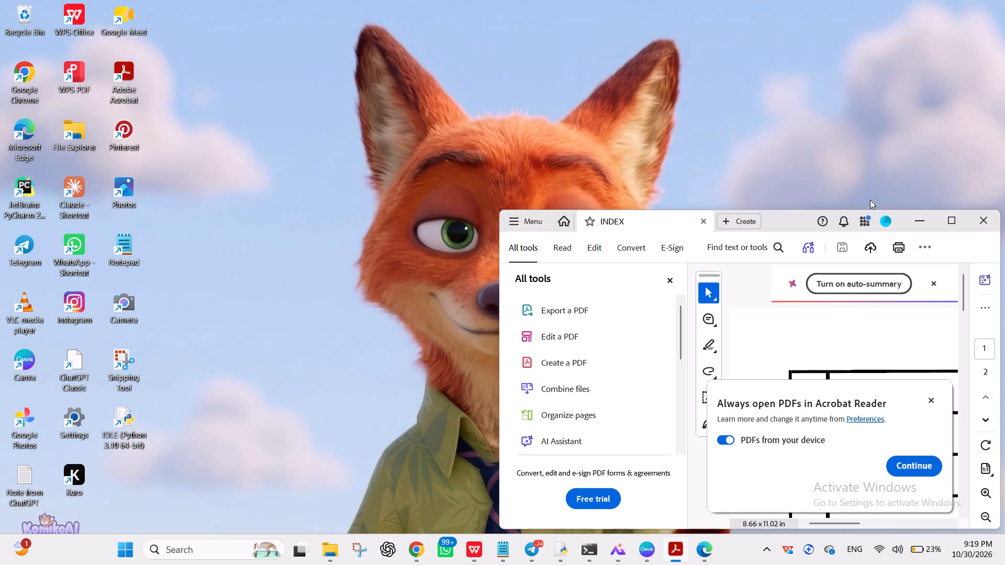
{"action": "left_click_drag", "start_coordinate": [870, 200], "coordinate": [921, 220]}
{"action": "left_click", "coordinate": [921, 220]}
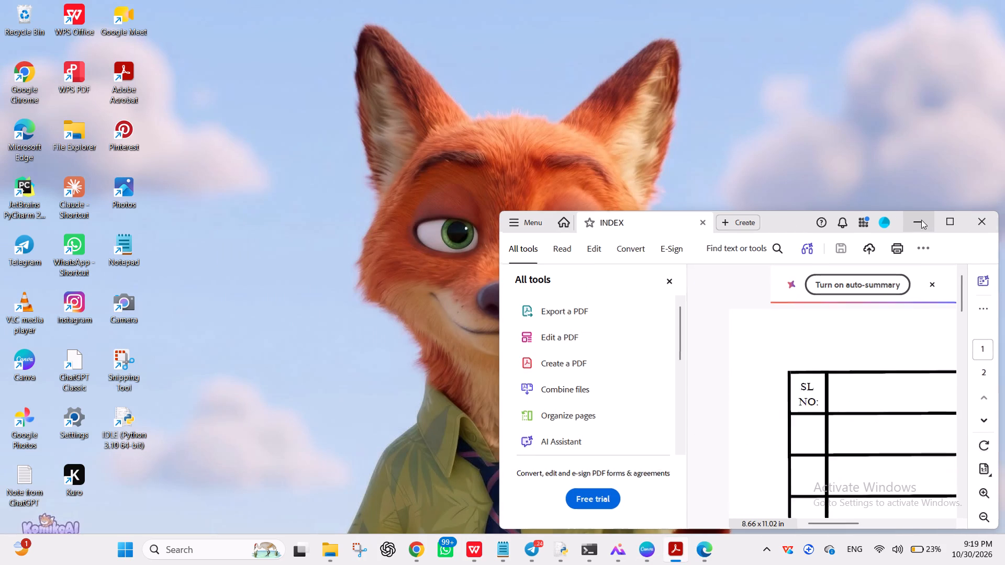
{"action": "left_click", "coordinate": [626, 345]}
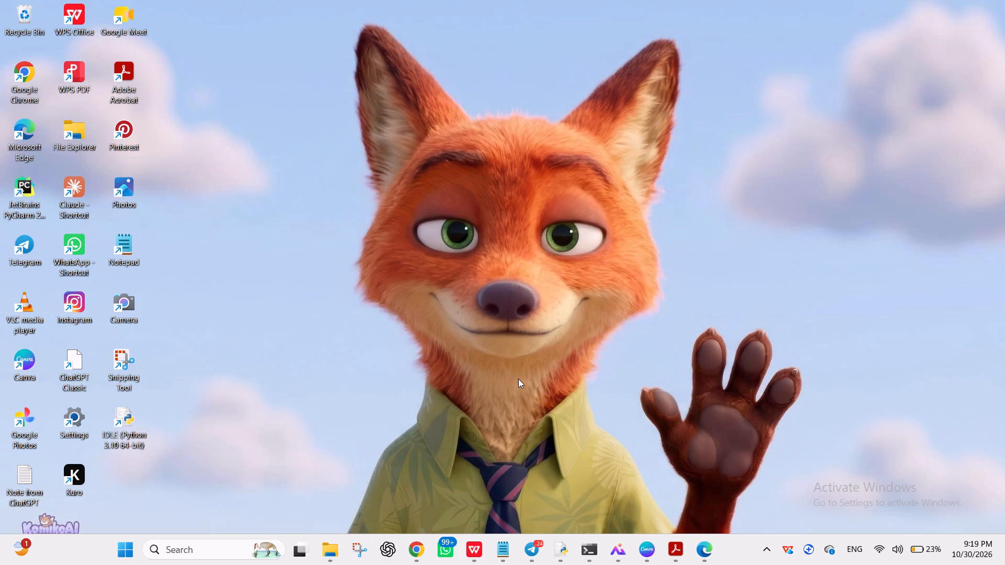
{"action": "left_click", "coordinate": [426, 468]}
Launch the app with the K logo from its desktop shortcut.
{"action": "double_click", "coordinate": [71, 483]}
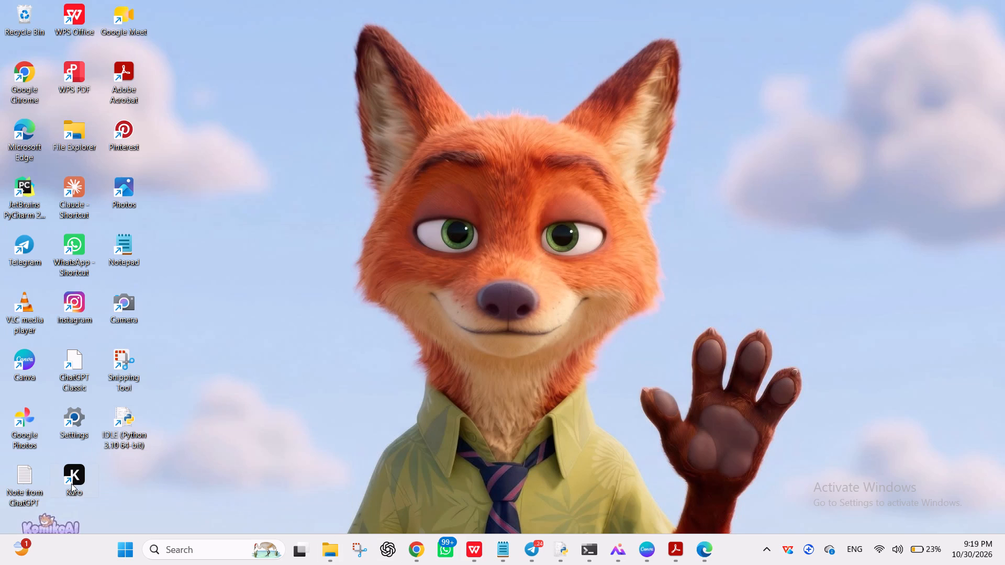
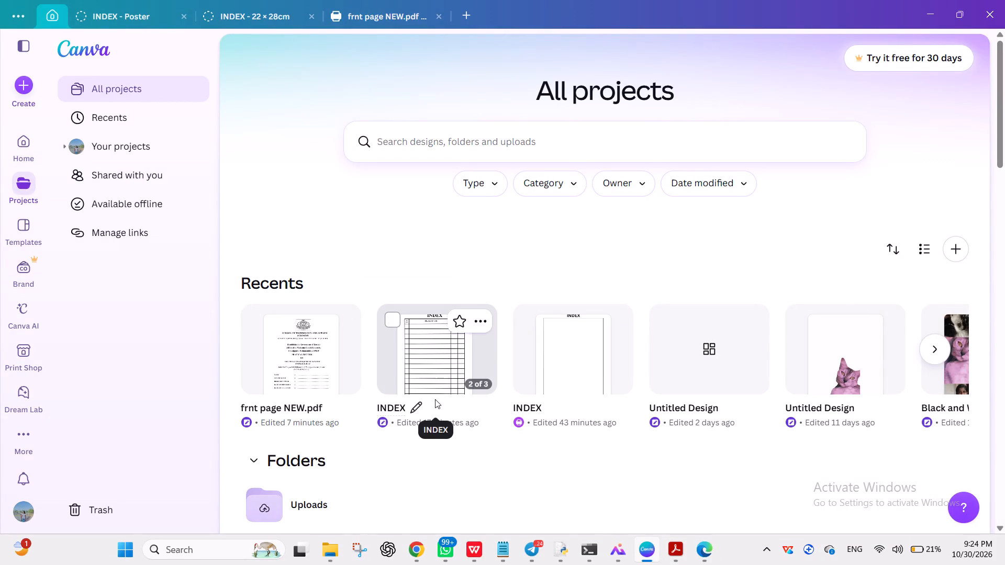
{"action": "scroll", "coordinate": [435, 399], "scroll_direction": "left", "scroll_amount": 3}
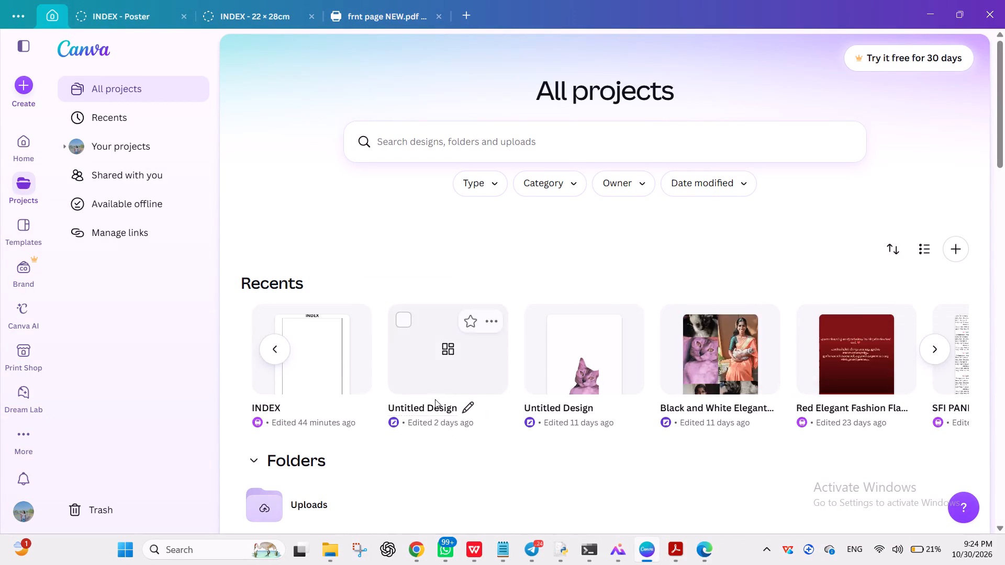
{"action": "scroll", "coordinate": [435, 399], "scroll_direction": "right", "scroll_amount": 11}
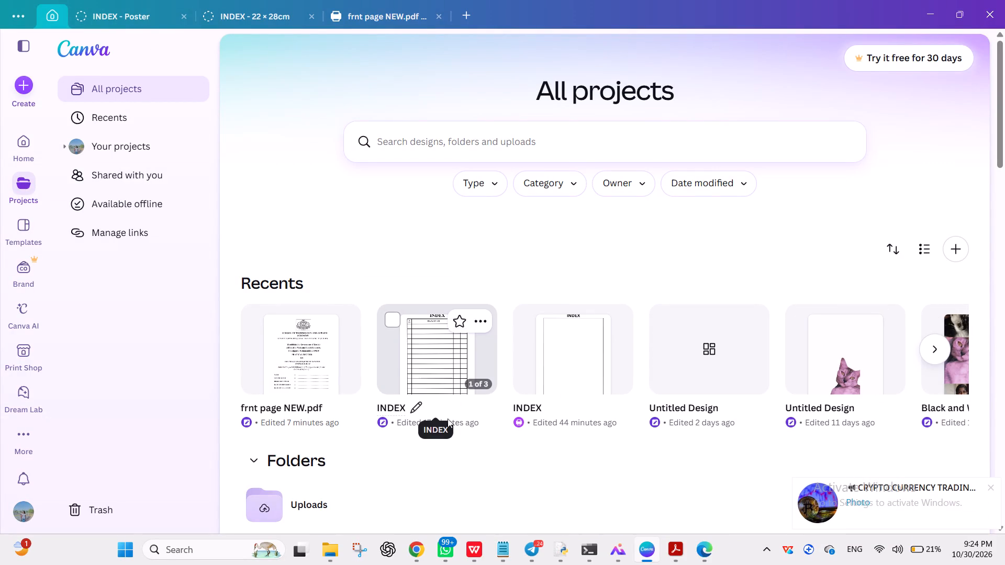